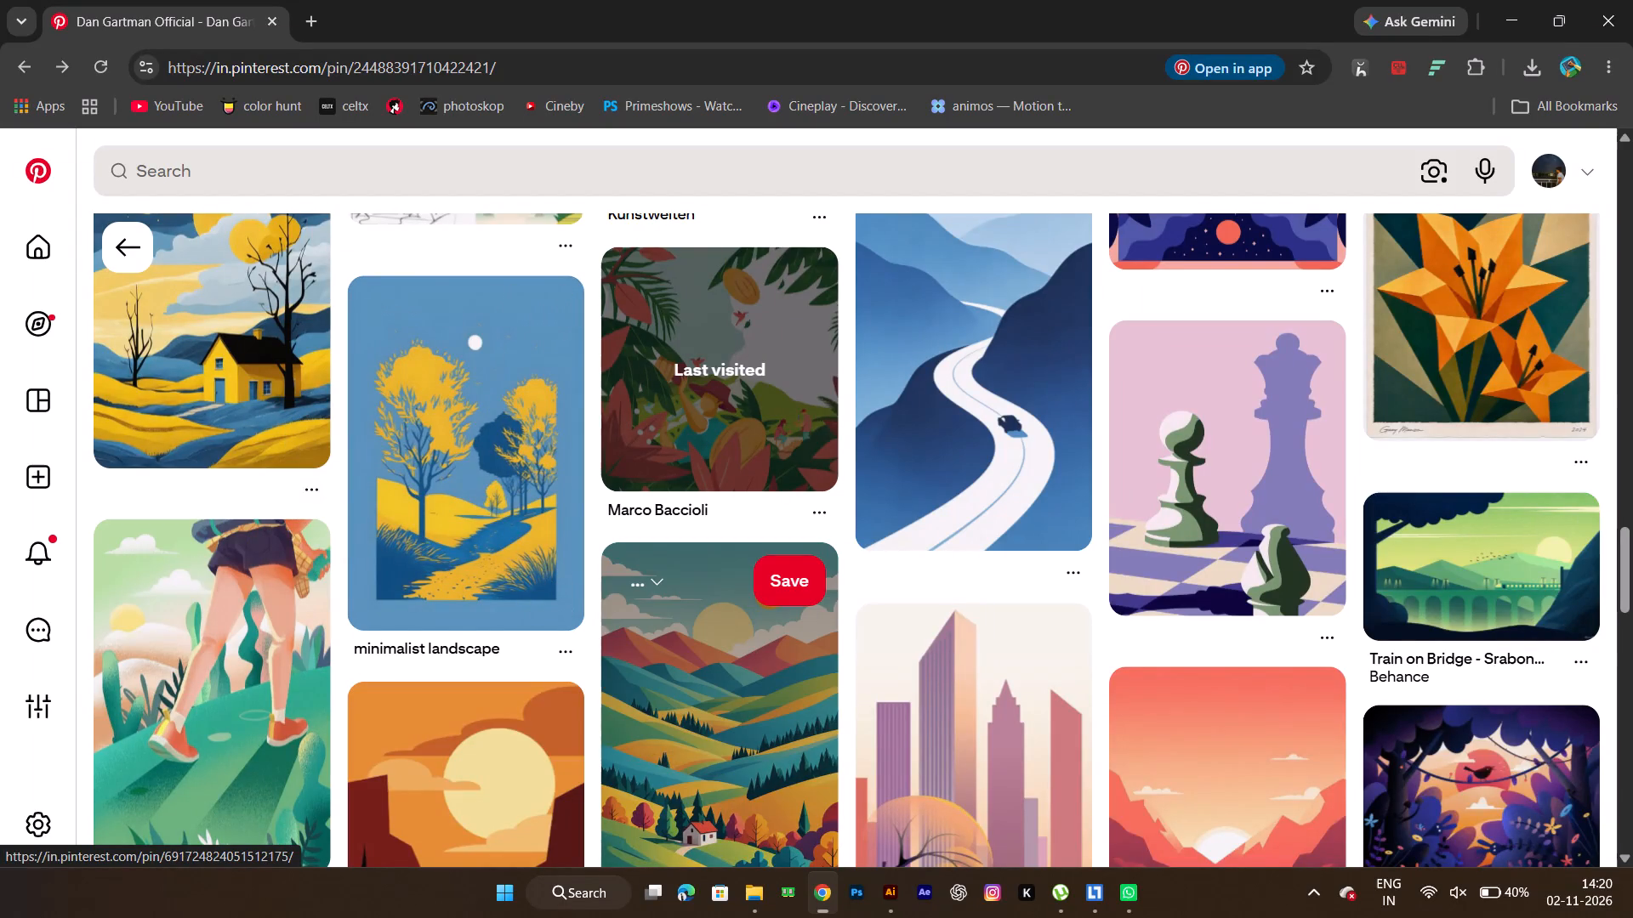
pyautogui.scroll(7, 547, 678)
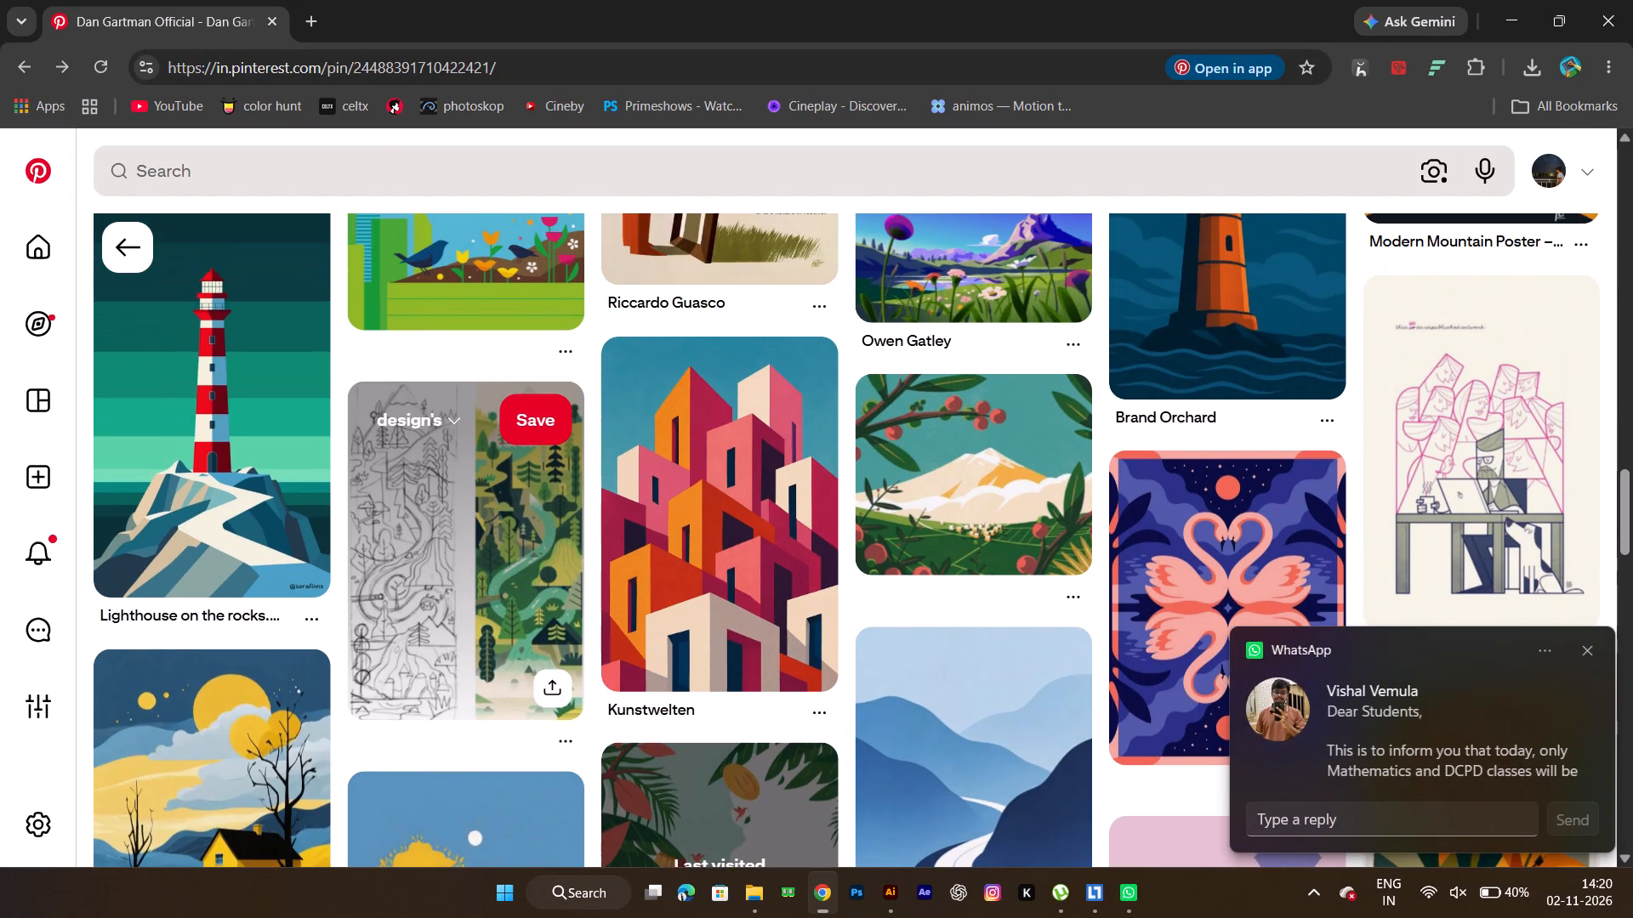
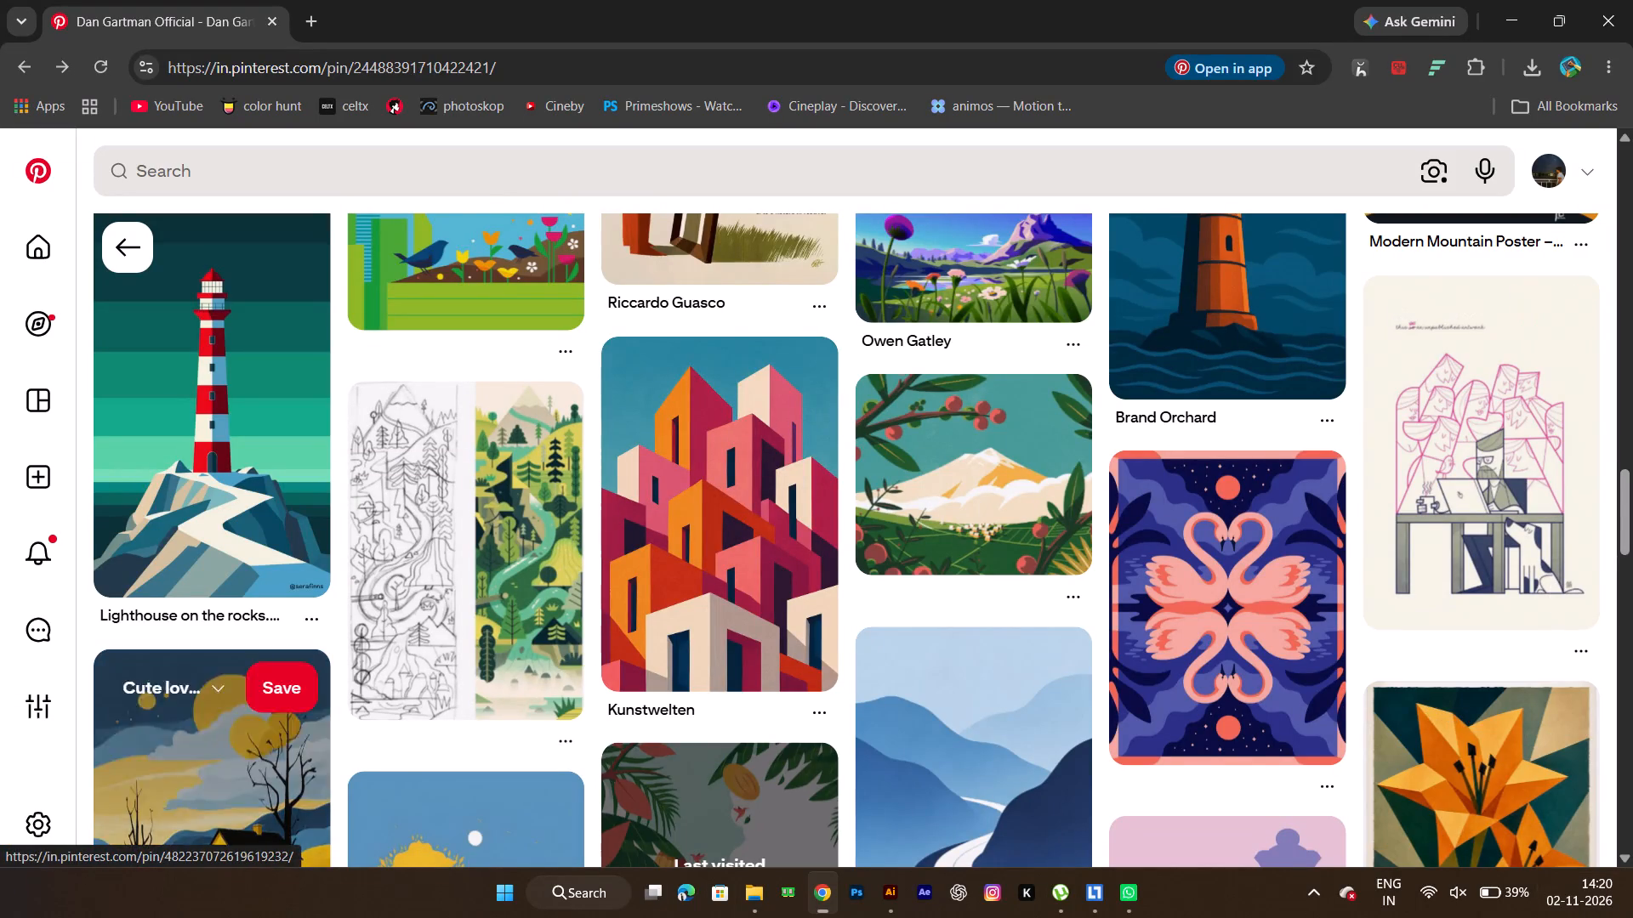
# Look through the flat illustration and landscape pins related to the purple-and-orange cyclist-on-a-bridge pin.
pyautogui.scroll(-5, 713, 398)
pyautogui.scroll(4, 711, 439)
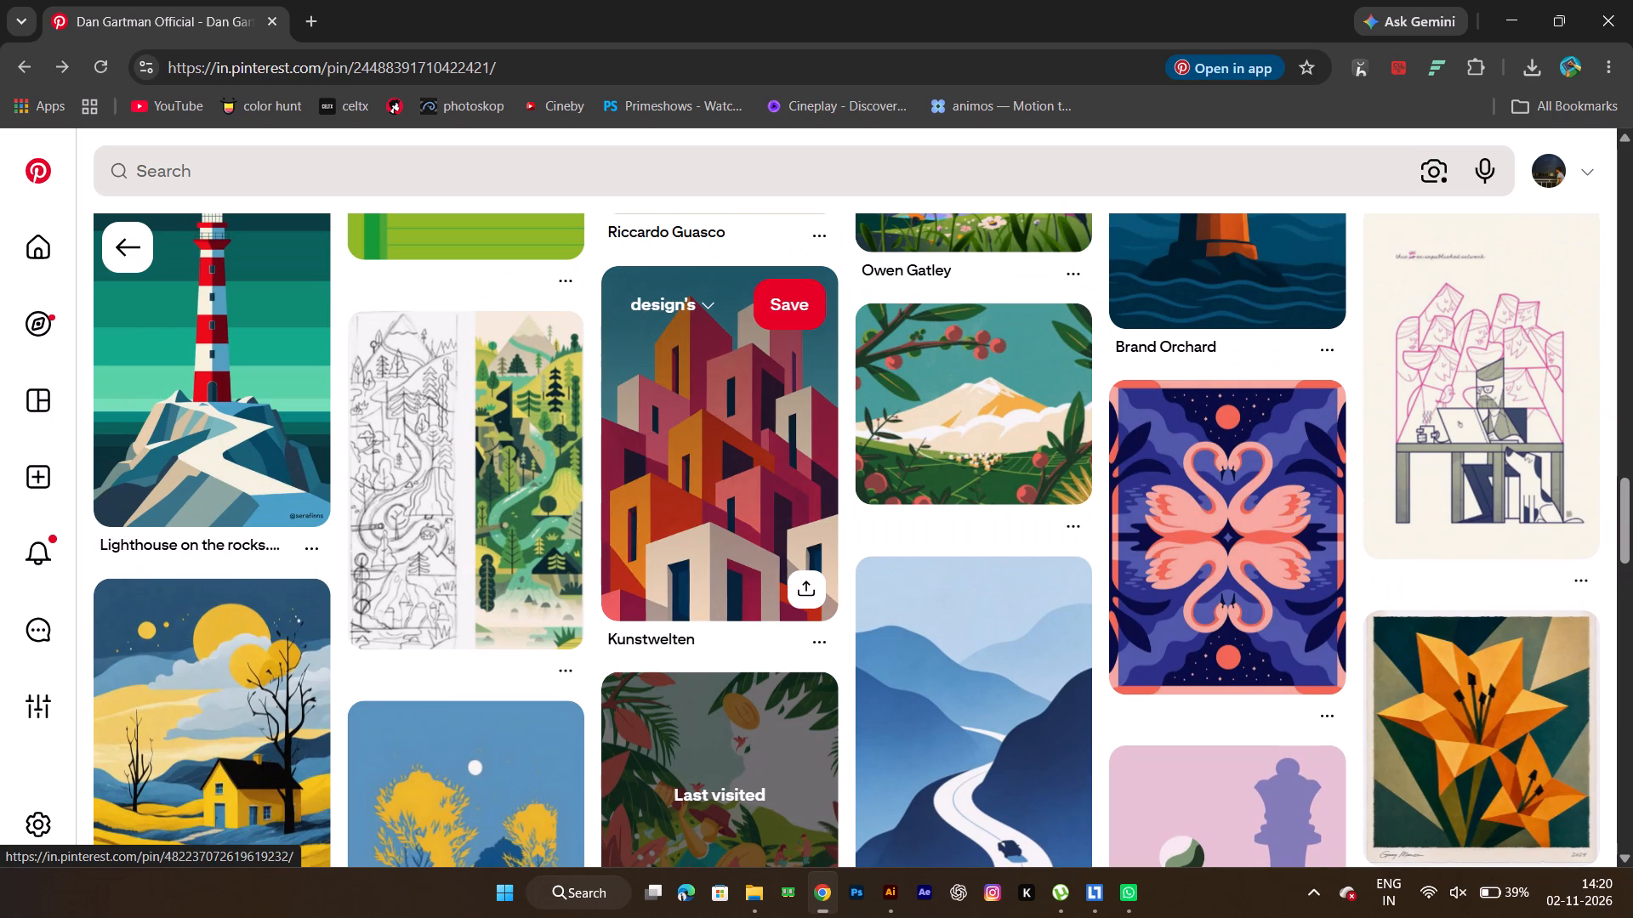
pyautogui.scroll(-2, 660, 446)
pyautogui.scroll(8, 660, 450)
pyautogui.scroll(4, 731, 590)
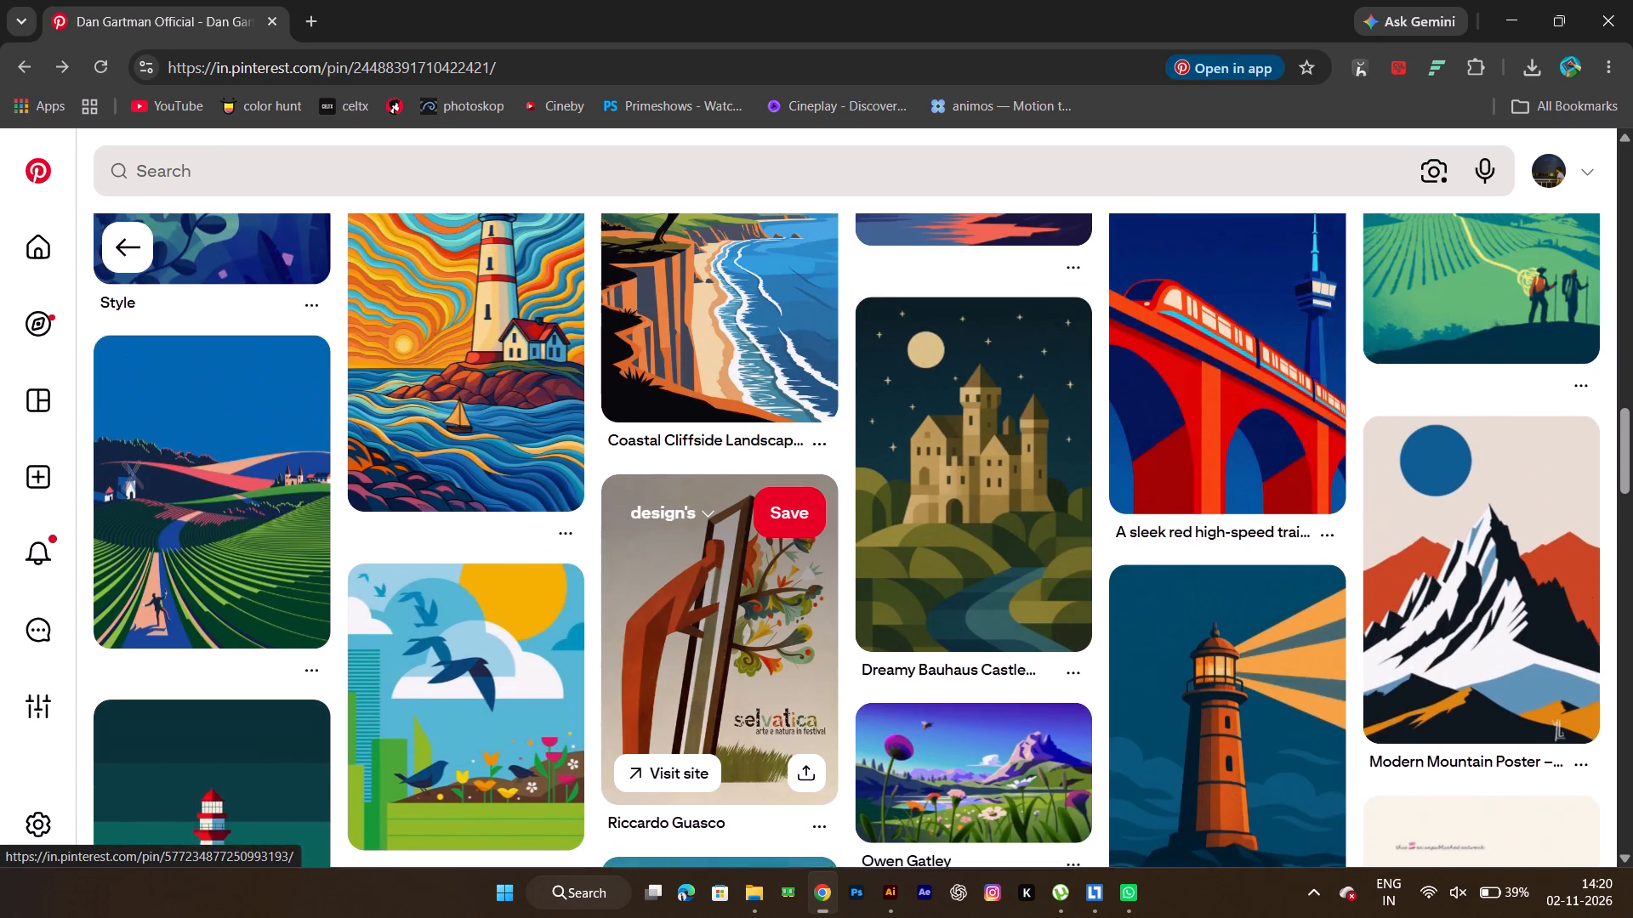
pyautogui.scroll(3, 737, 617)
pyautogui.scroll(-1, 740, 626)
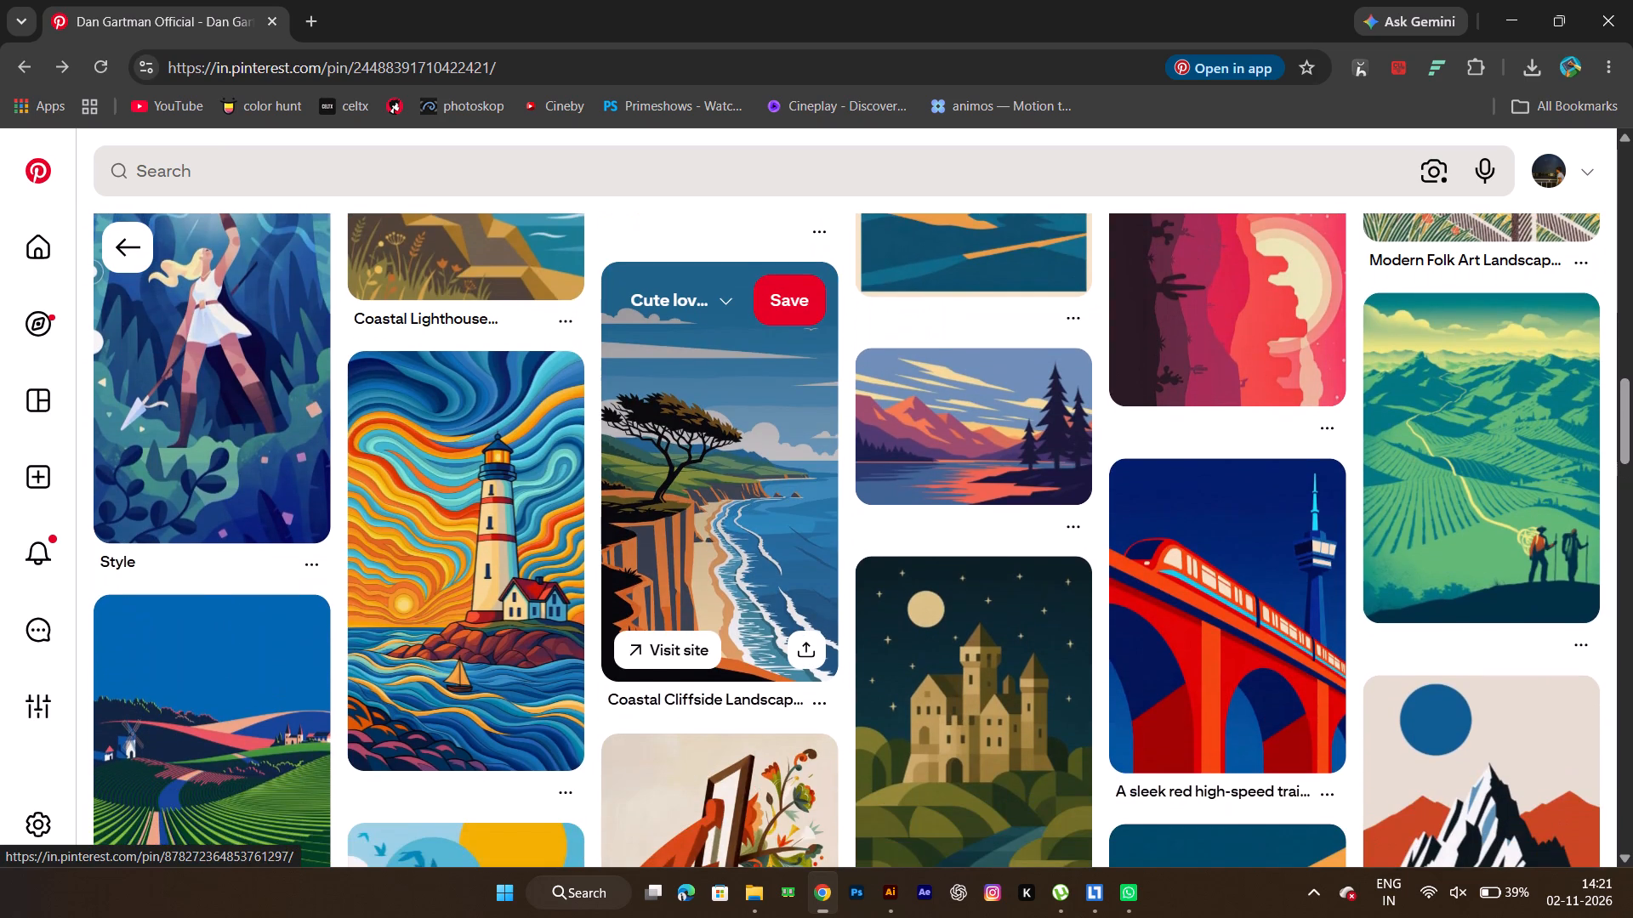
pyautogui.scroll(4, 740, 626)
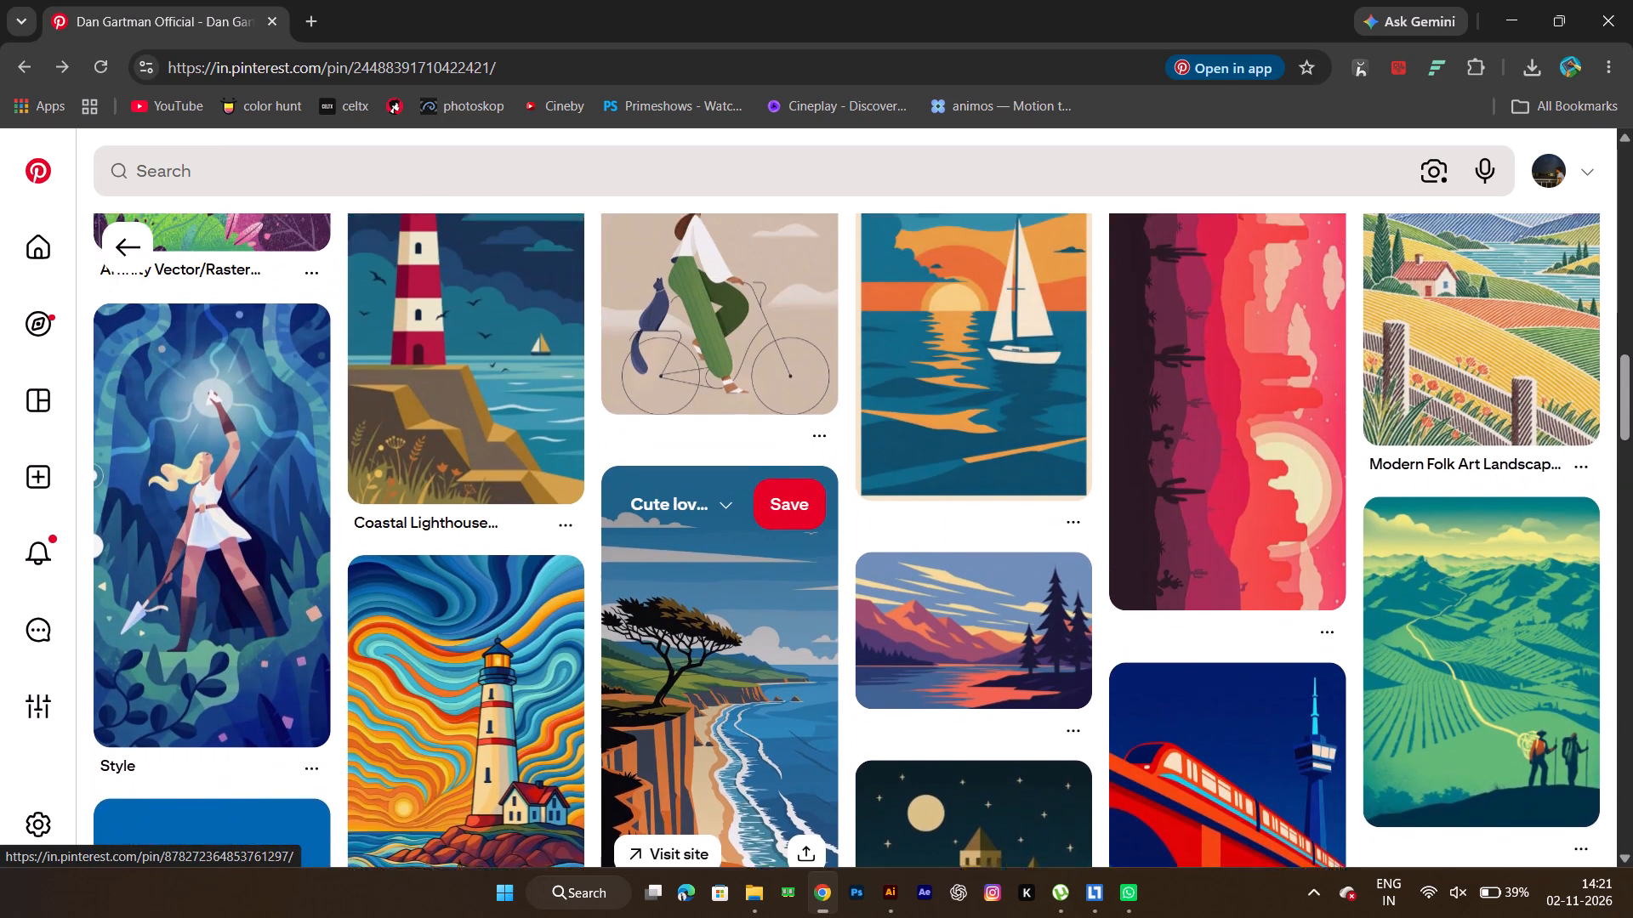
pyautogui.scroll(10, 740, 626)
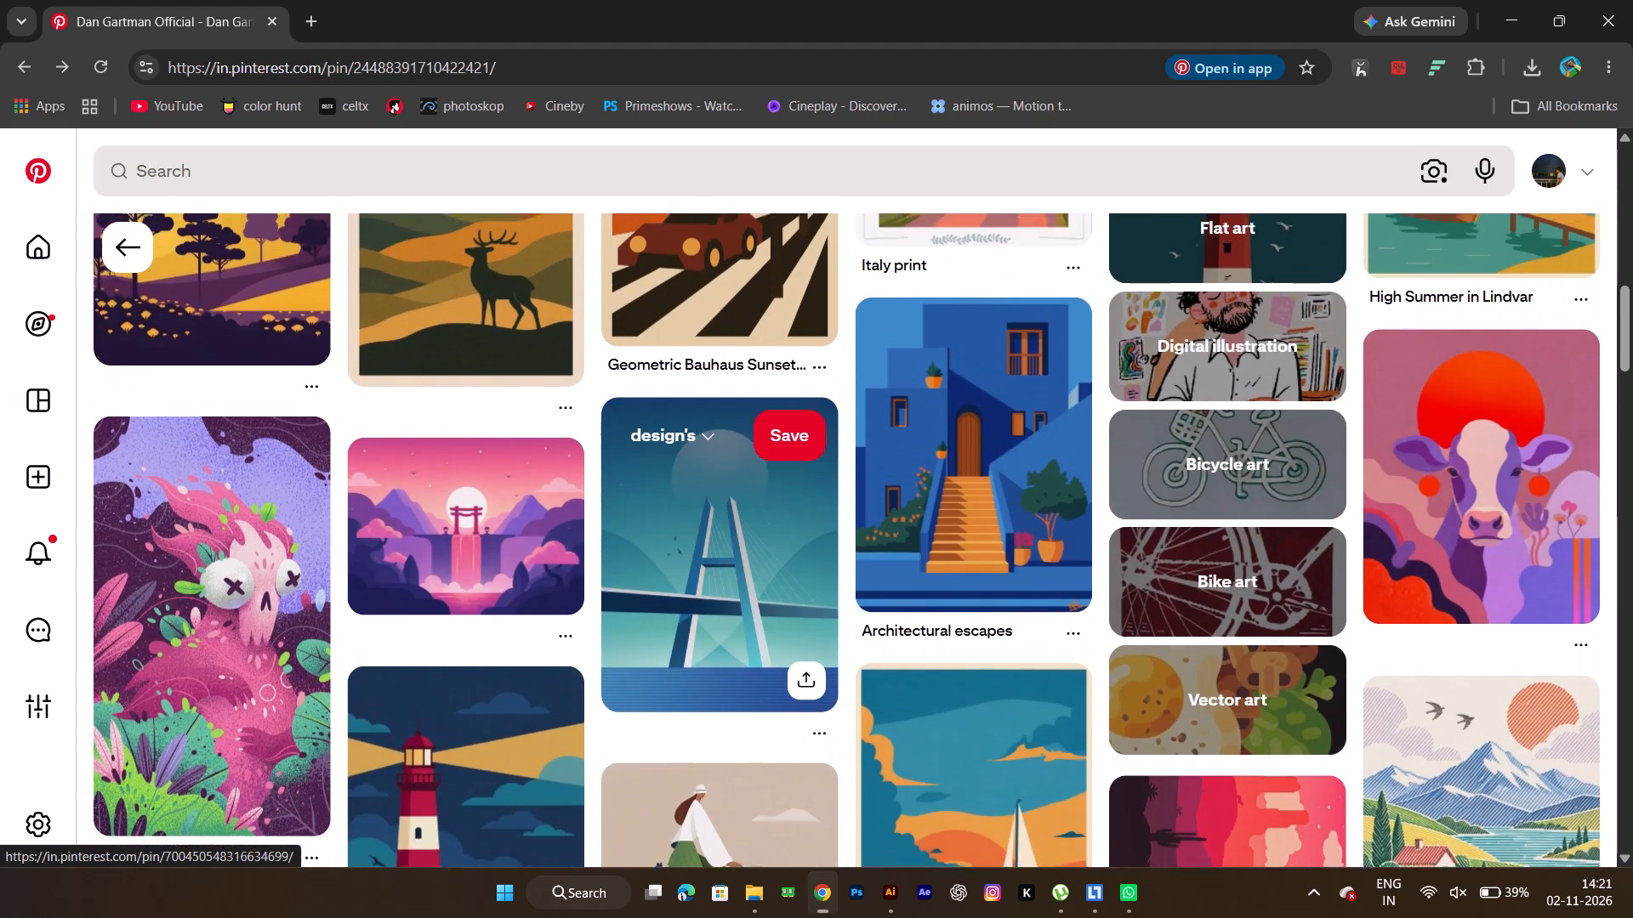
pyautogui.scroll(12, 740, 626)
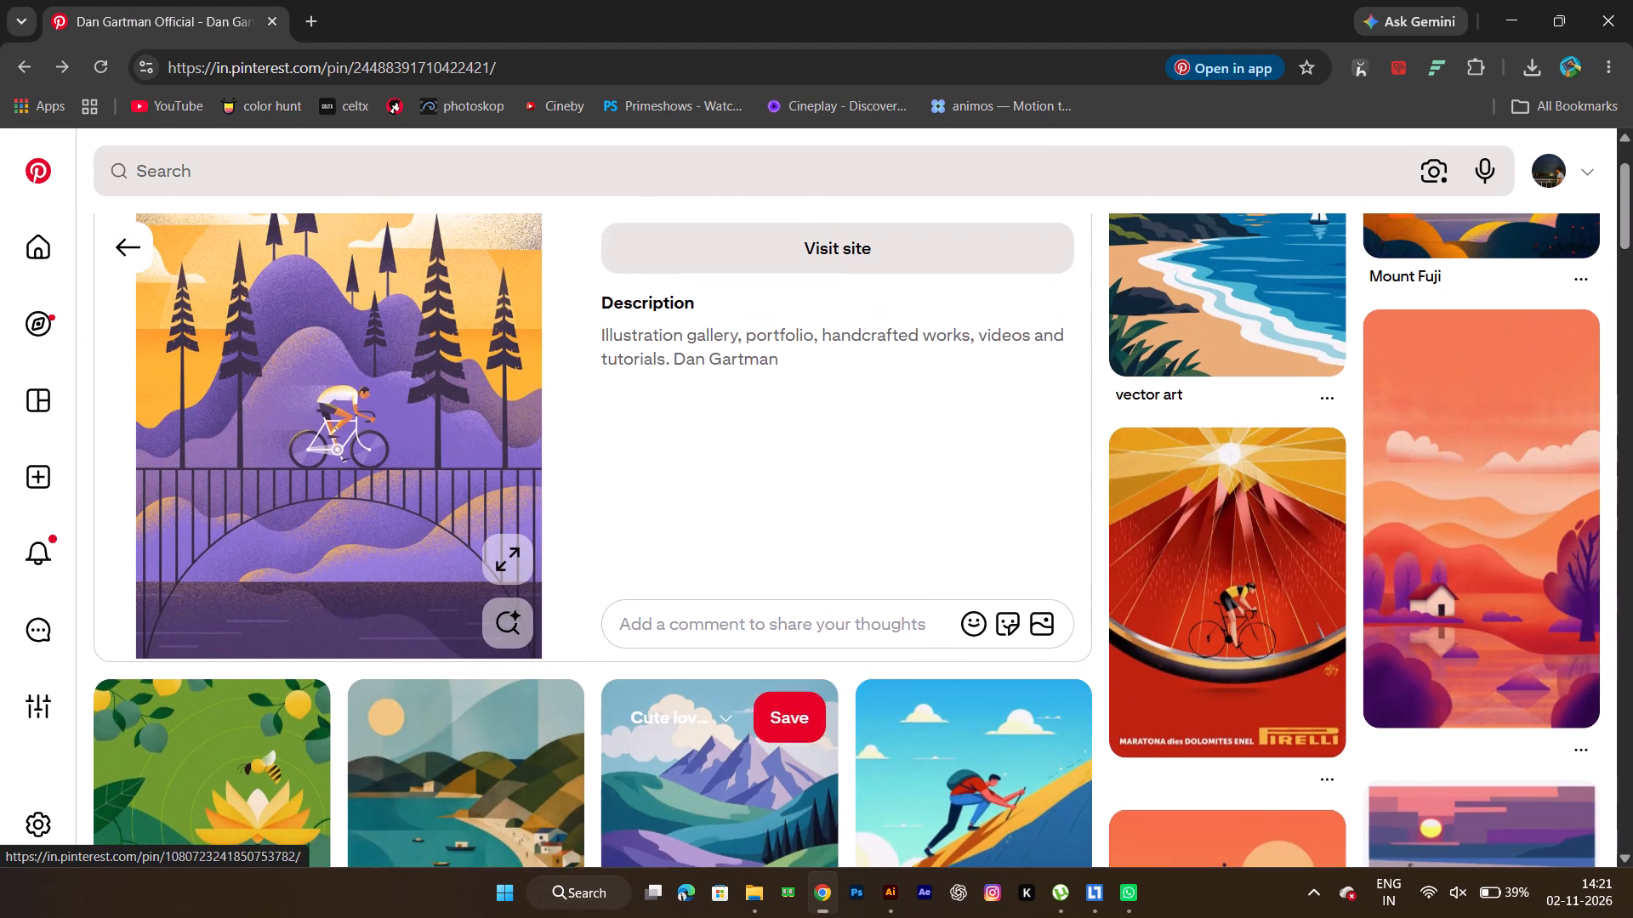
pyautogui.scroll(5, 740, 626)
pyautogui.scroll(-3, 740, 626)
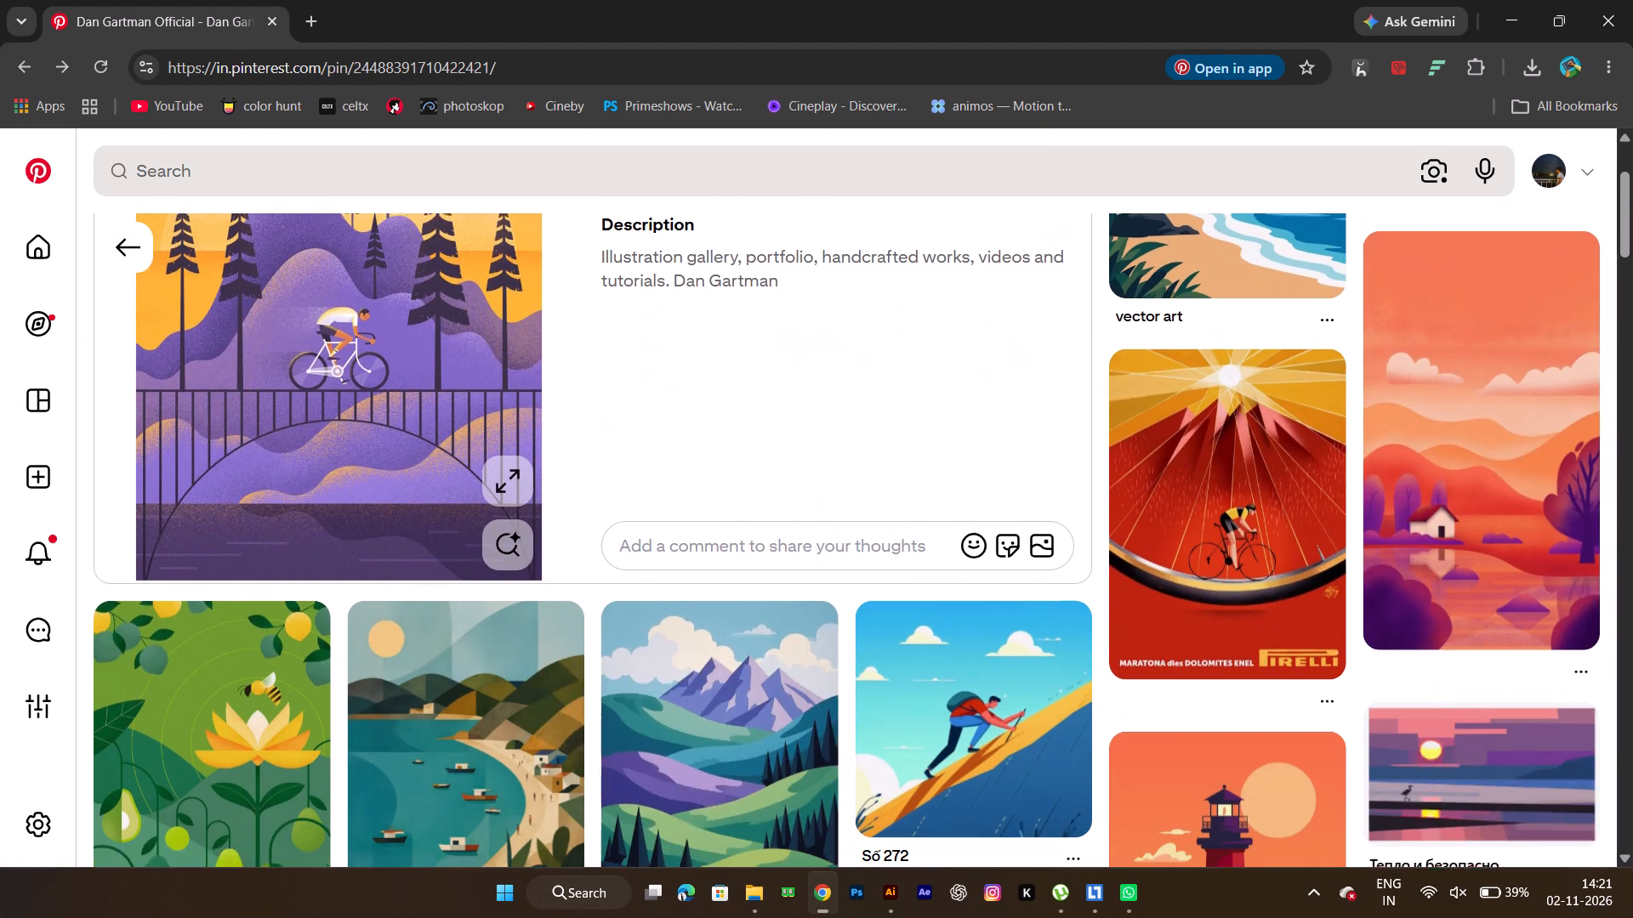
pyautogui.scroll(-4, 740, 626)
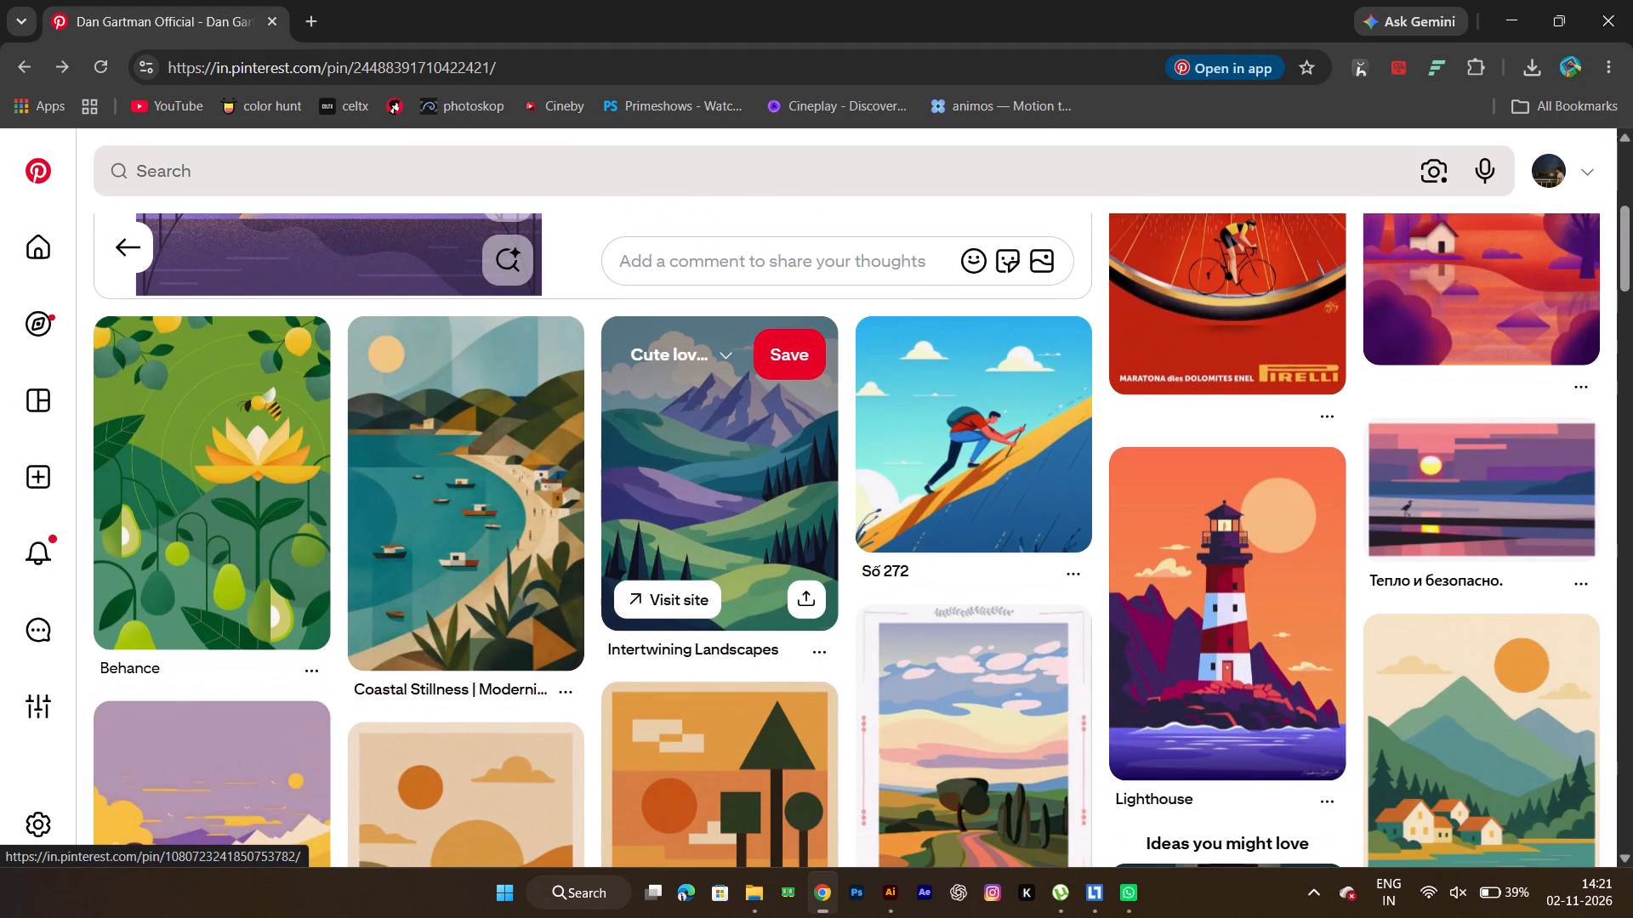
pyautogui.scroll(-9, 740, 626)
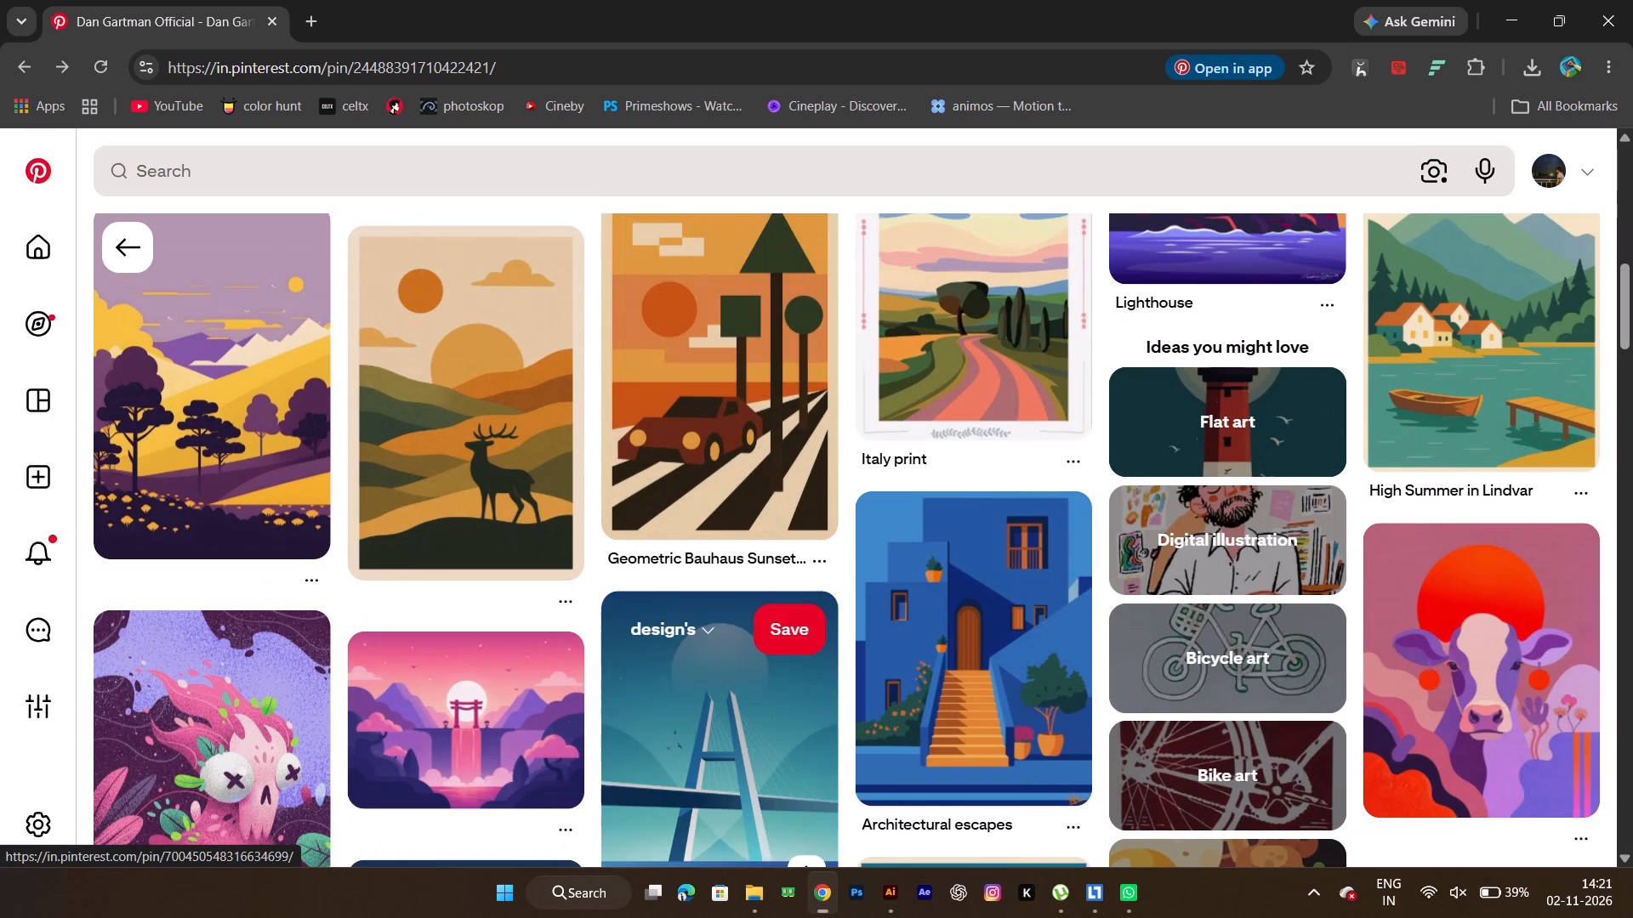
pyautogui.scroll(-10, 740, 626)
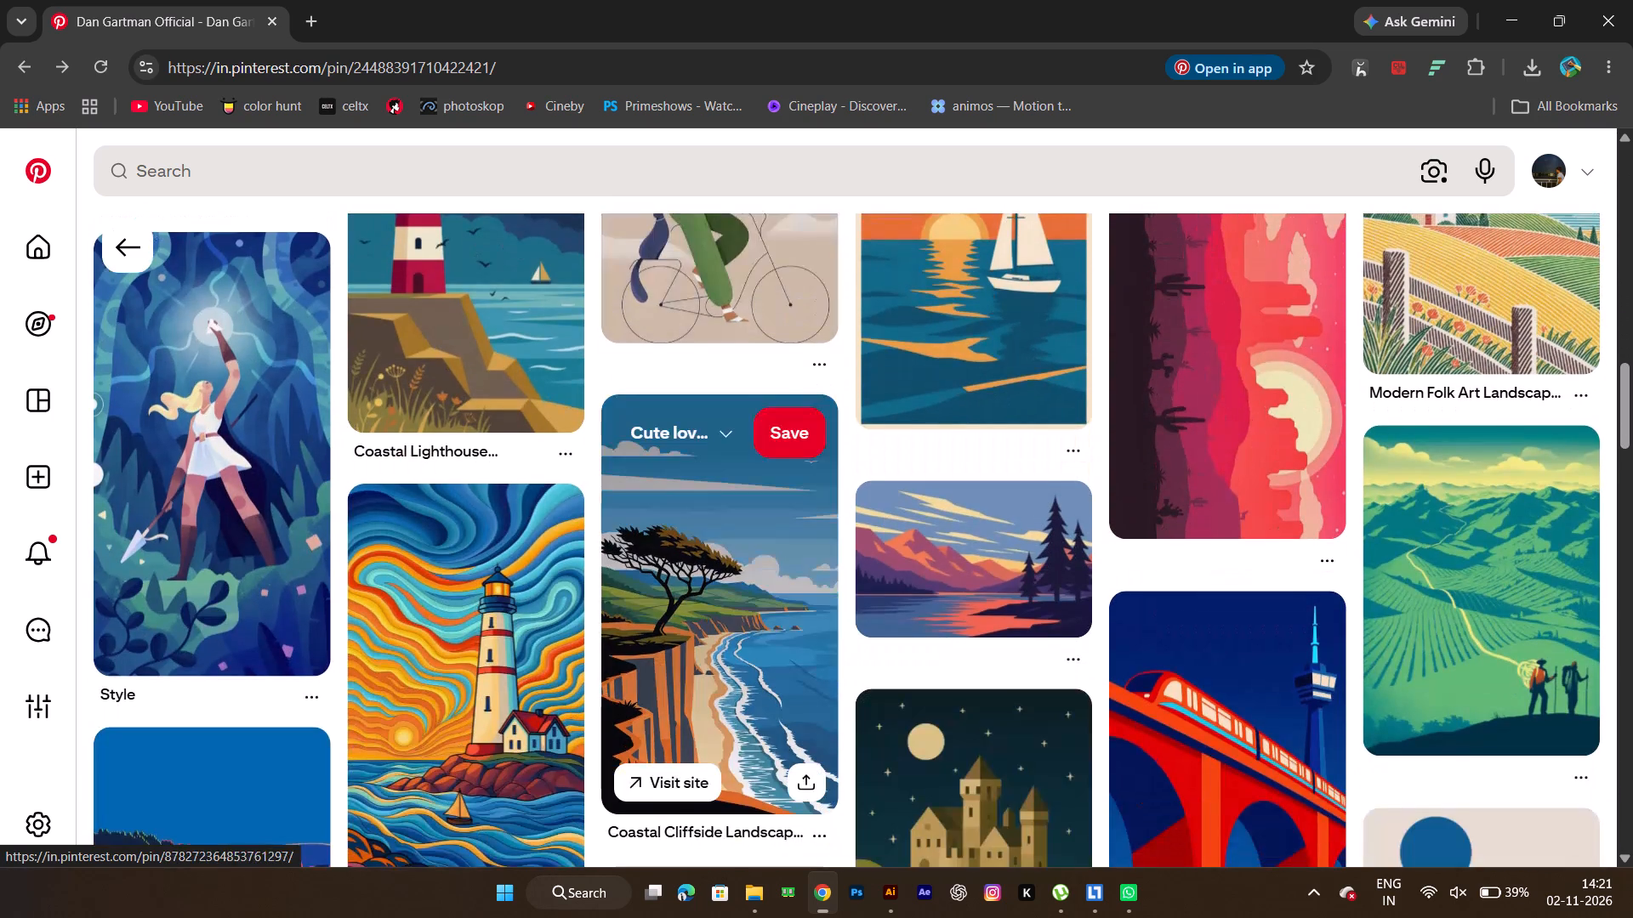
pyautogui.scroll(-12, 740, 626)
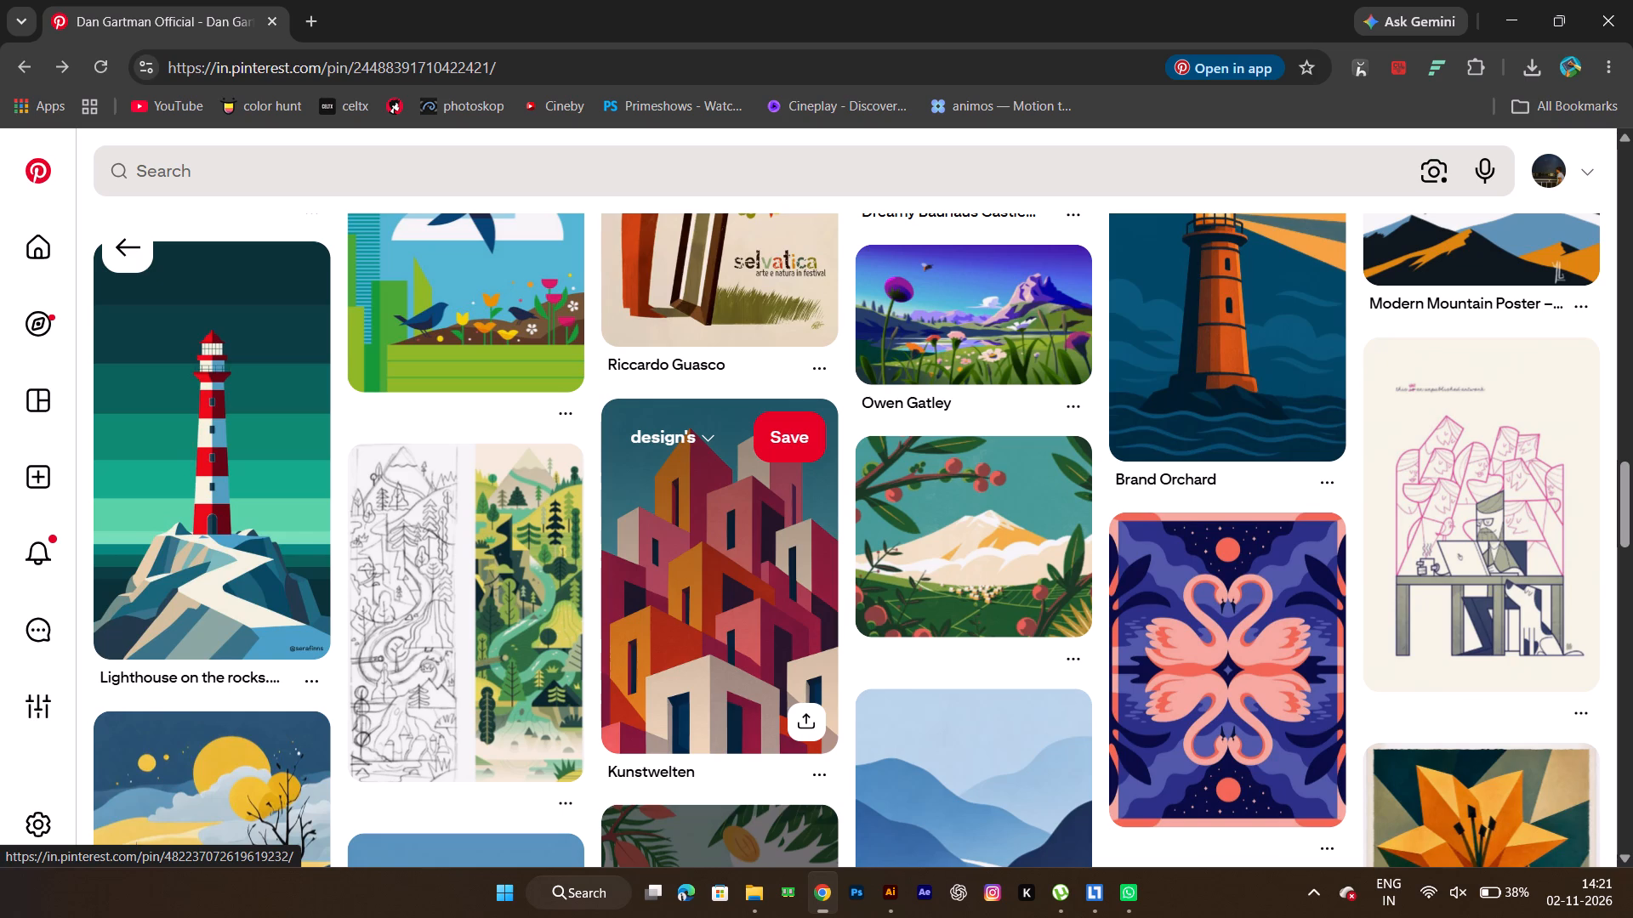
pyautogui.scroll(-6, 755, 704)
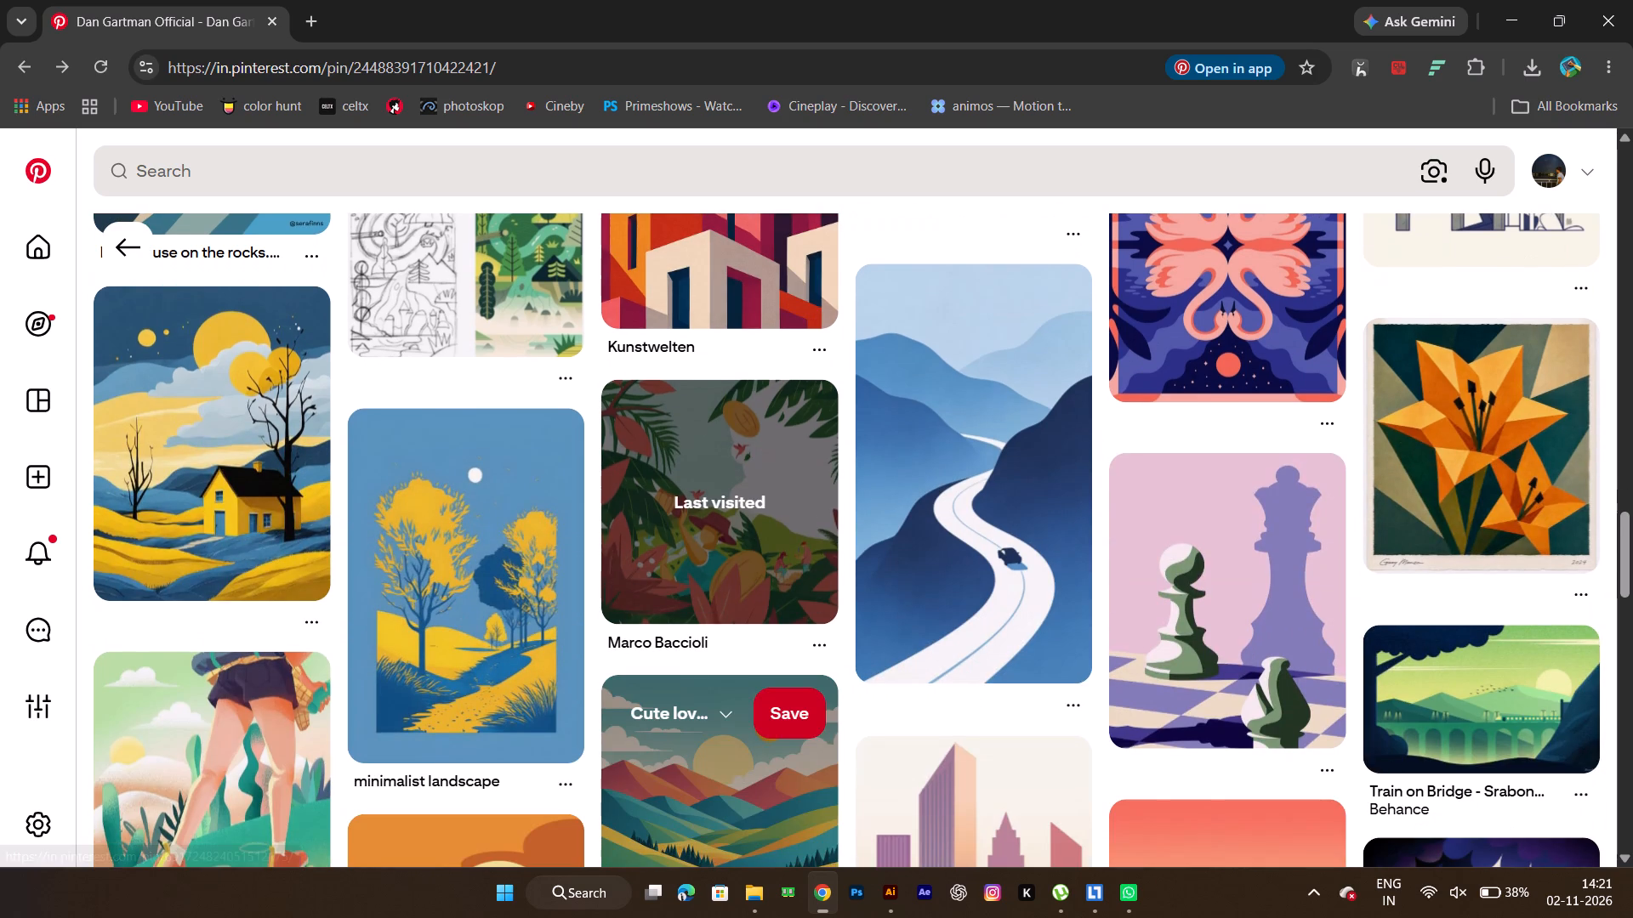
pyautogui.scroll(20, 755, 704)
pyautogui.scroll(6, 755, 704)
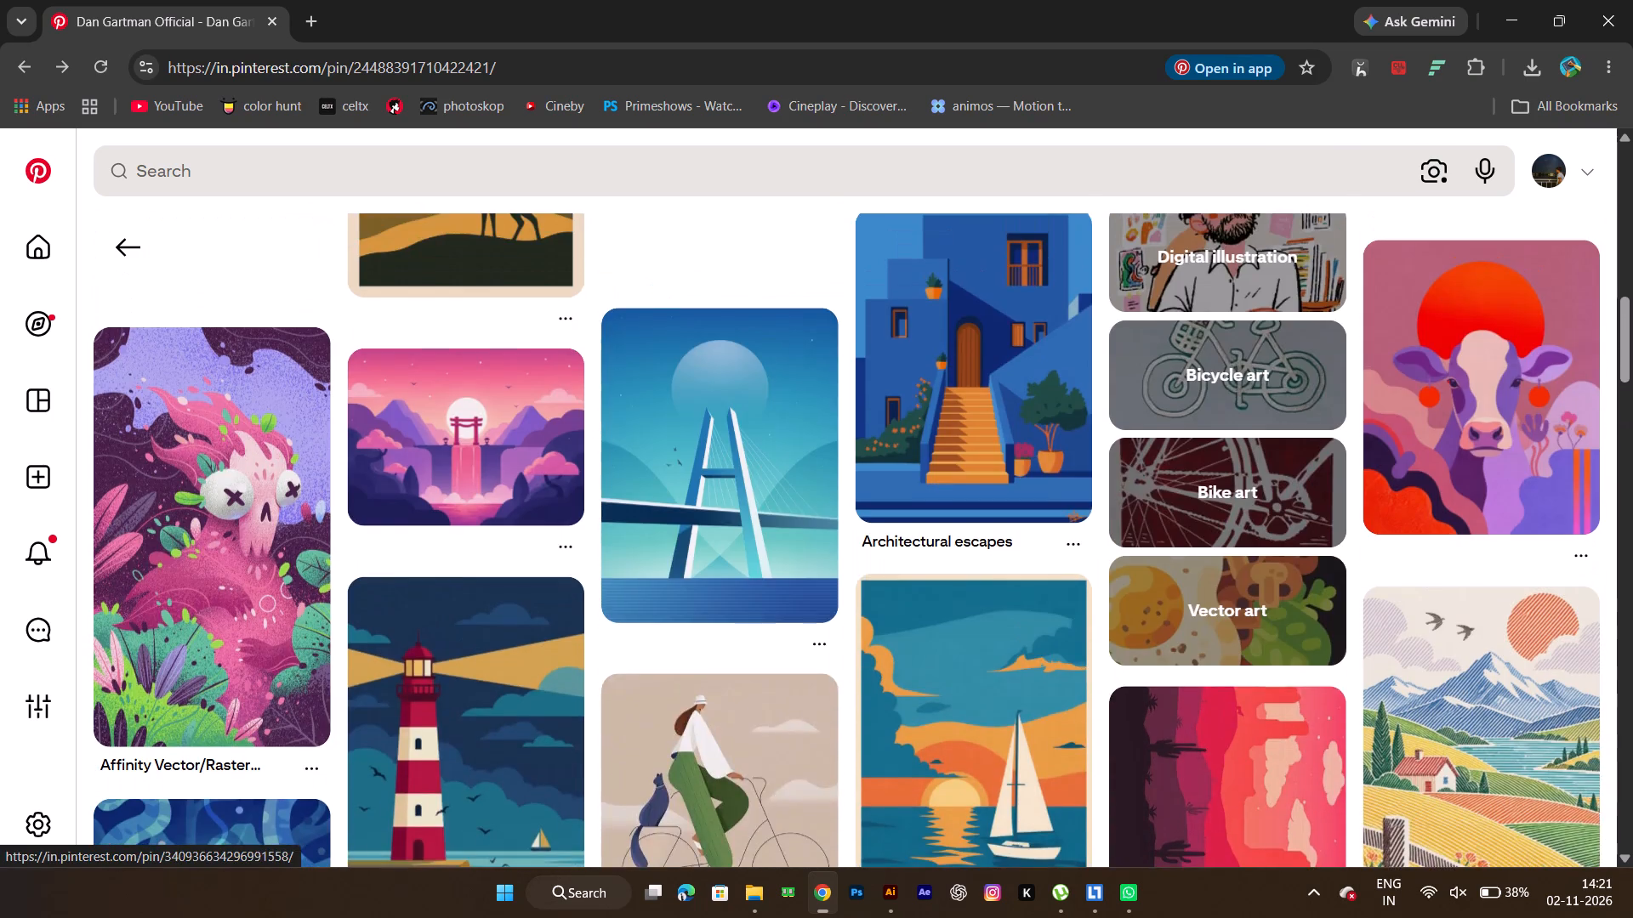
pyautogui.scroll(15, 755, 704)
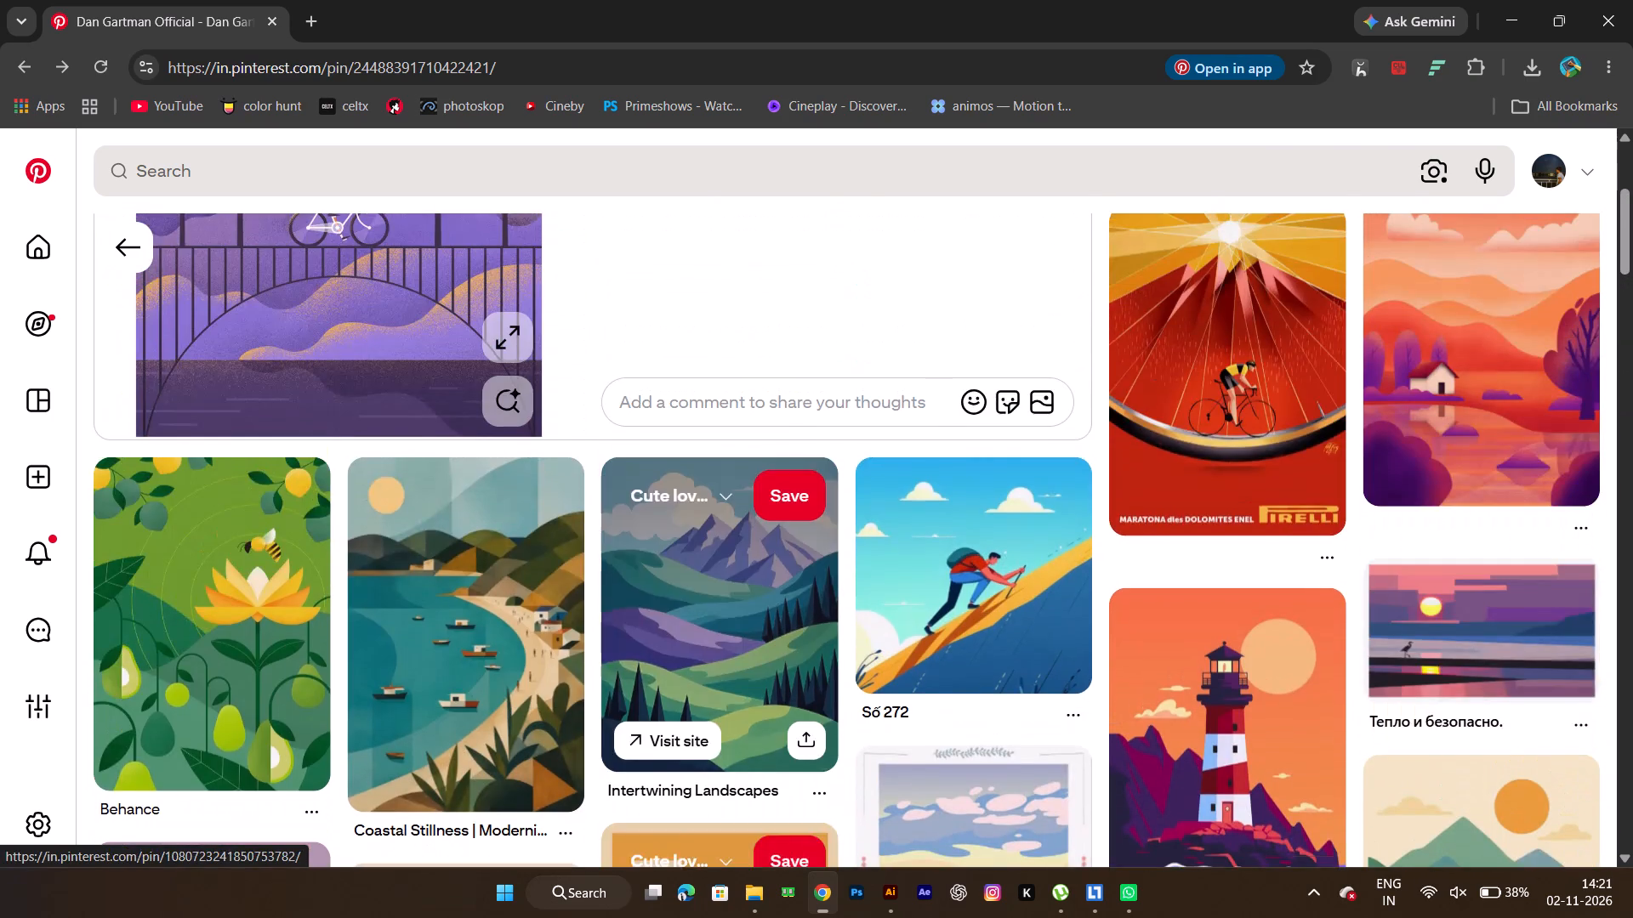
pyautogui.scroll(13, 755, 704)
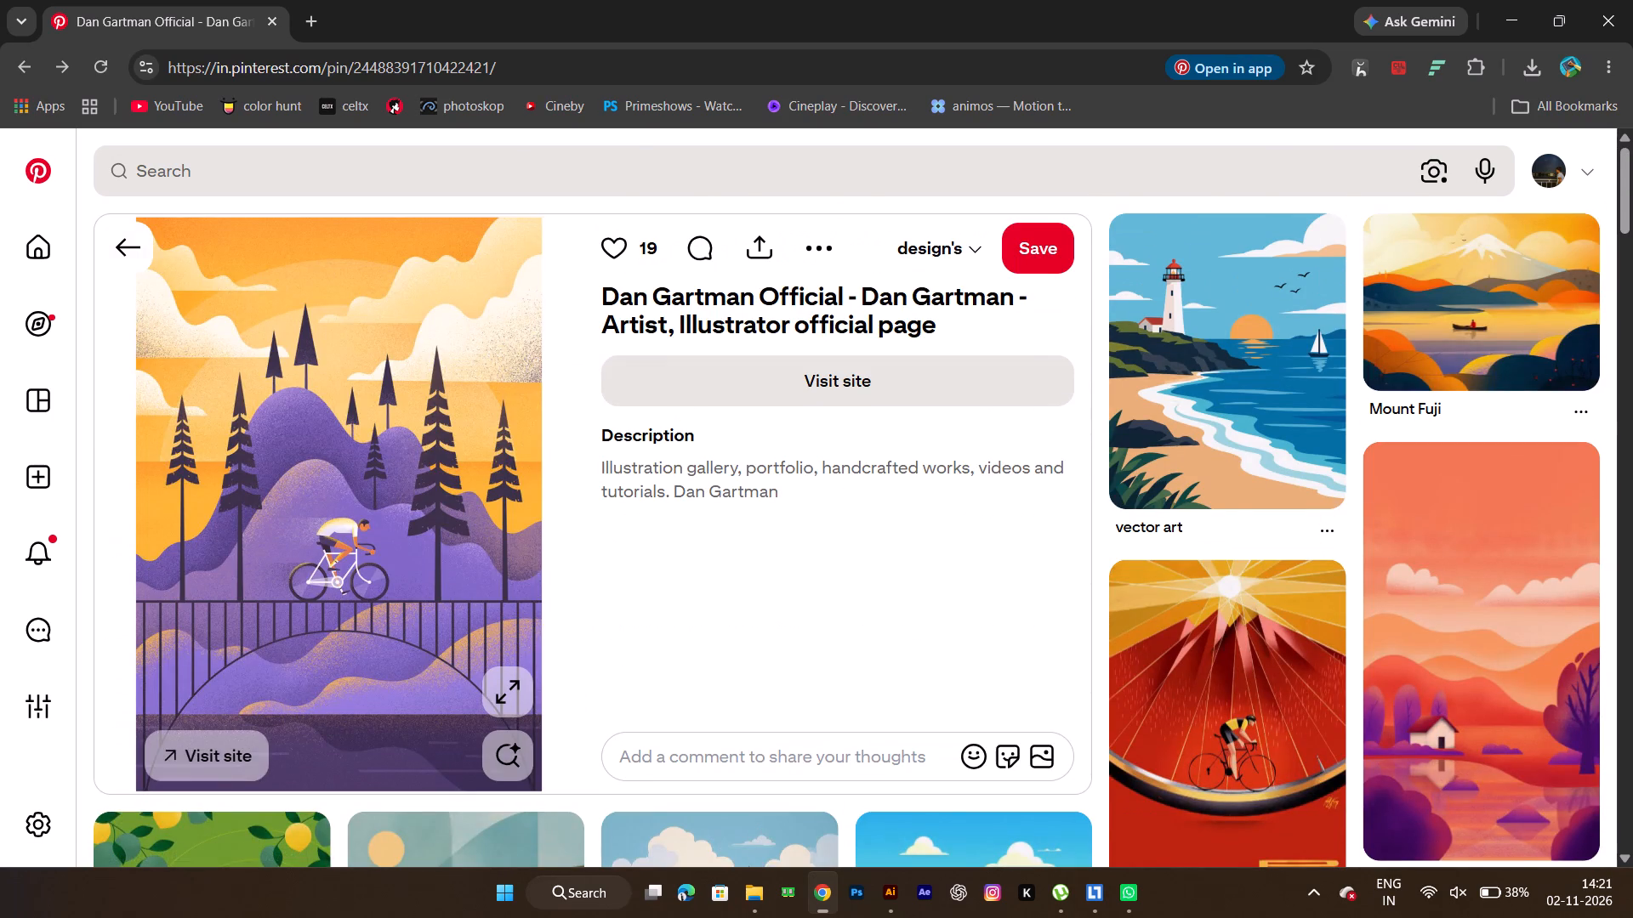
# Return to the "illustration design graphic" search results and look through the illustration pins for reference ideas.
pyautogui.click(124, 238)
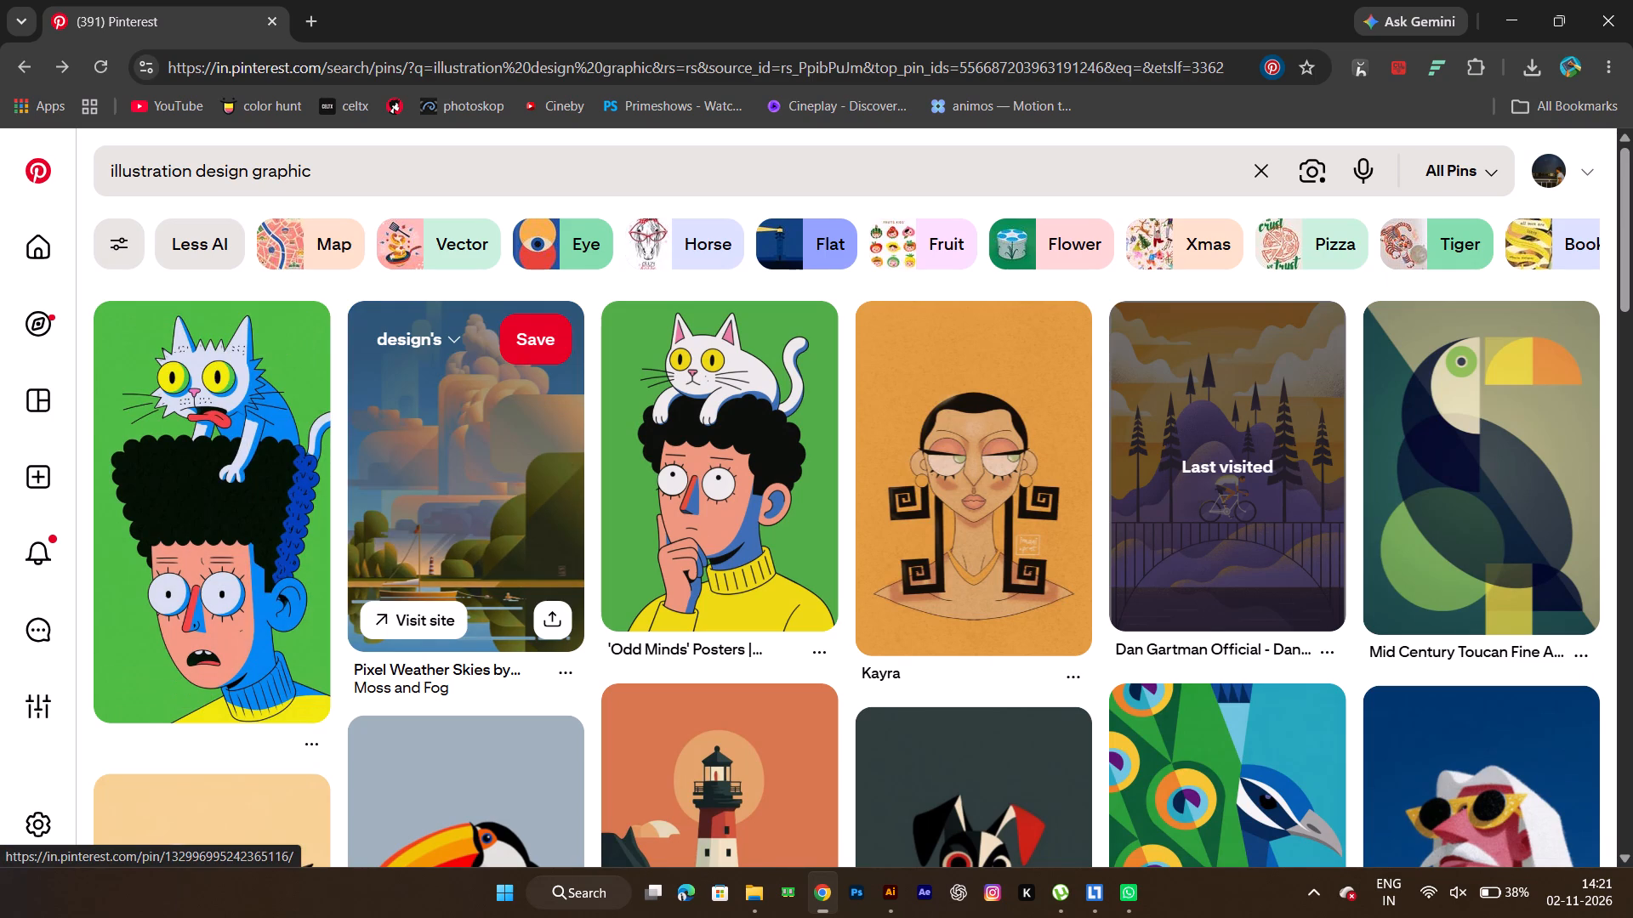
pyautogui.scroll(-6, 760, 446)
pyautogui.scroll(-5, 794, 591)
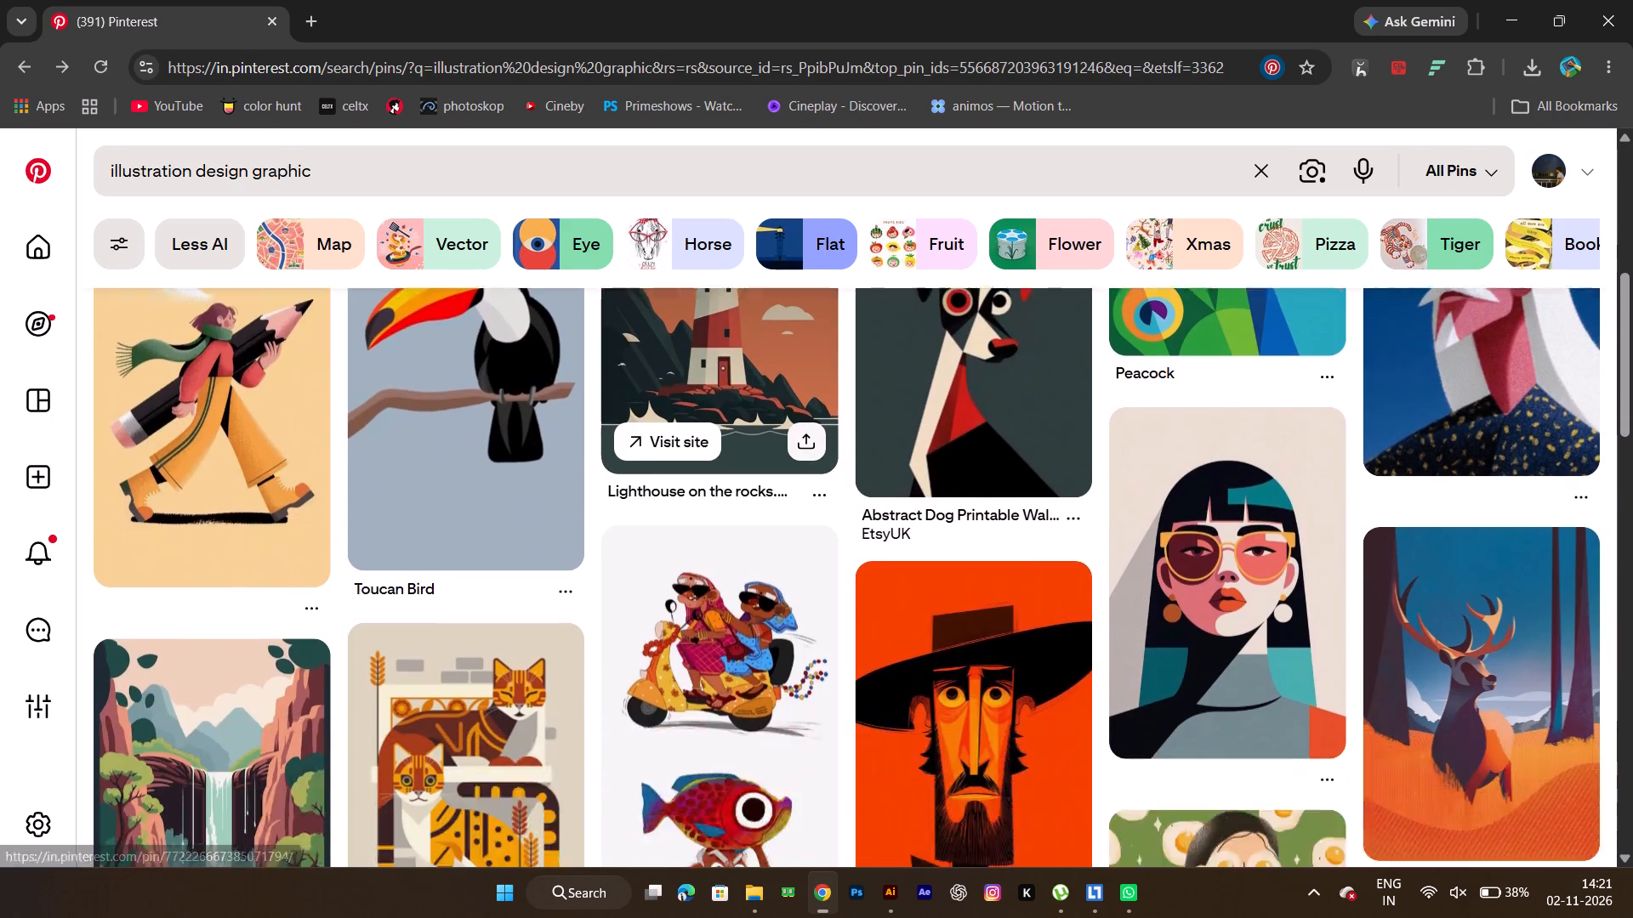
pyautogui.scroll(-4, 800, 624)
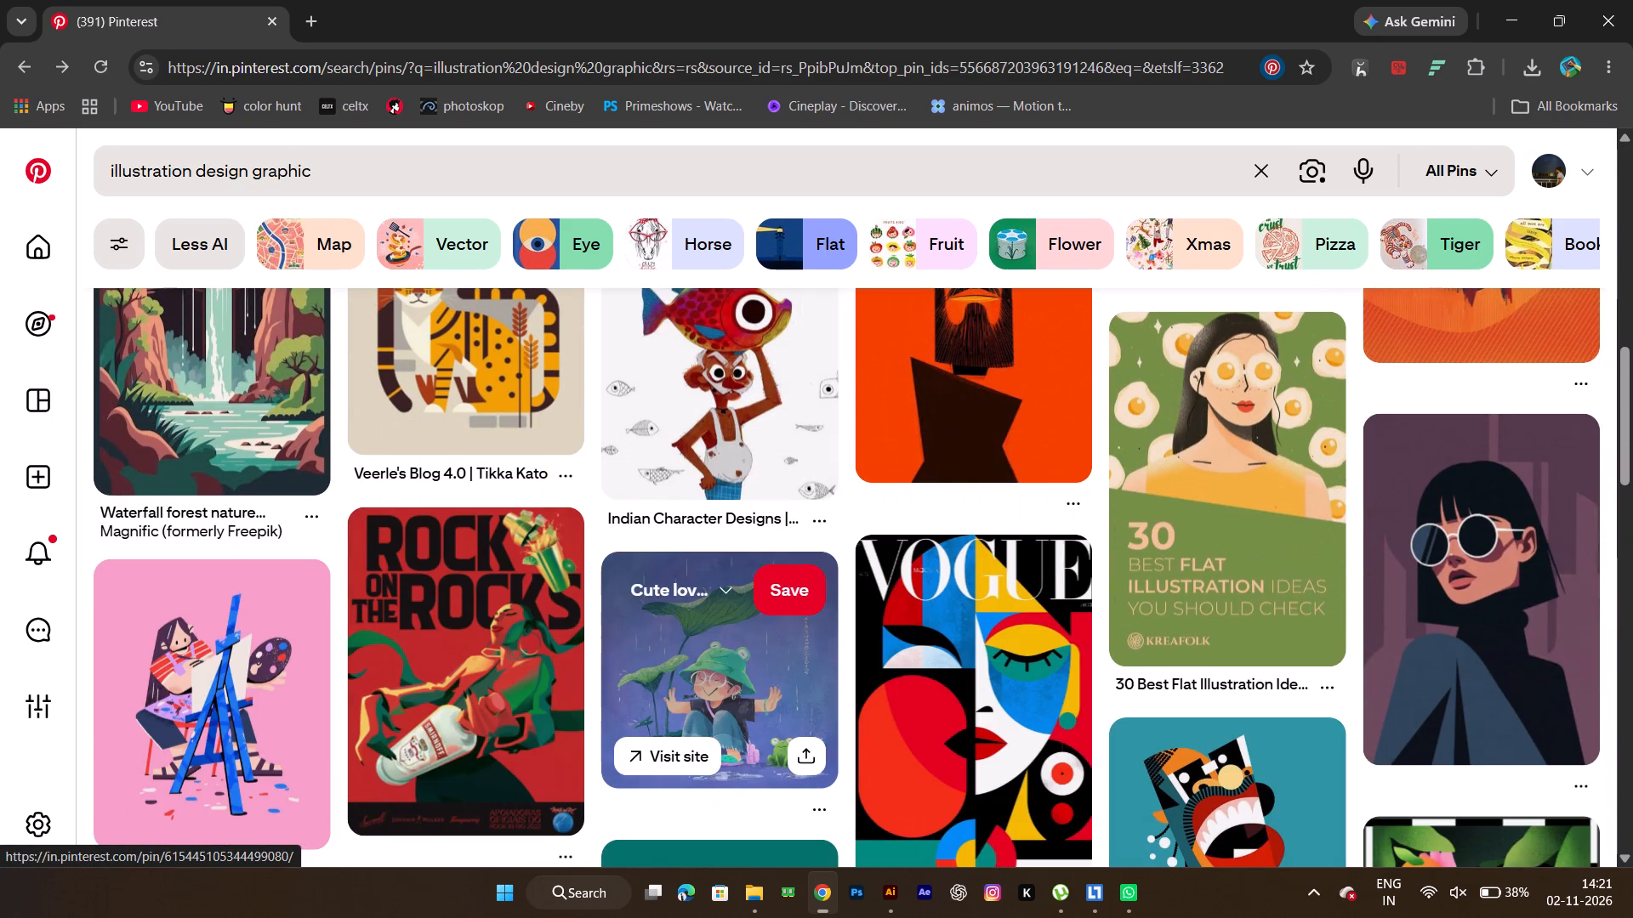
pyautogui.scroll(-5, 803, 654)
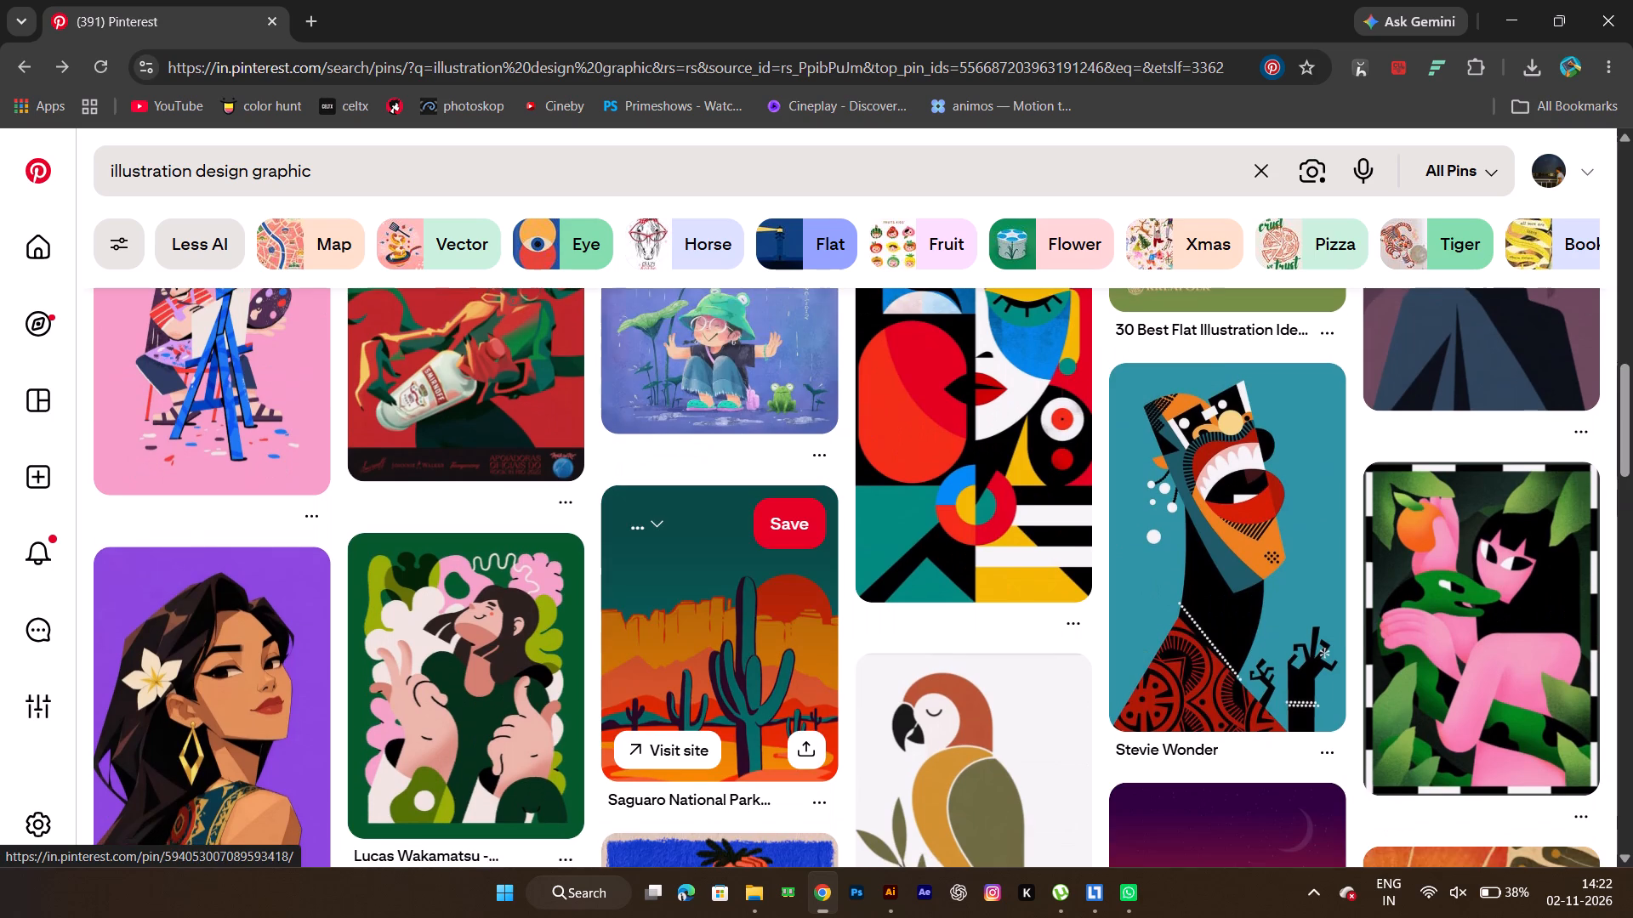
pyautogui.scroll(-2, 803, 676)
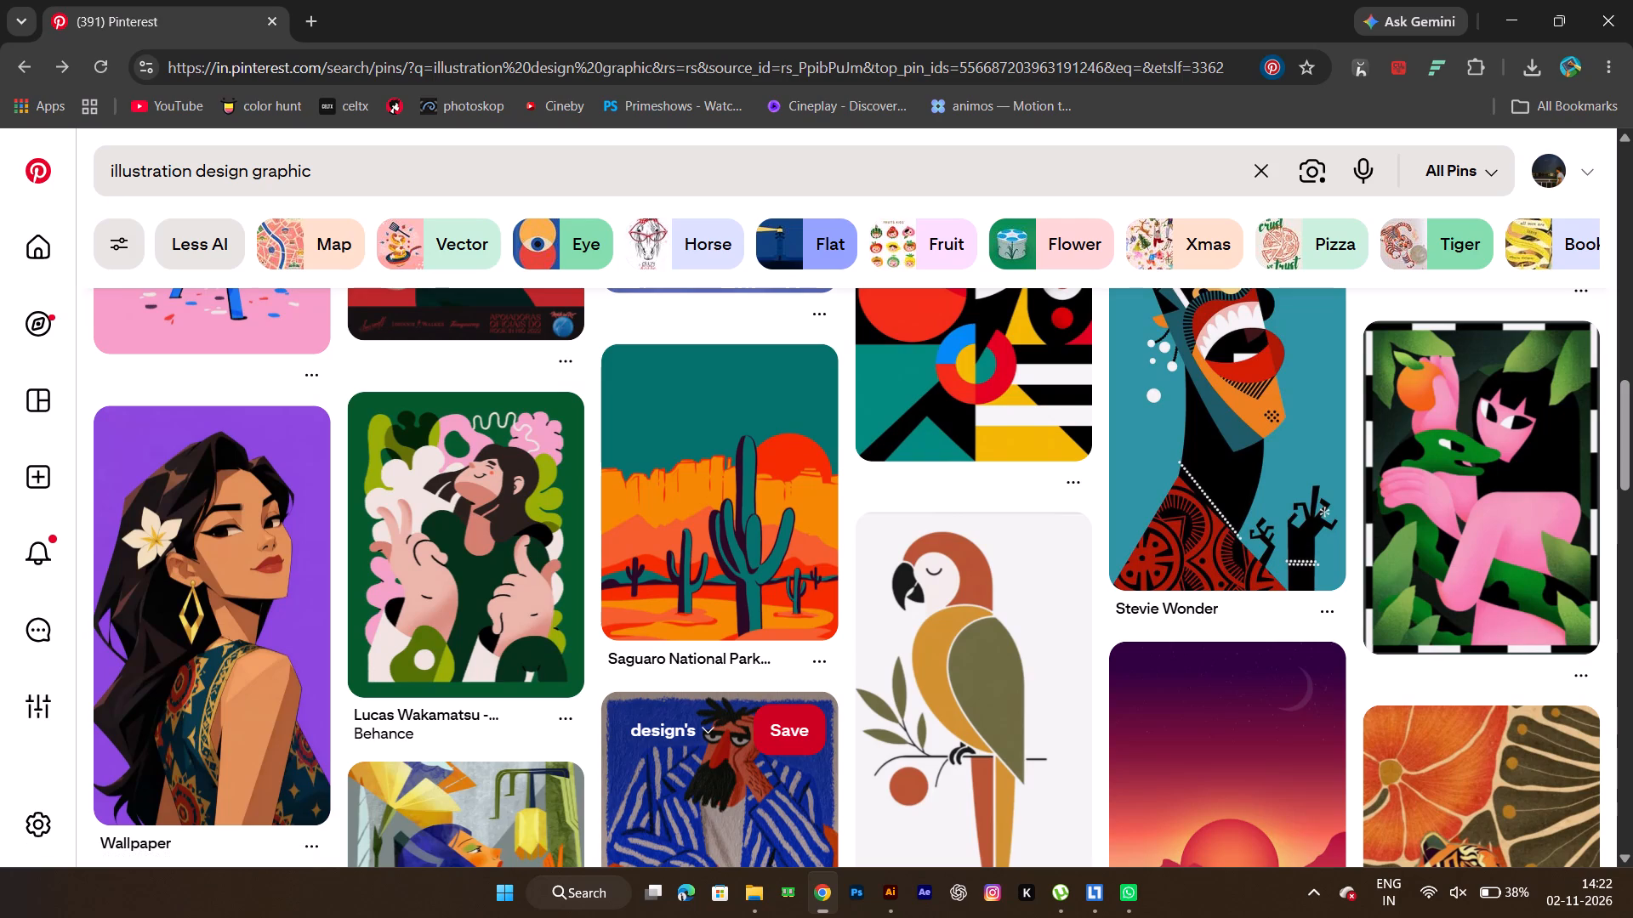
pyautogui.scroll(-6, 835, 688)
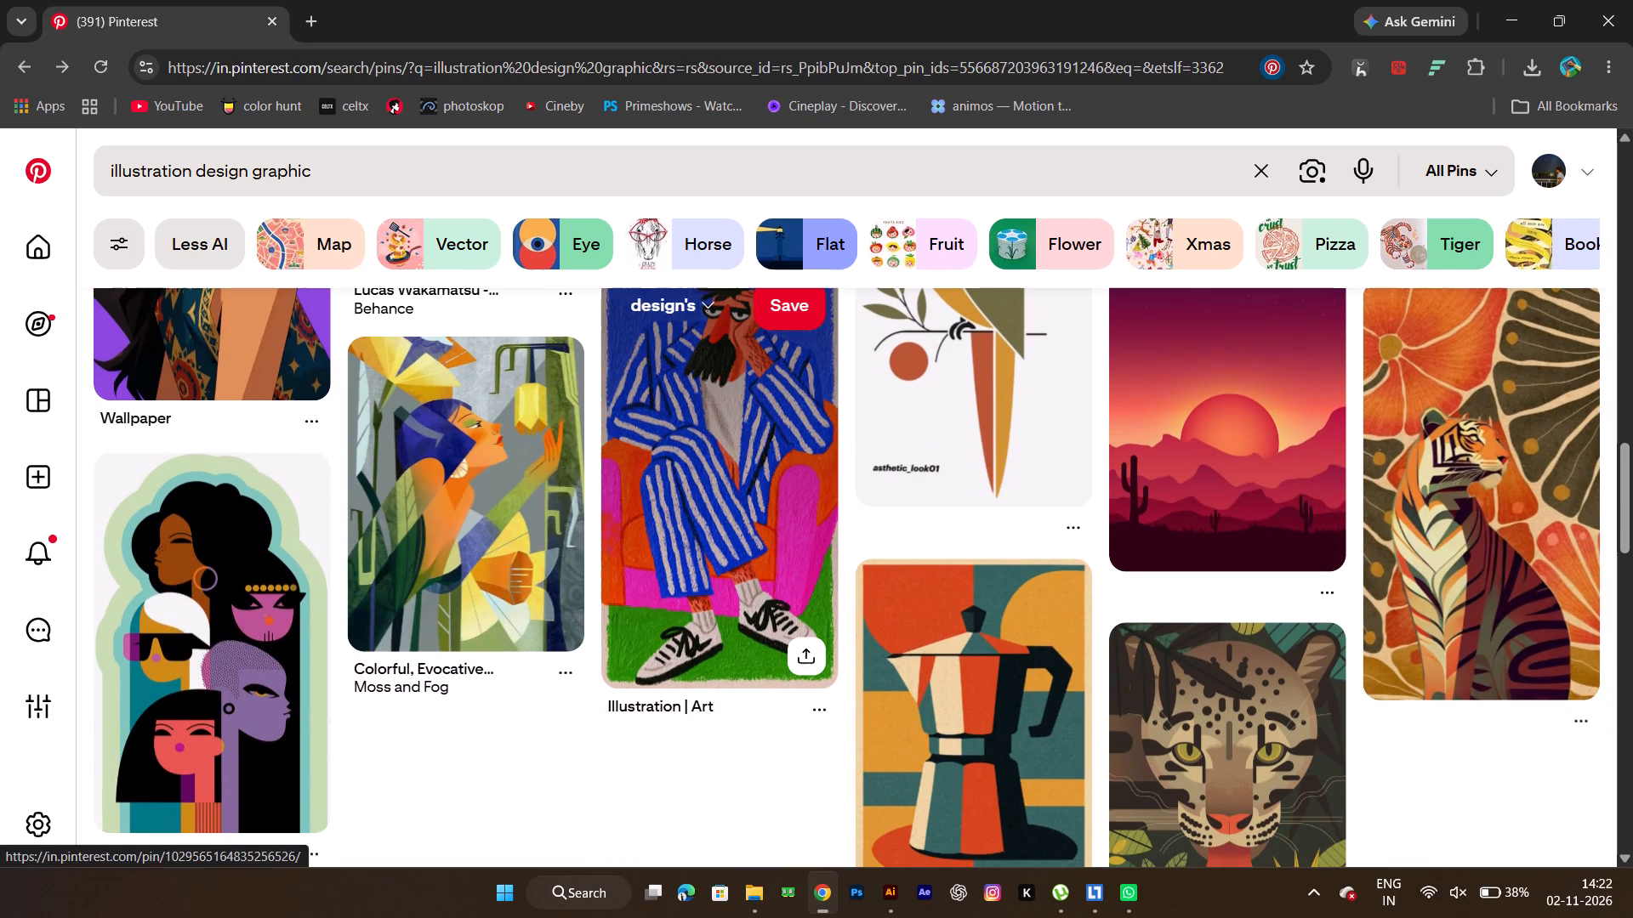
# Browse further through the "illustration design graphic" pins, examining the portrait, animal and landscape illustrations for style and colour references.
pyautogui.scroll(-8, 822, 734)
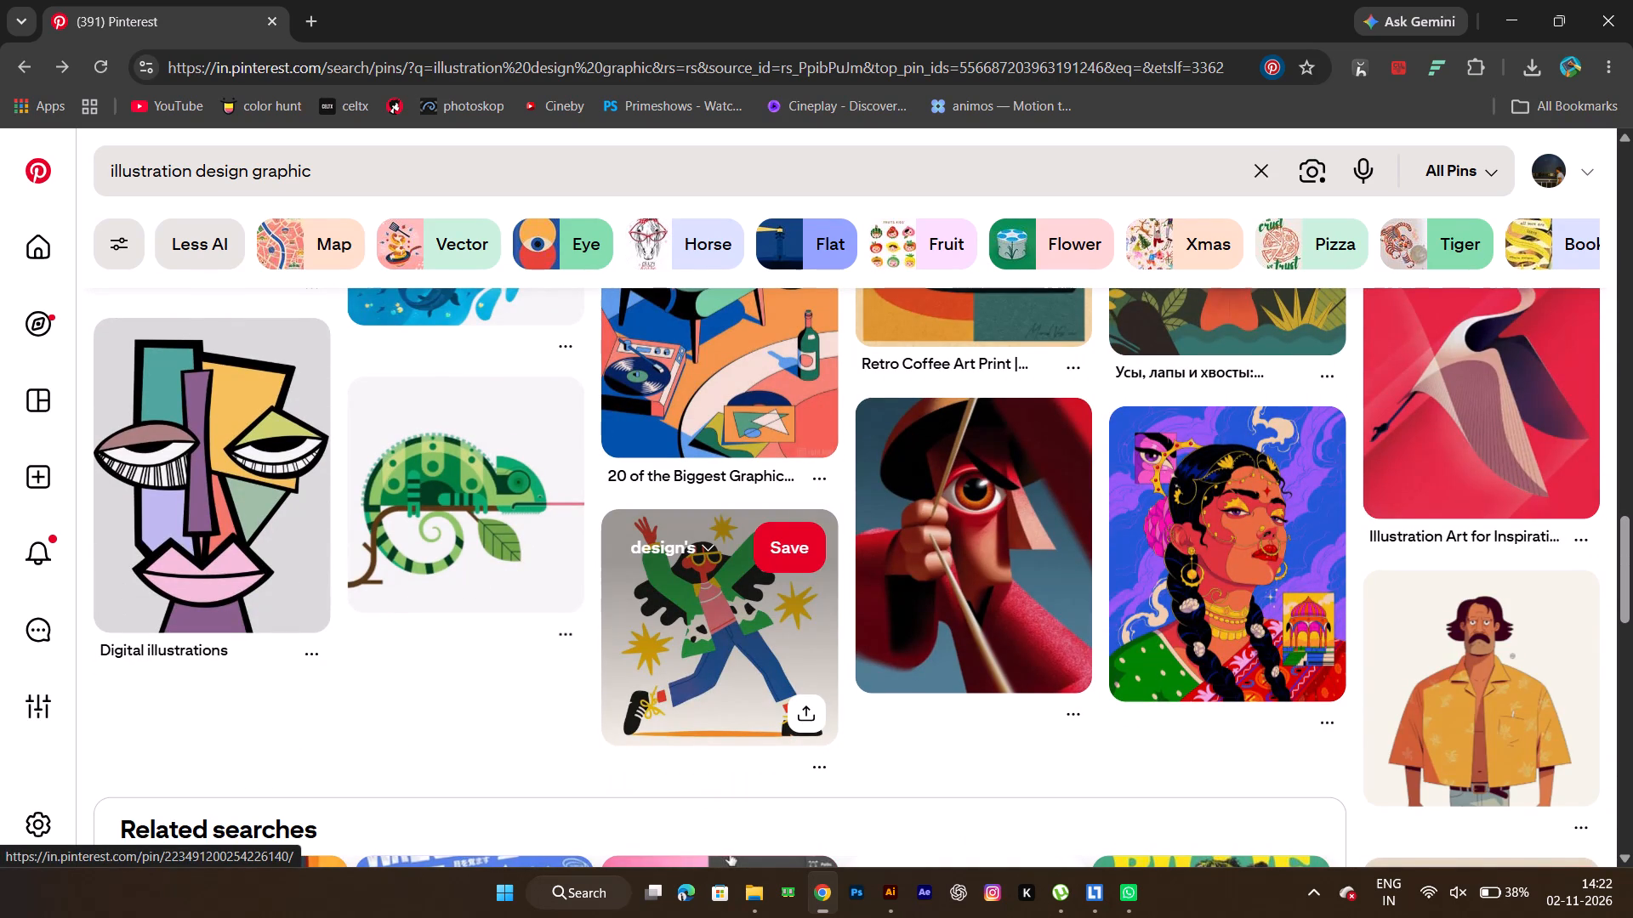
pyautogui.scroll(-13, 822, 745)
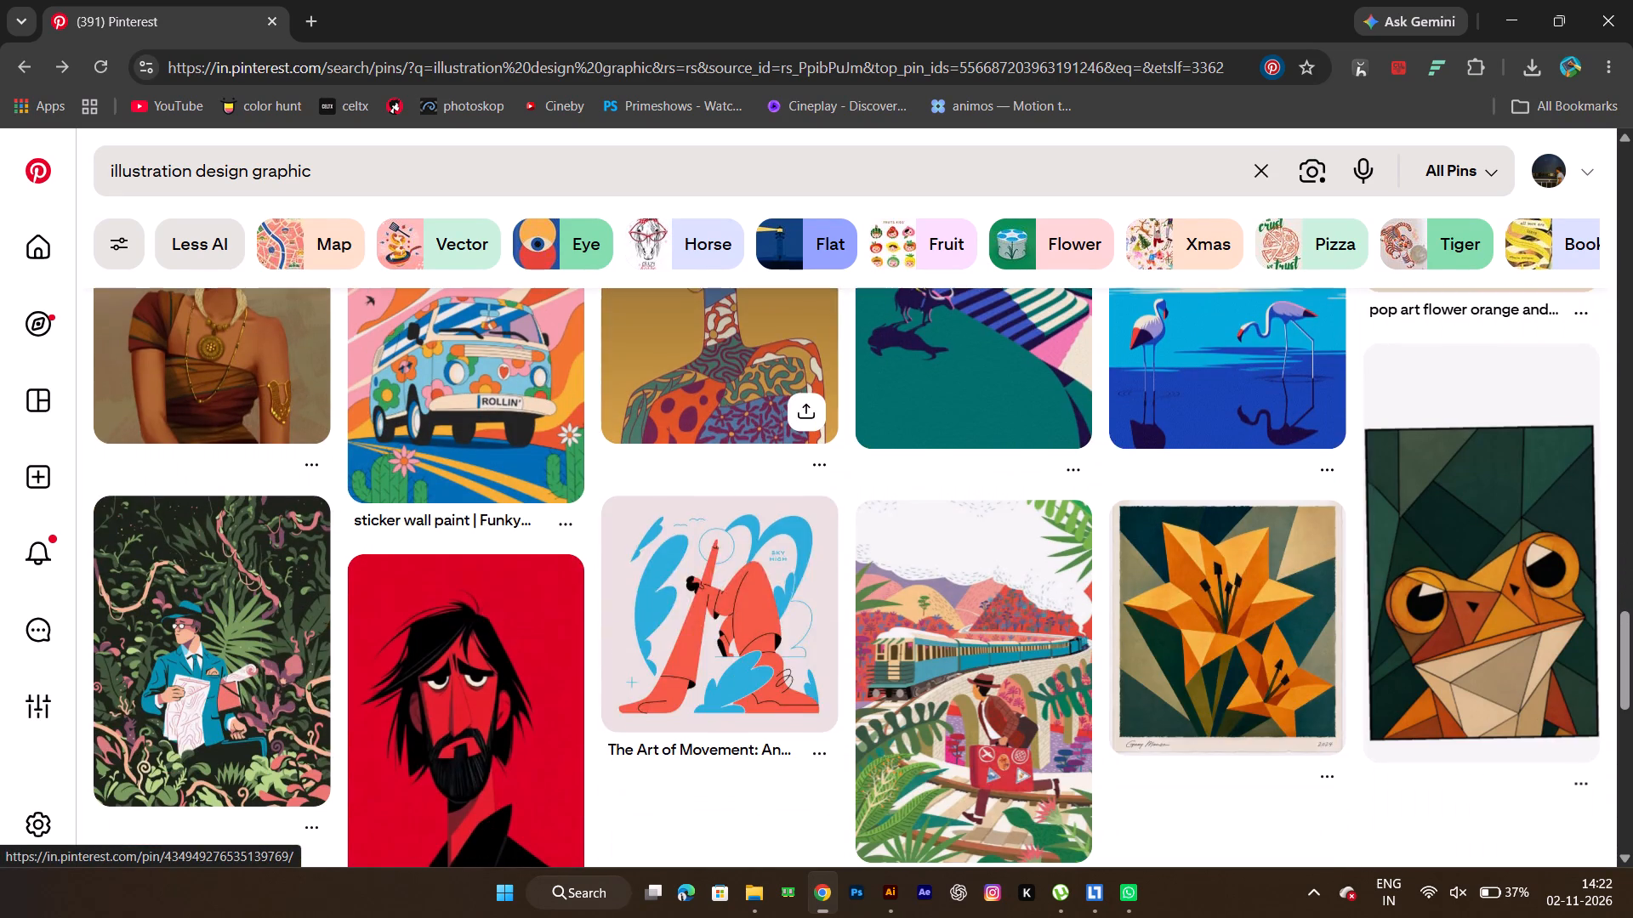
pyautogui.scroll(-8, 822, 745)
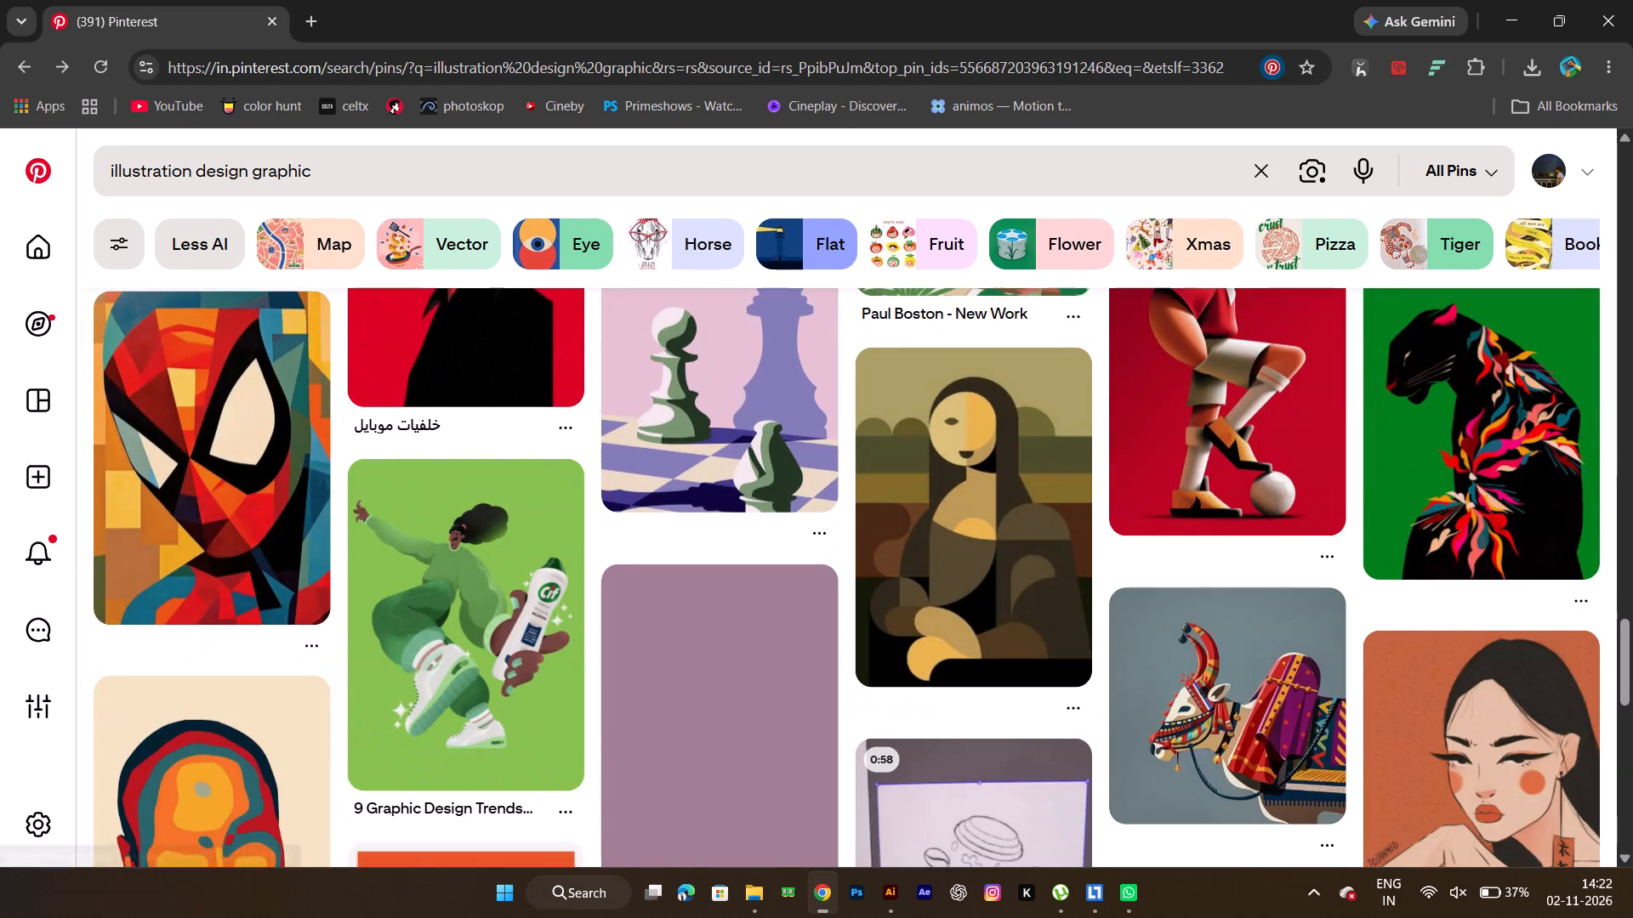
pyautogui.scroll(-7, 816, 766)
pyautogui.scroll(-2, 691, 909)
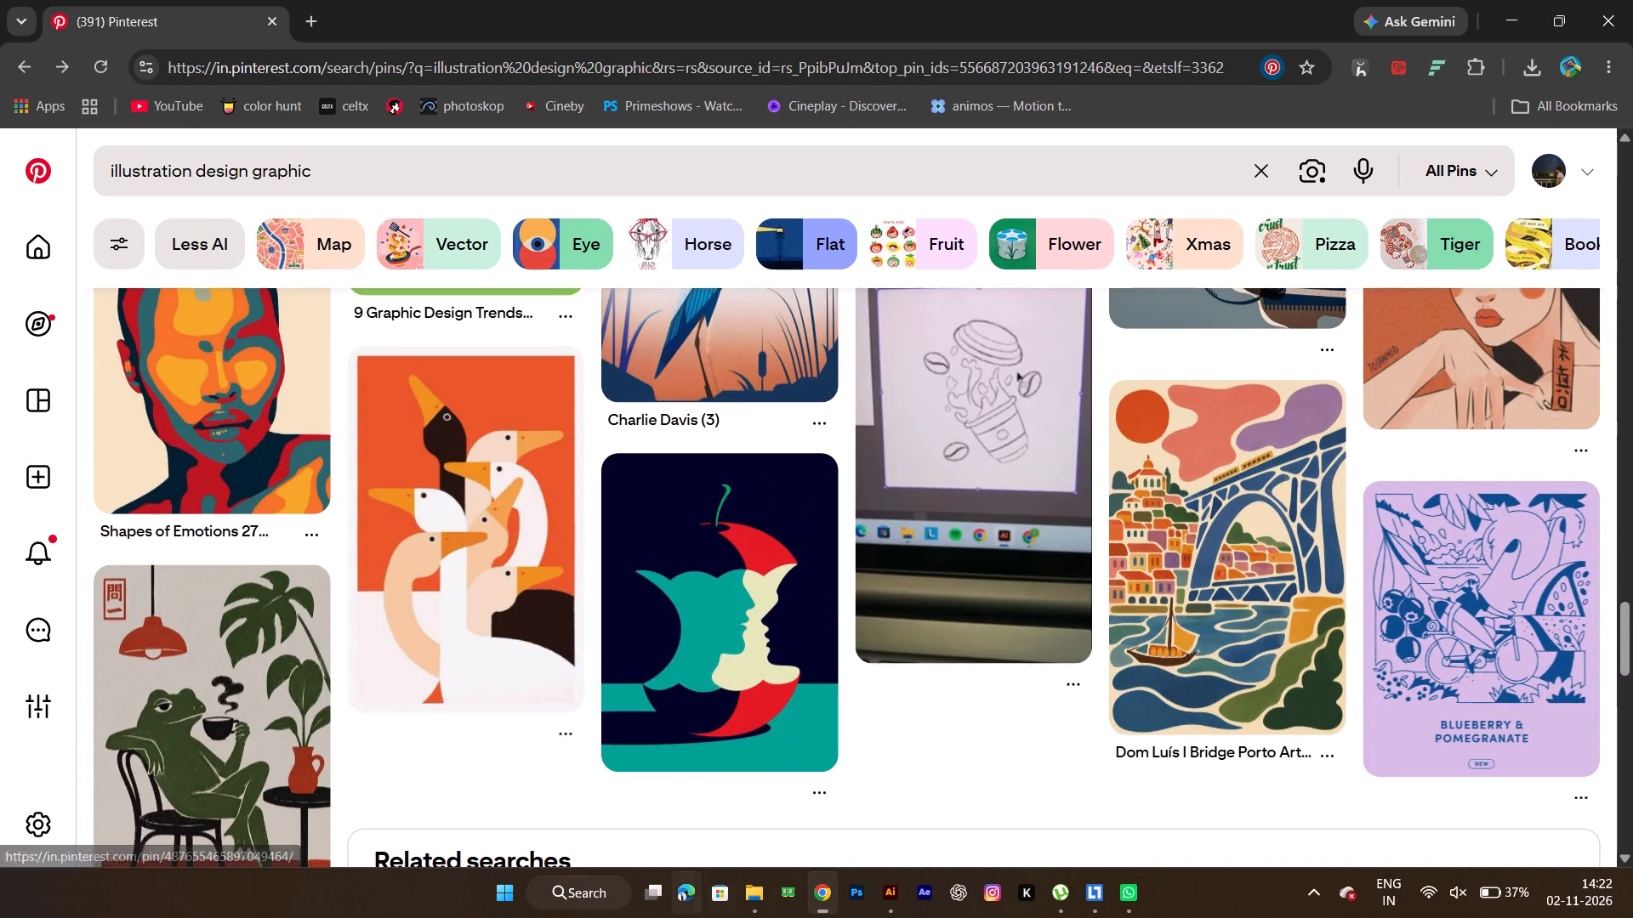
pyautogui.scroll(-6, 688, 916)
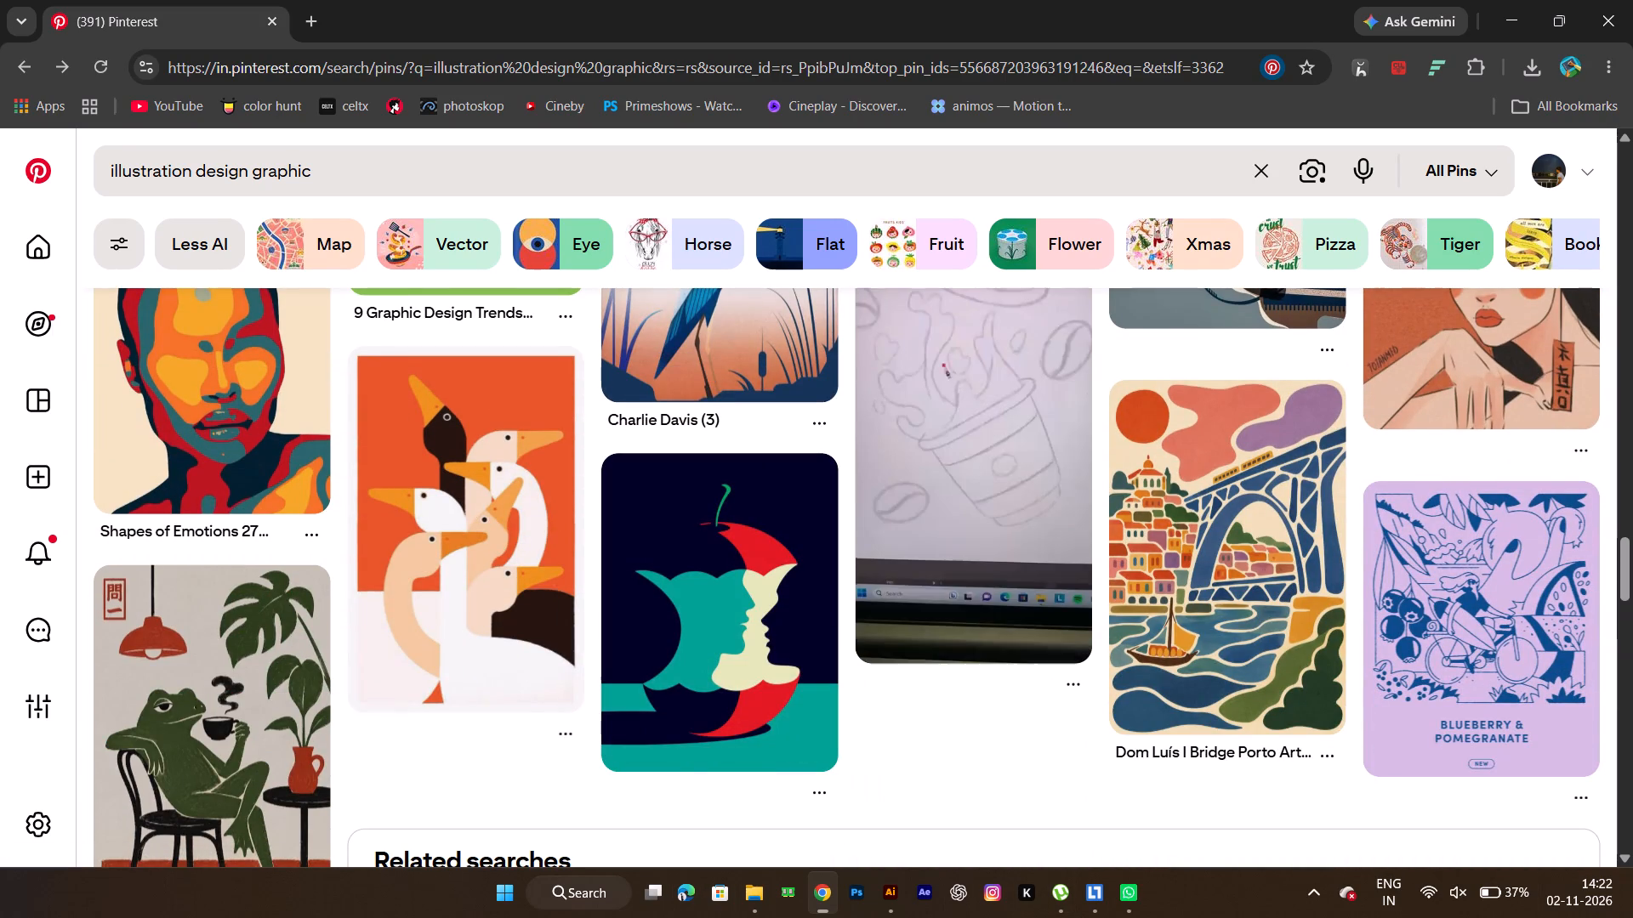
pyautogui.scroll(4, 144, 632)
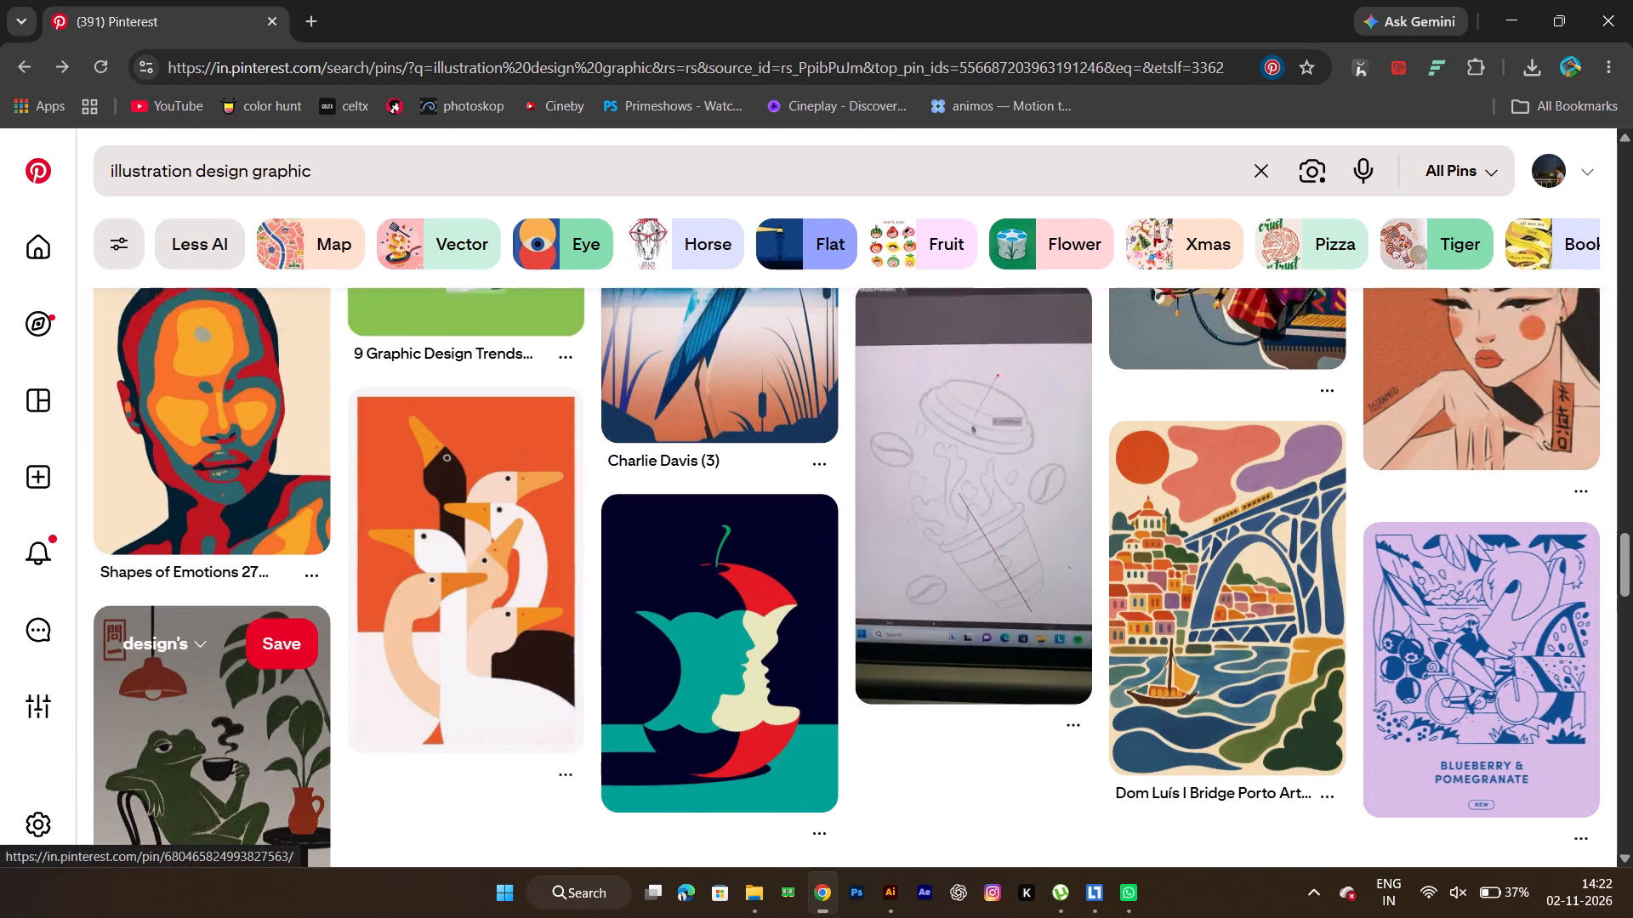
pyautogui.scroll(9, 179, 608)
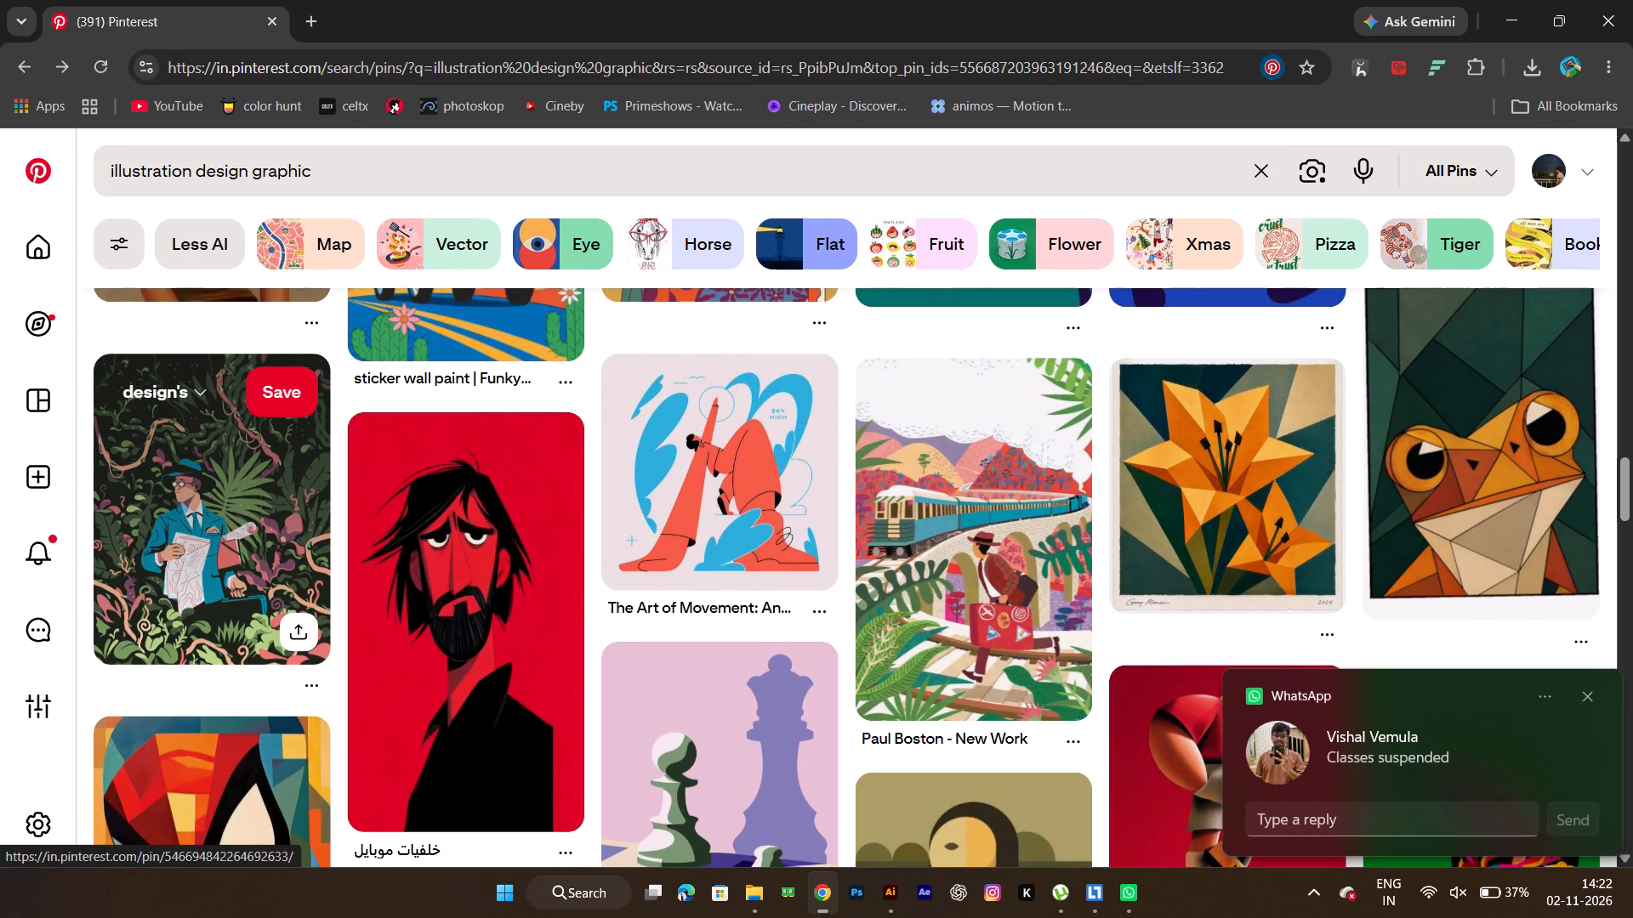
pyautogui.scroll(1, 205, 584)
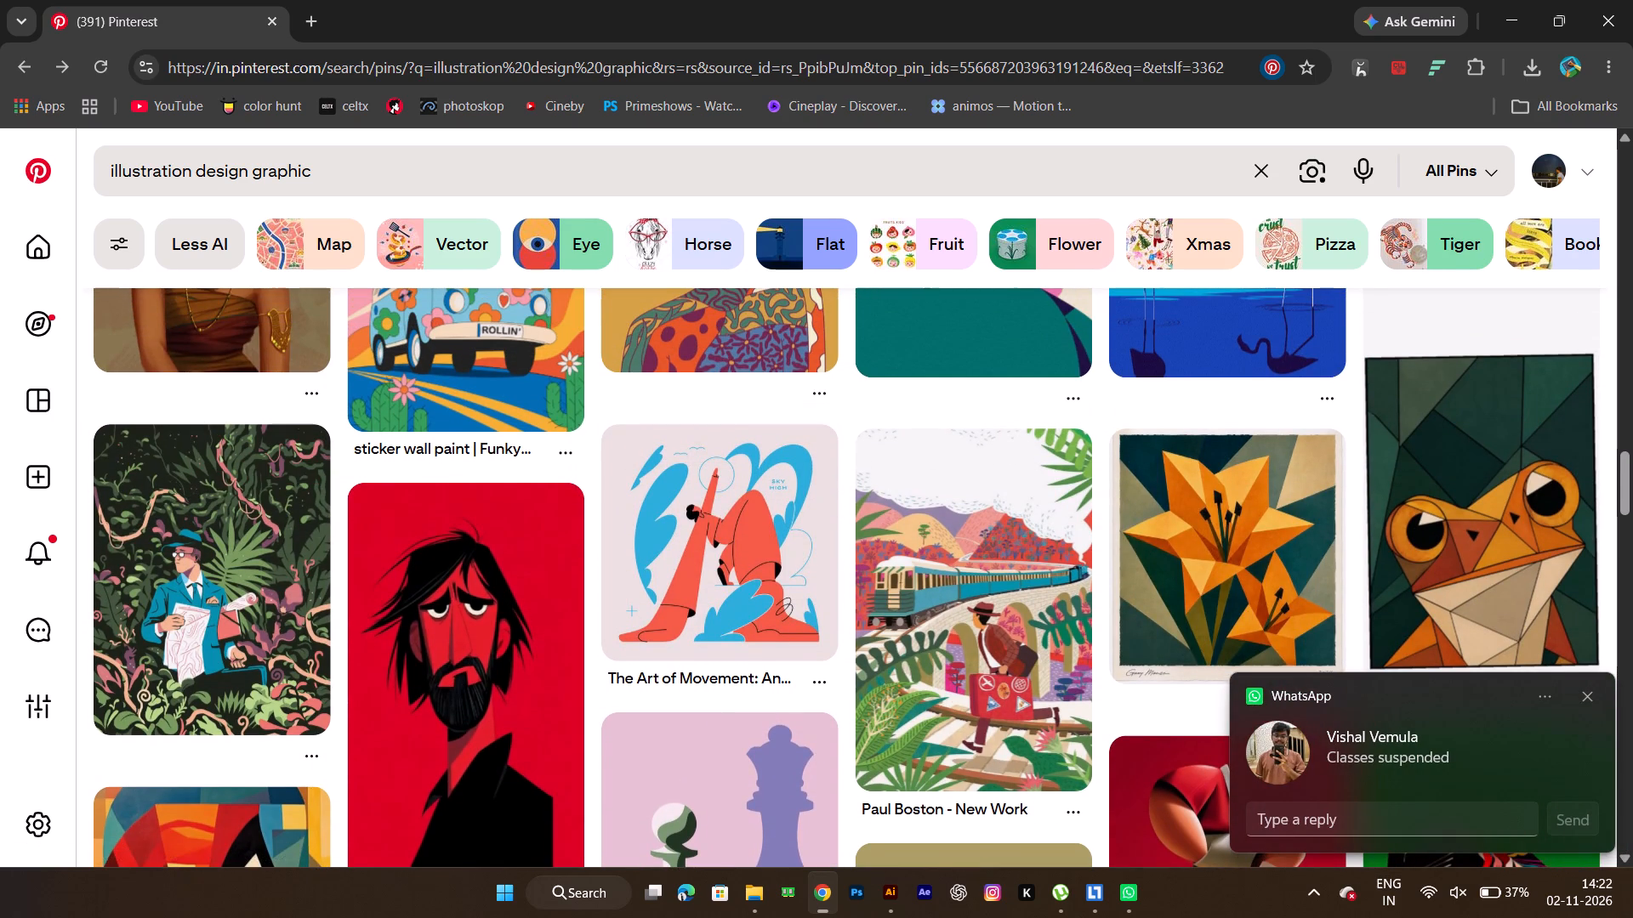
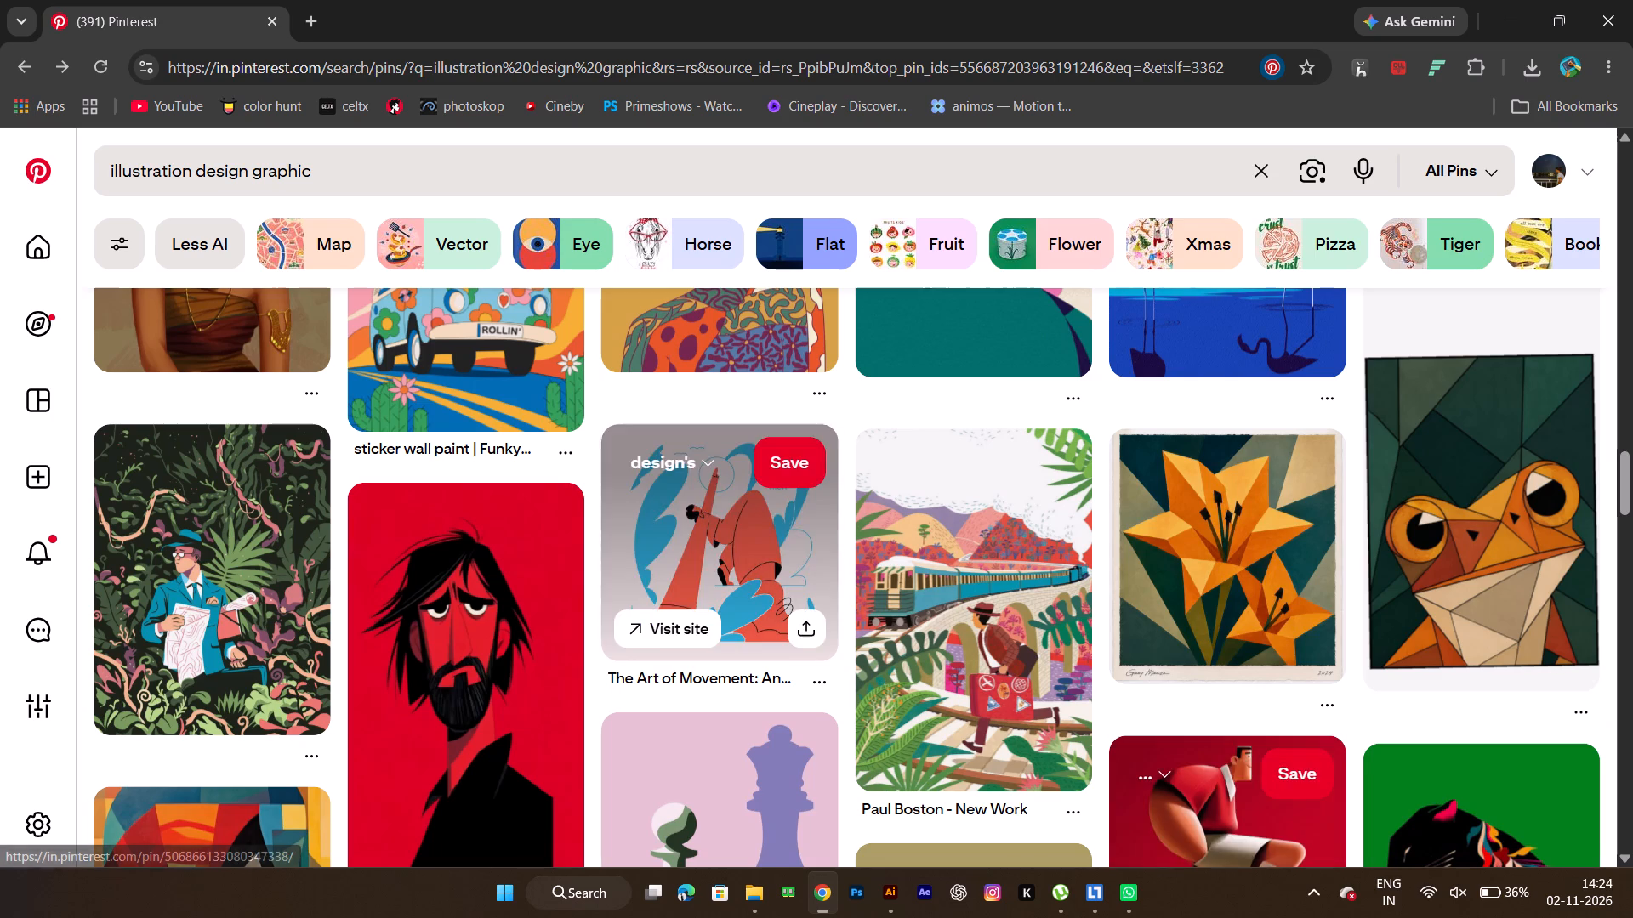
# Open the black panther with colourful feathers on green and look through its related big-cat and animal illustration pins.
pyautogui.scroll(-5, 578, 639)
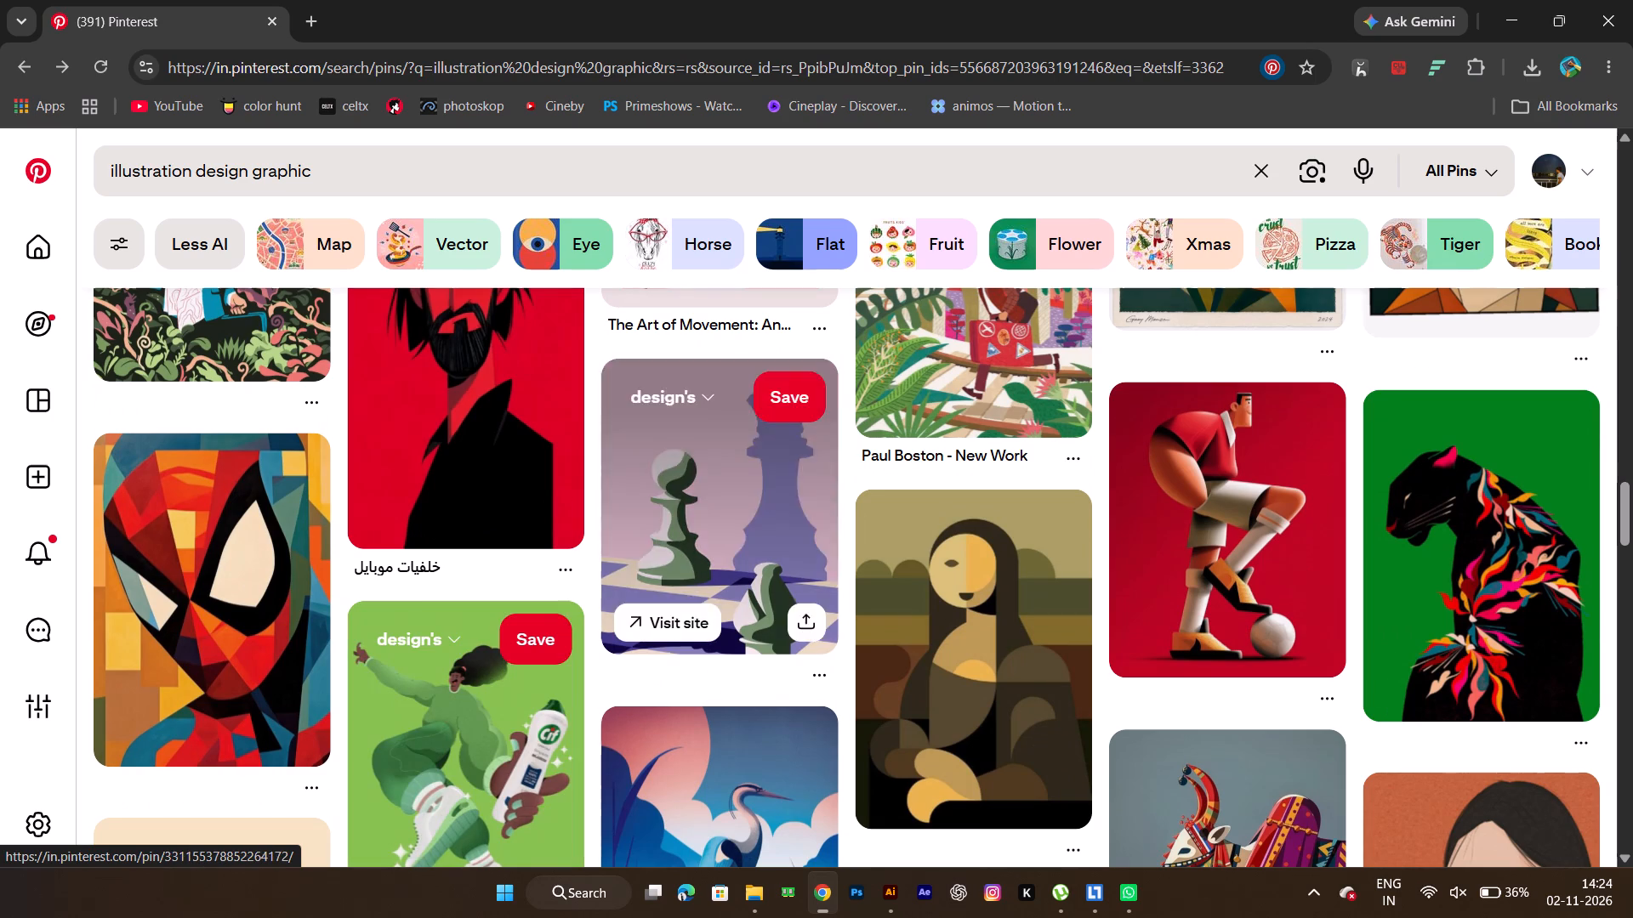
pyautogui.click(1544, 643)
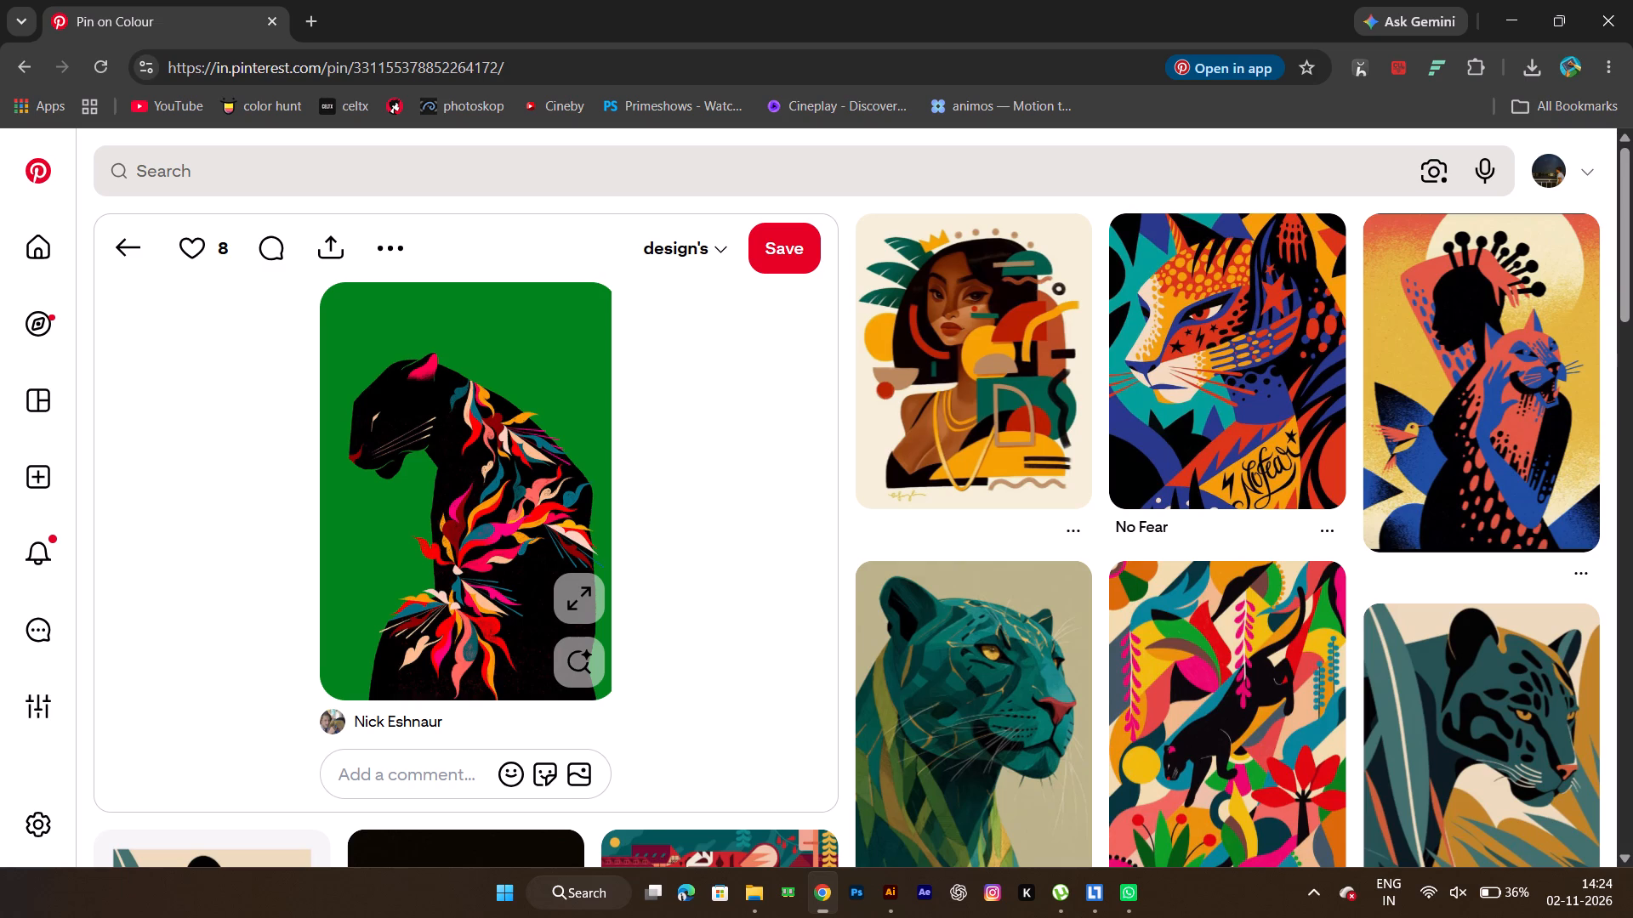
pyautogui.scroll(-7, 640, 453)
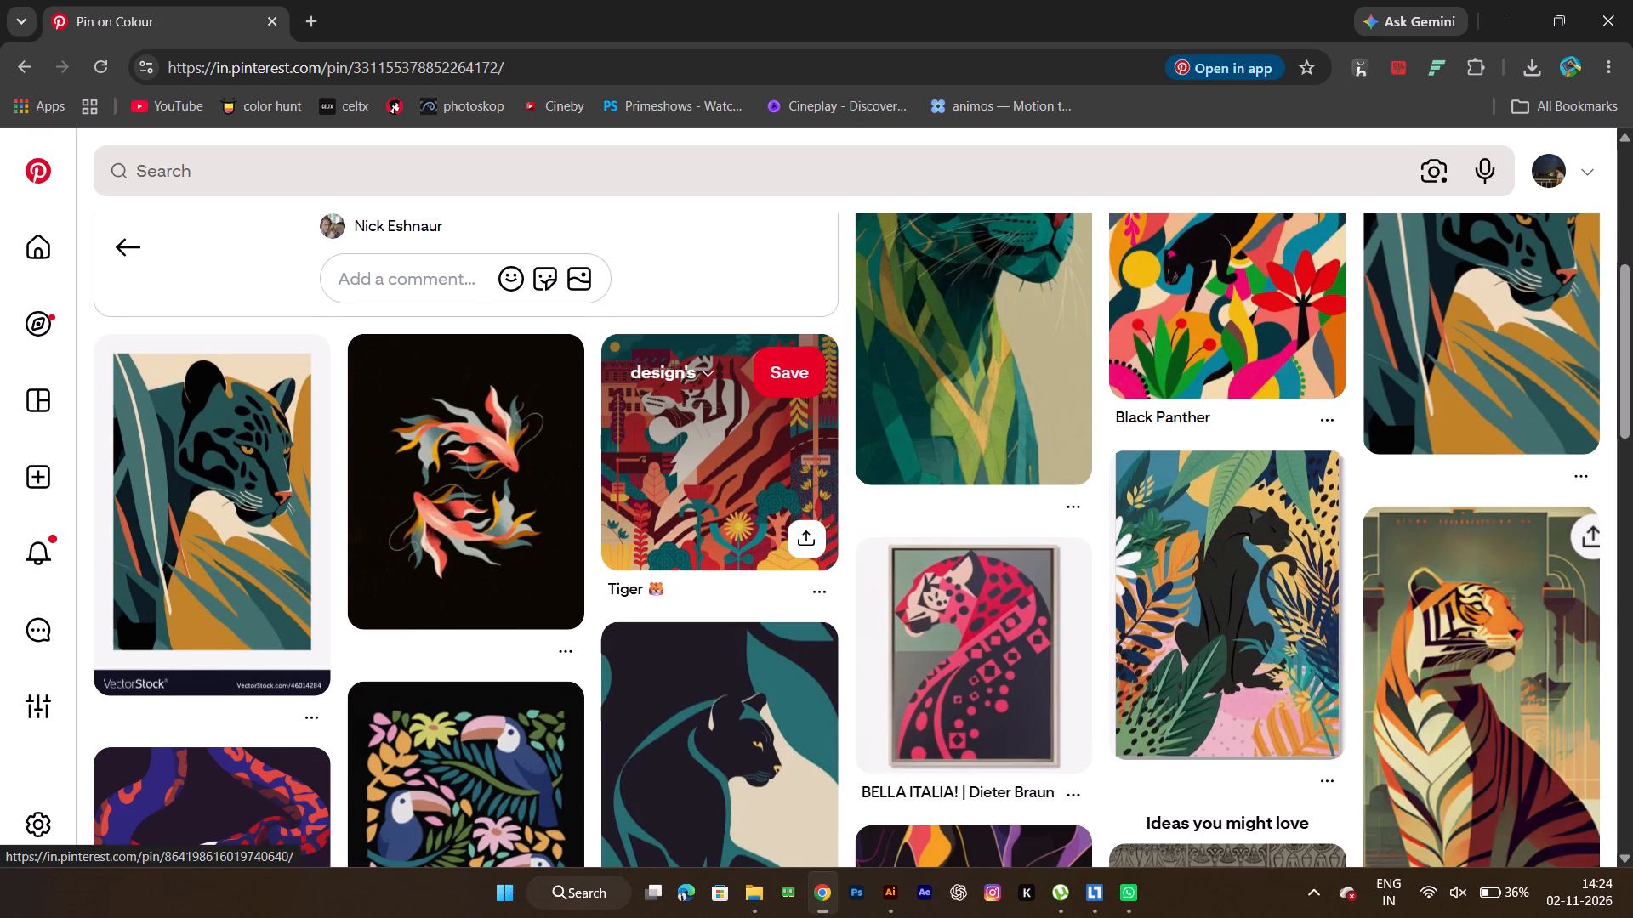
pyautogui.scroll(-1, 694, 487)
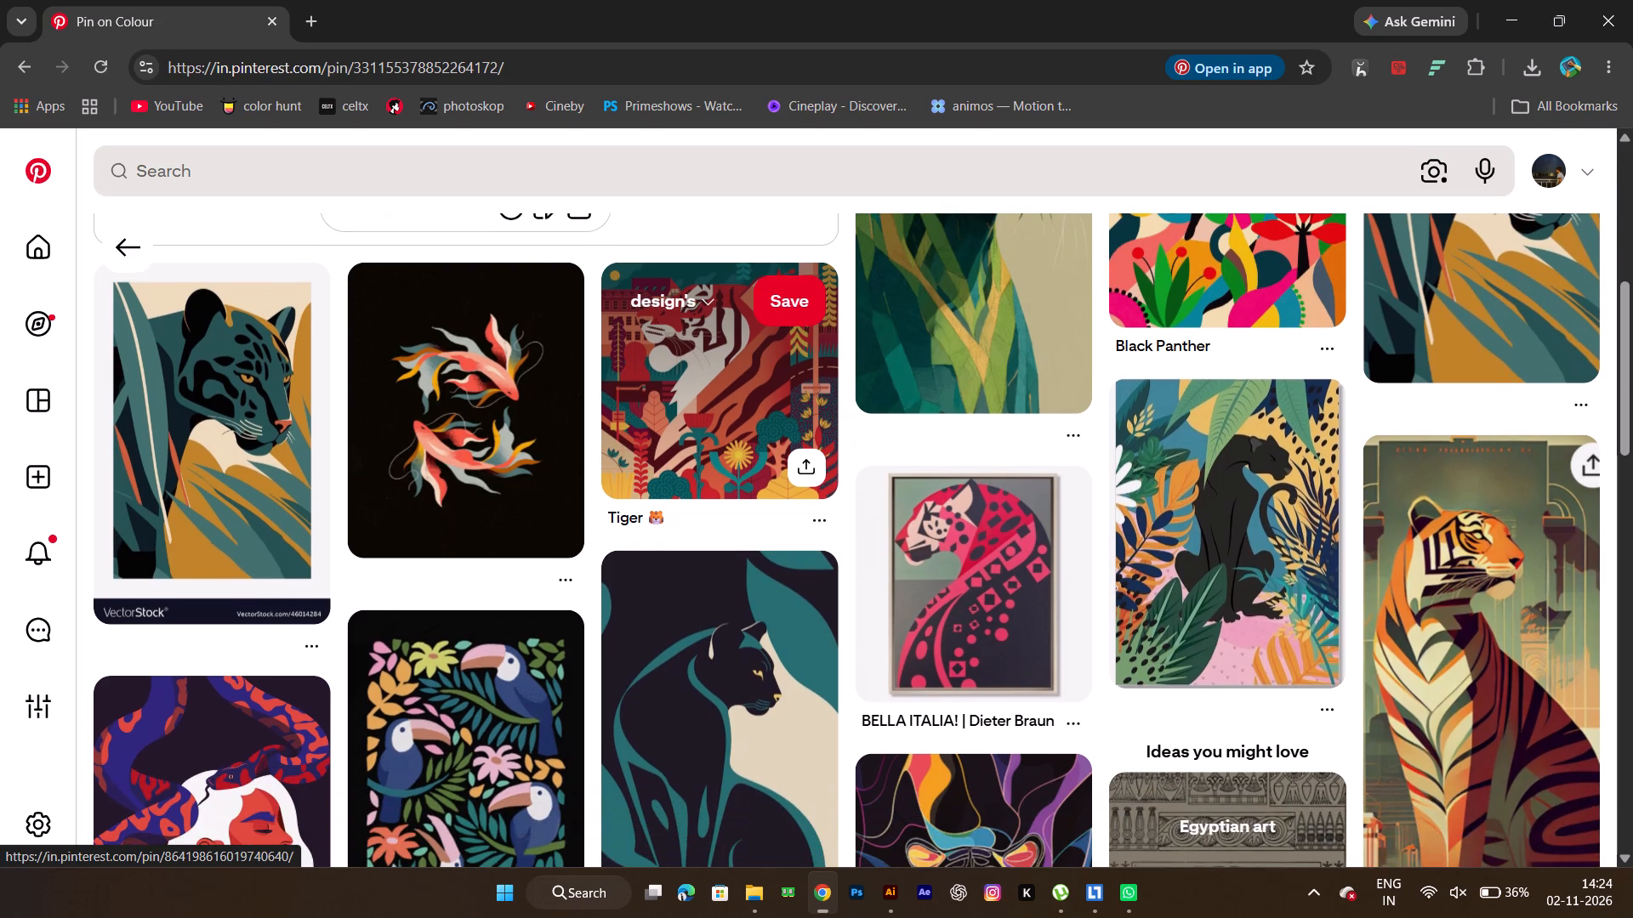
pyautogui.scroll(-3, 692, 489)
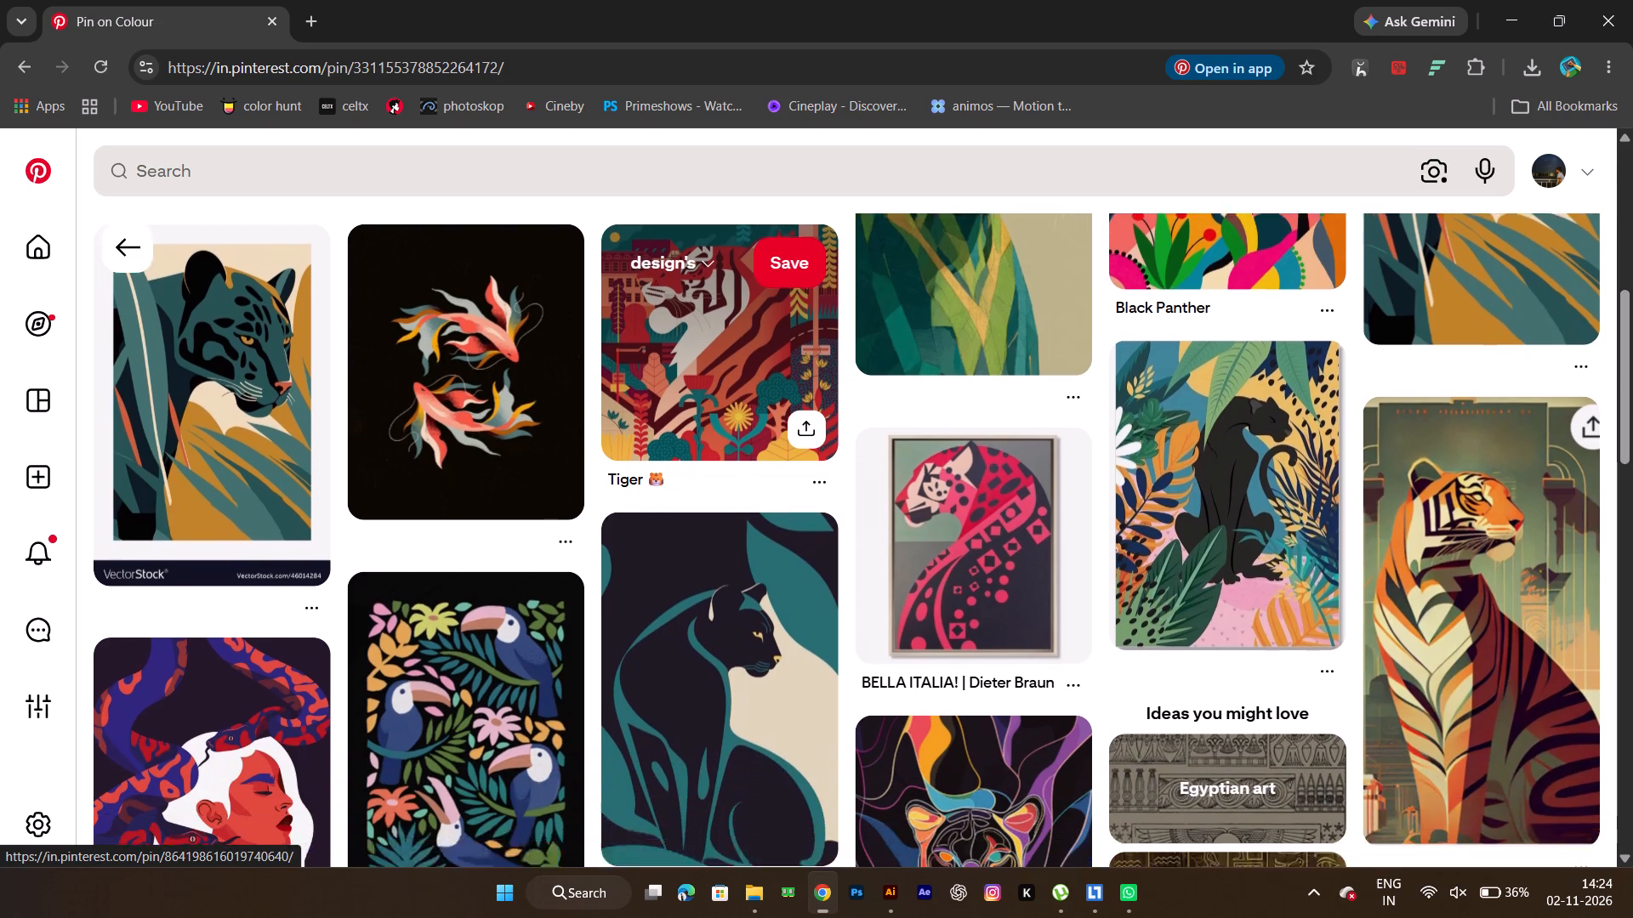
pyautogui.scroll(-7, 692, 489)
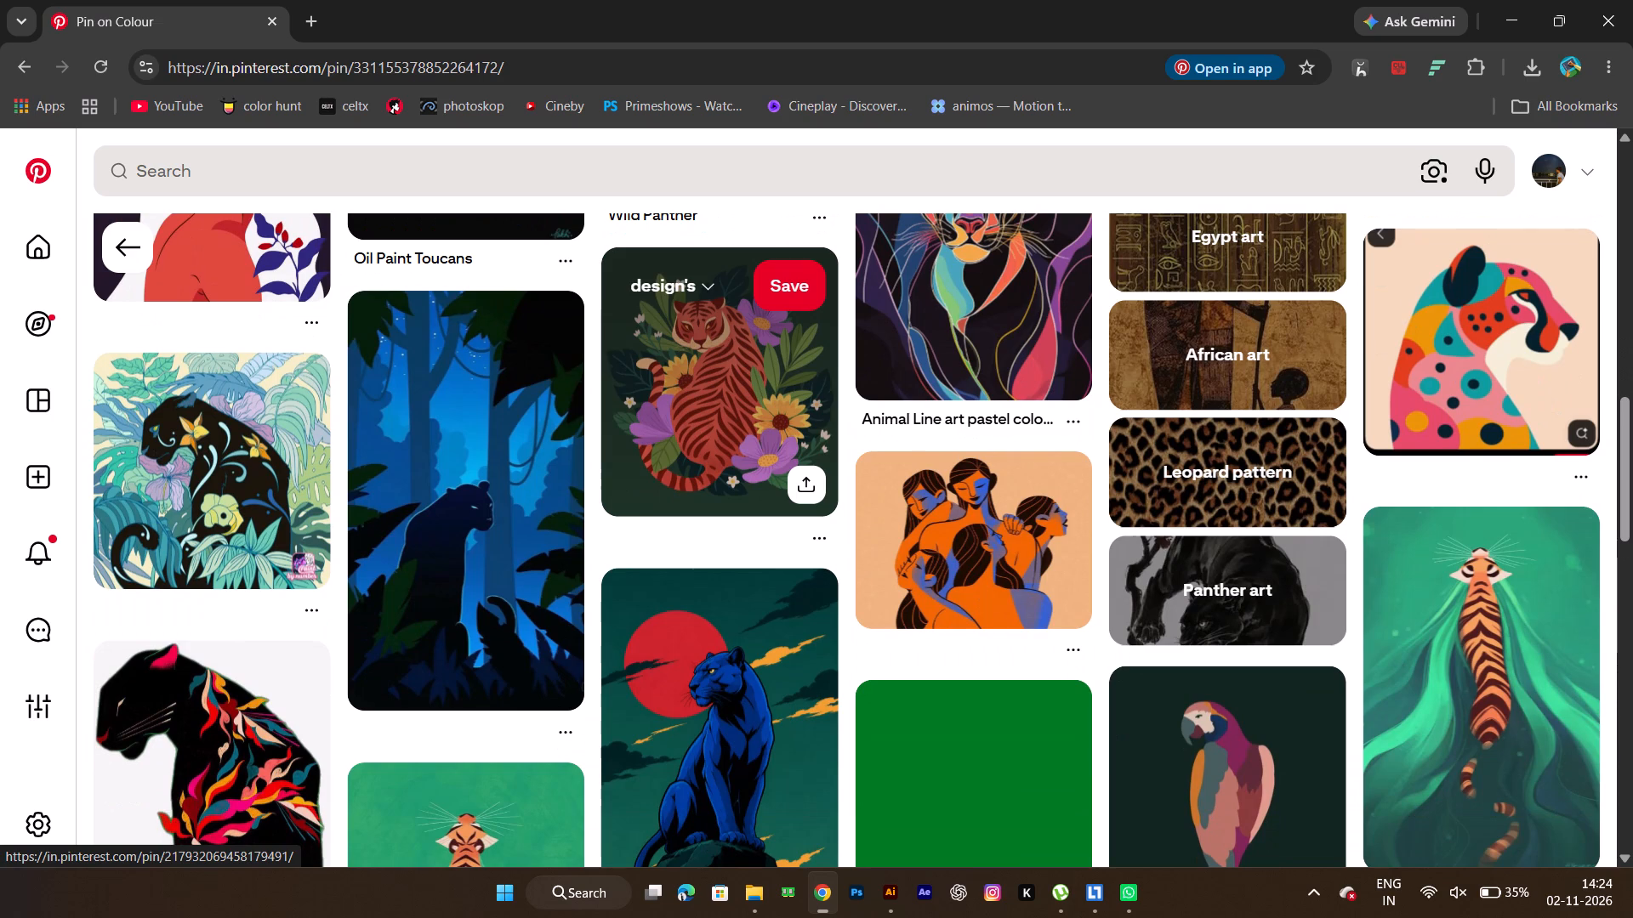
pyautogui.scroll(-6, 692, 489)
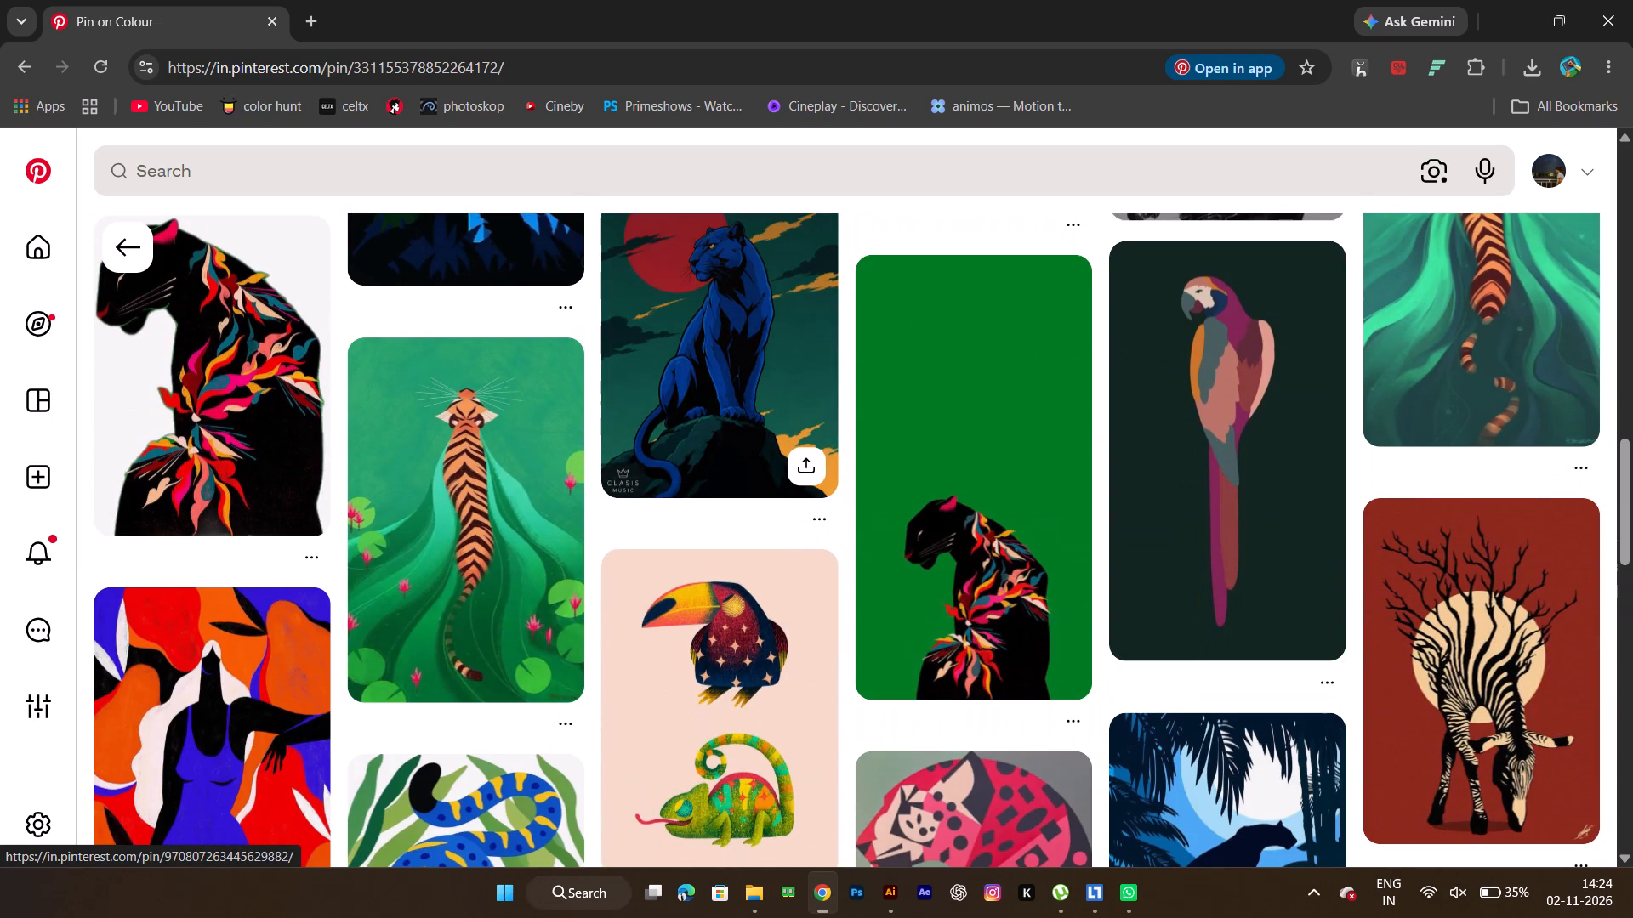
pyautogui.scroll(-6, 691, 491)
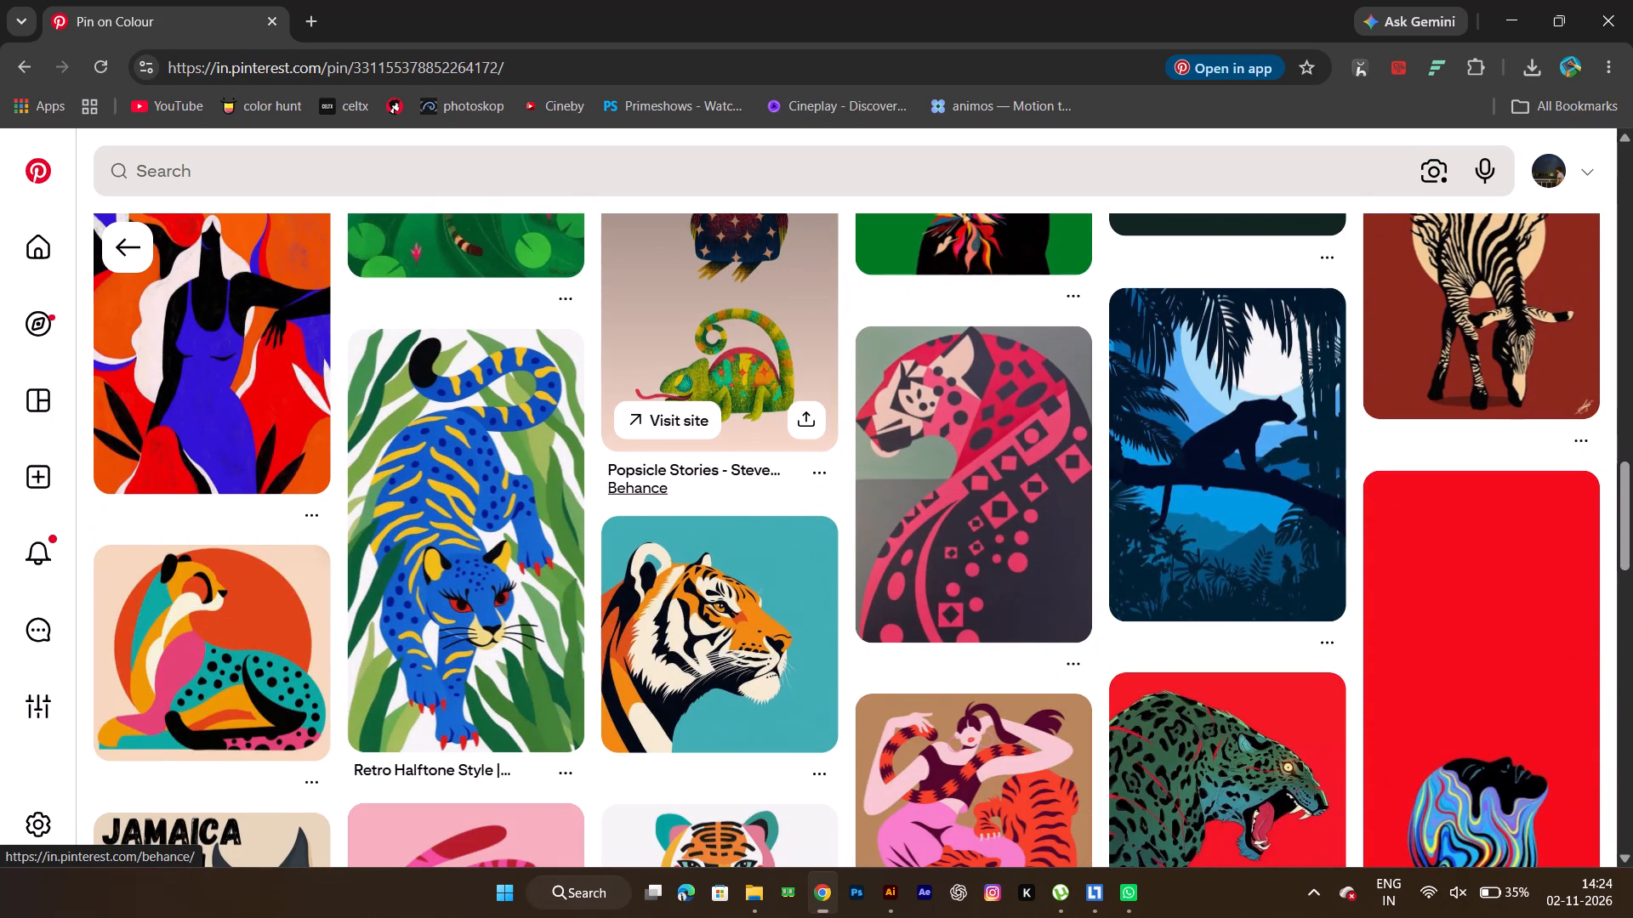
pyautogui.scroll(-4, 691, 491)
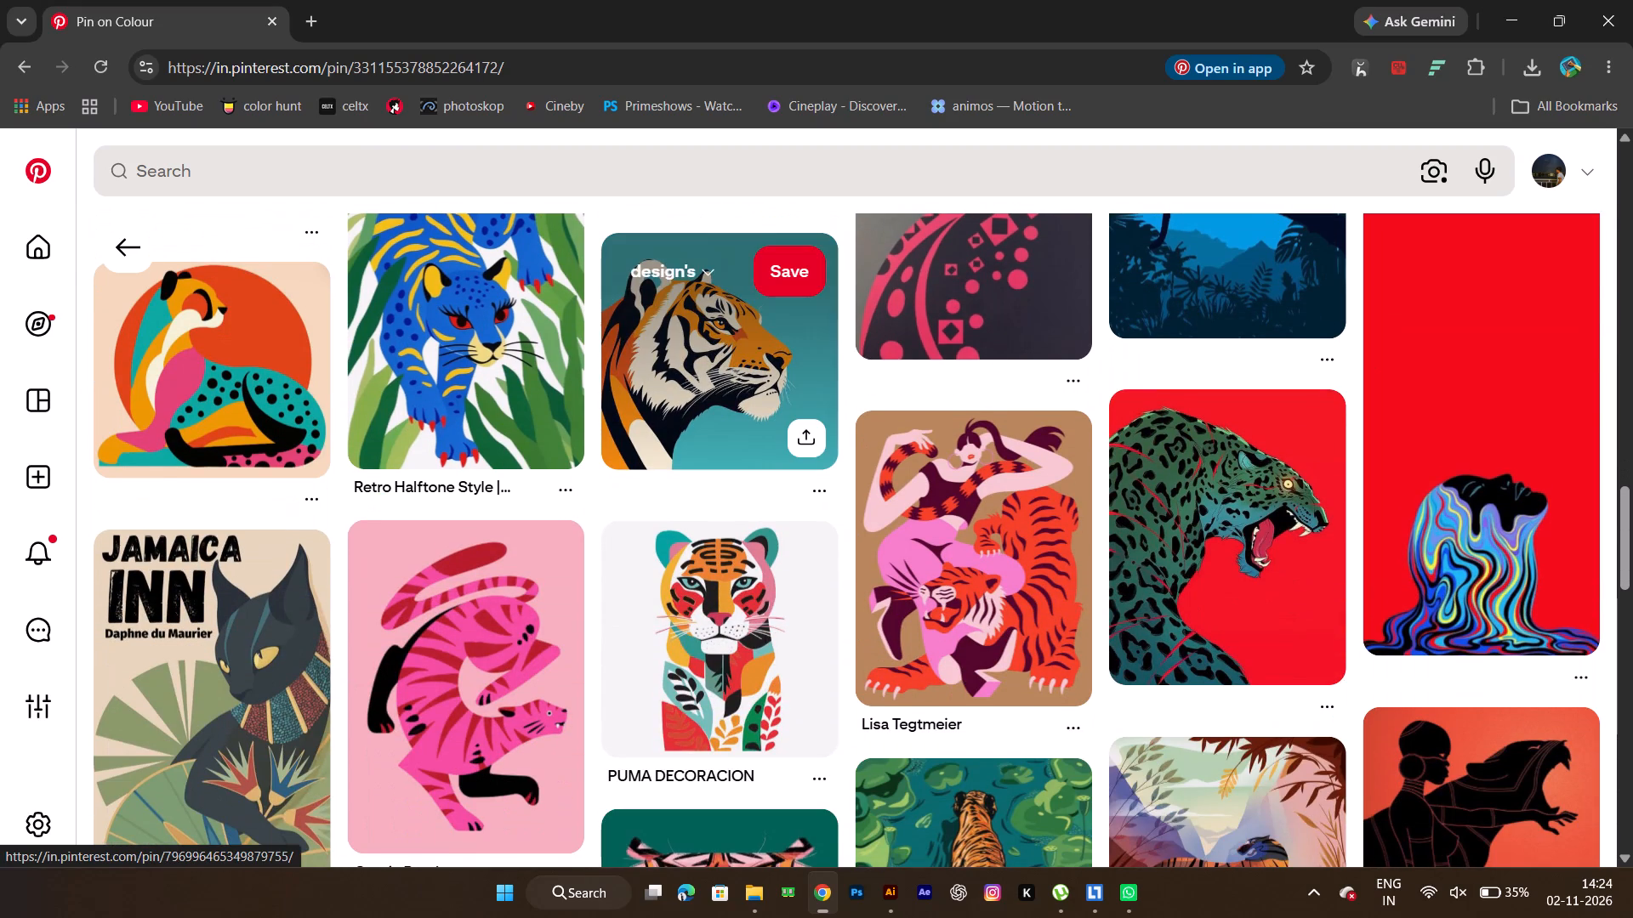
pyautogui.scroll(-5, 691, 491)
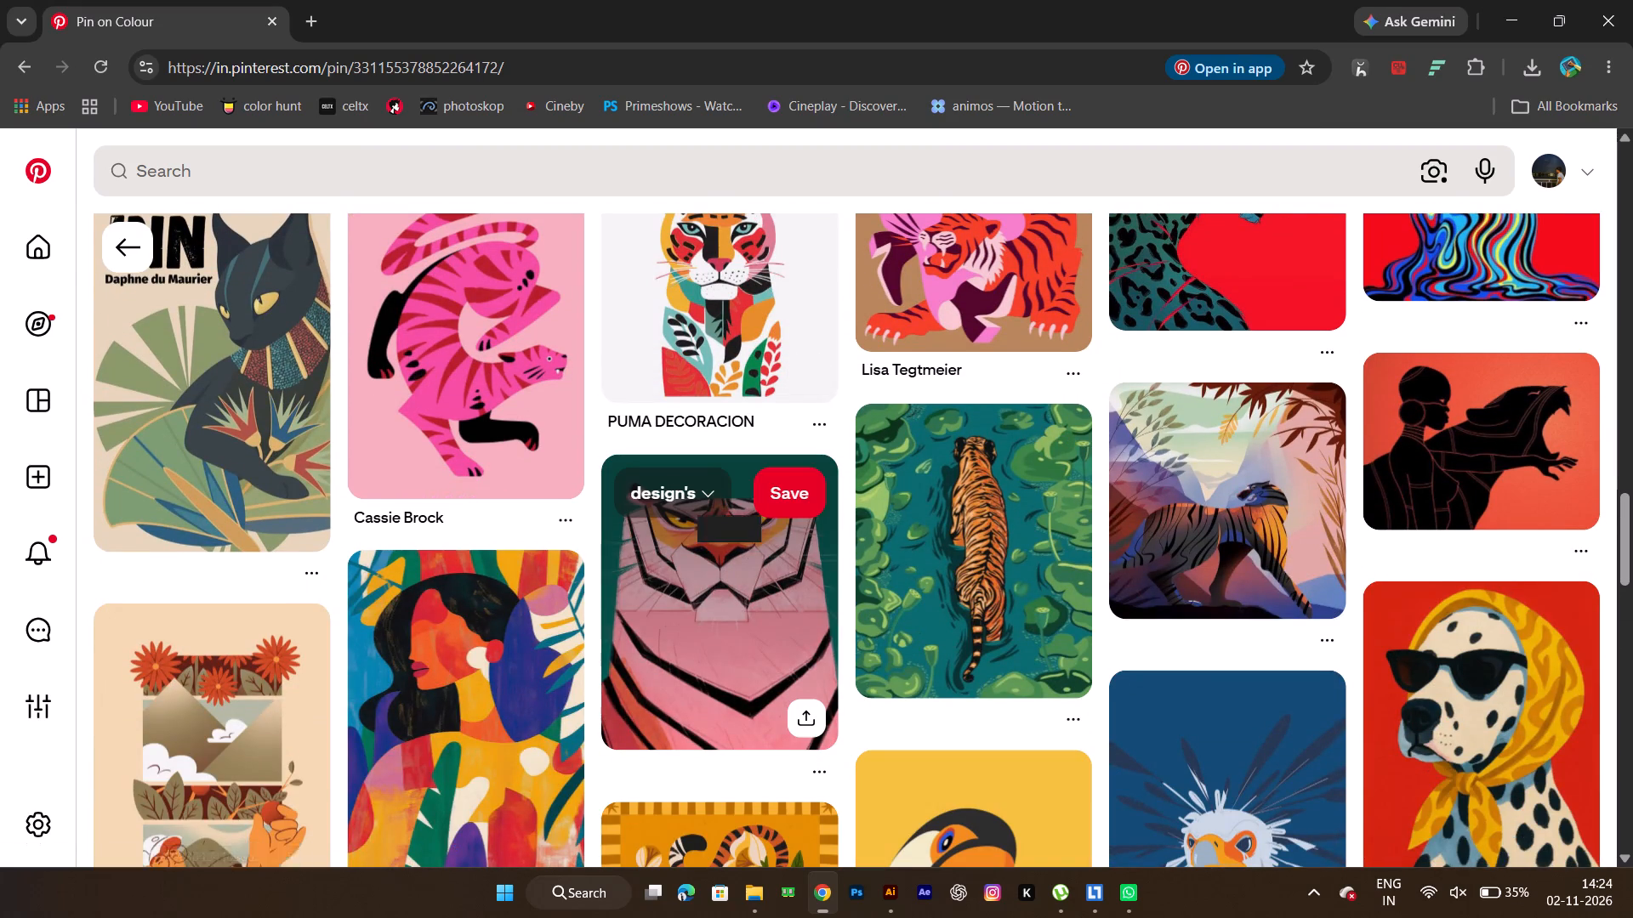
pyautogui.scroll(13, 687, 500)
pyautogui.scroll(15, 685, 501)
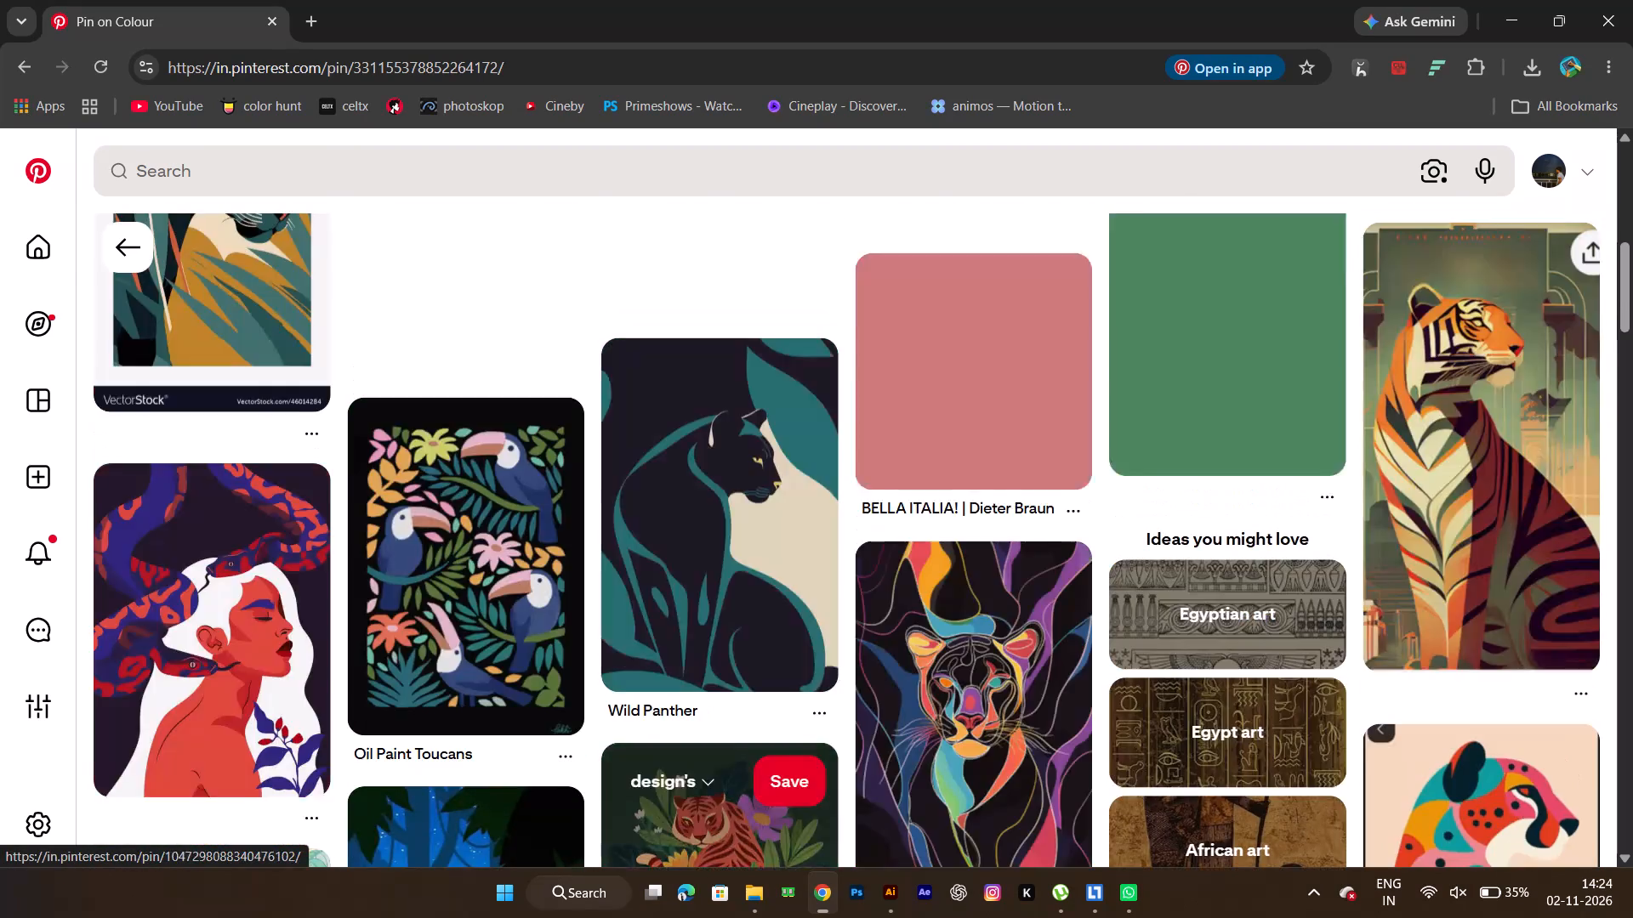
pyautogui.scroll(15, 679, 501)
pyautogui.scroll(-5, 679, 501)
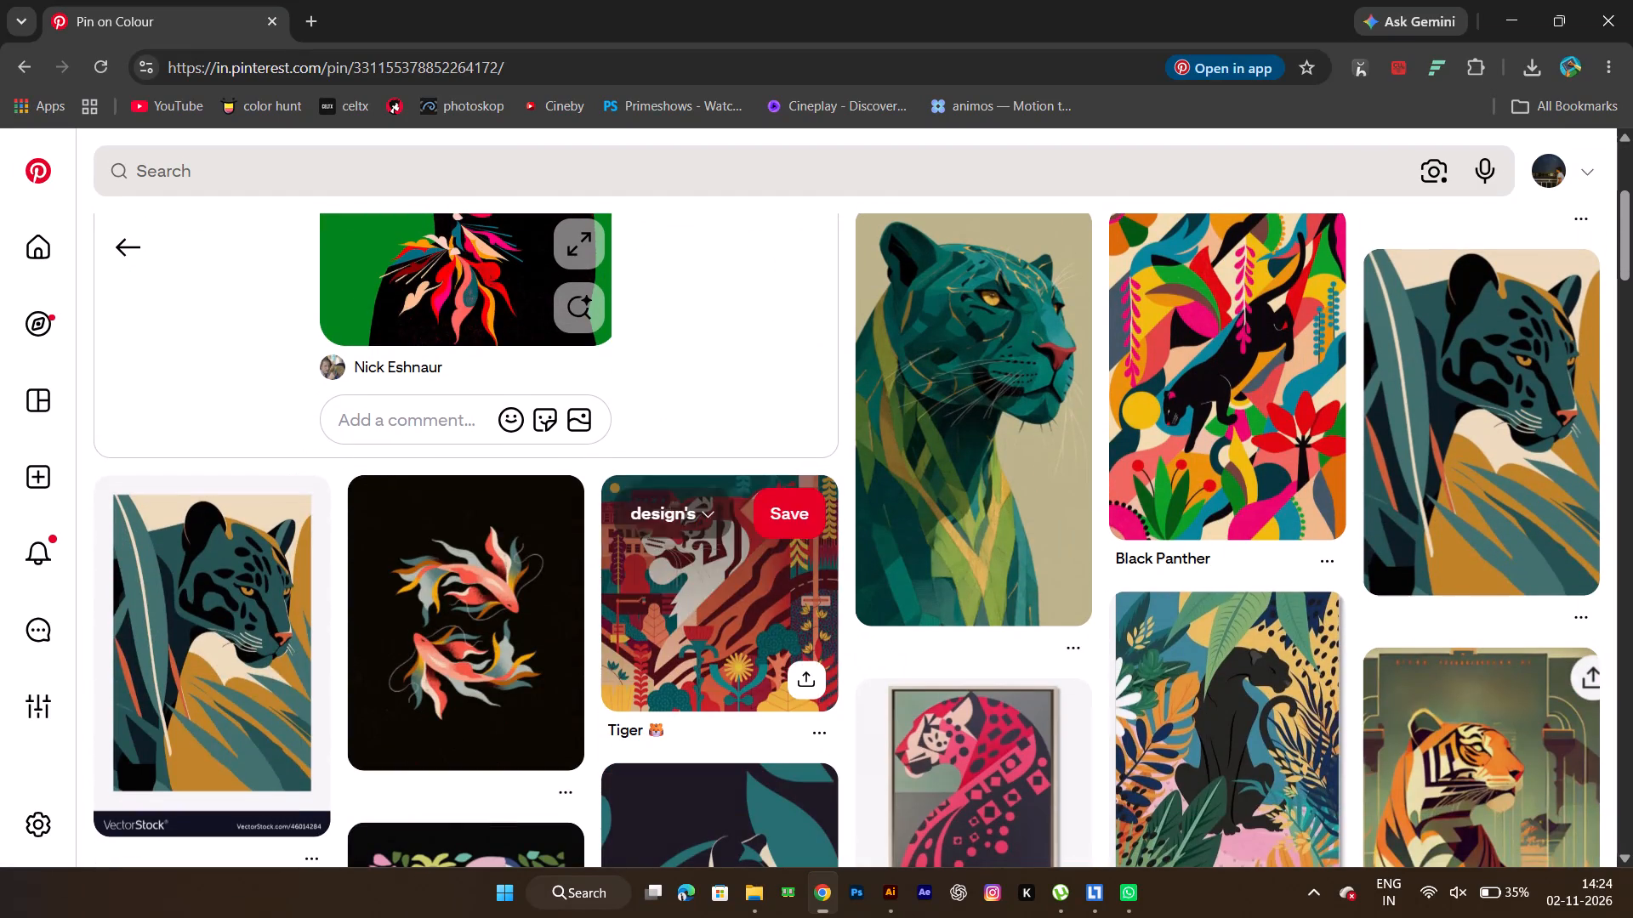
# Open the teal panther among leaves, go to the version without the VectorStock banner, and copy its image.
pyautogui.click(242, 657)
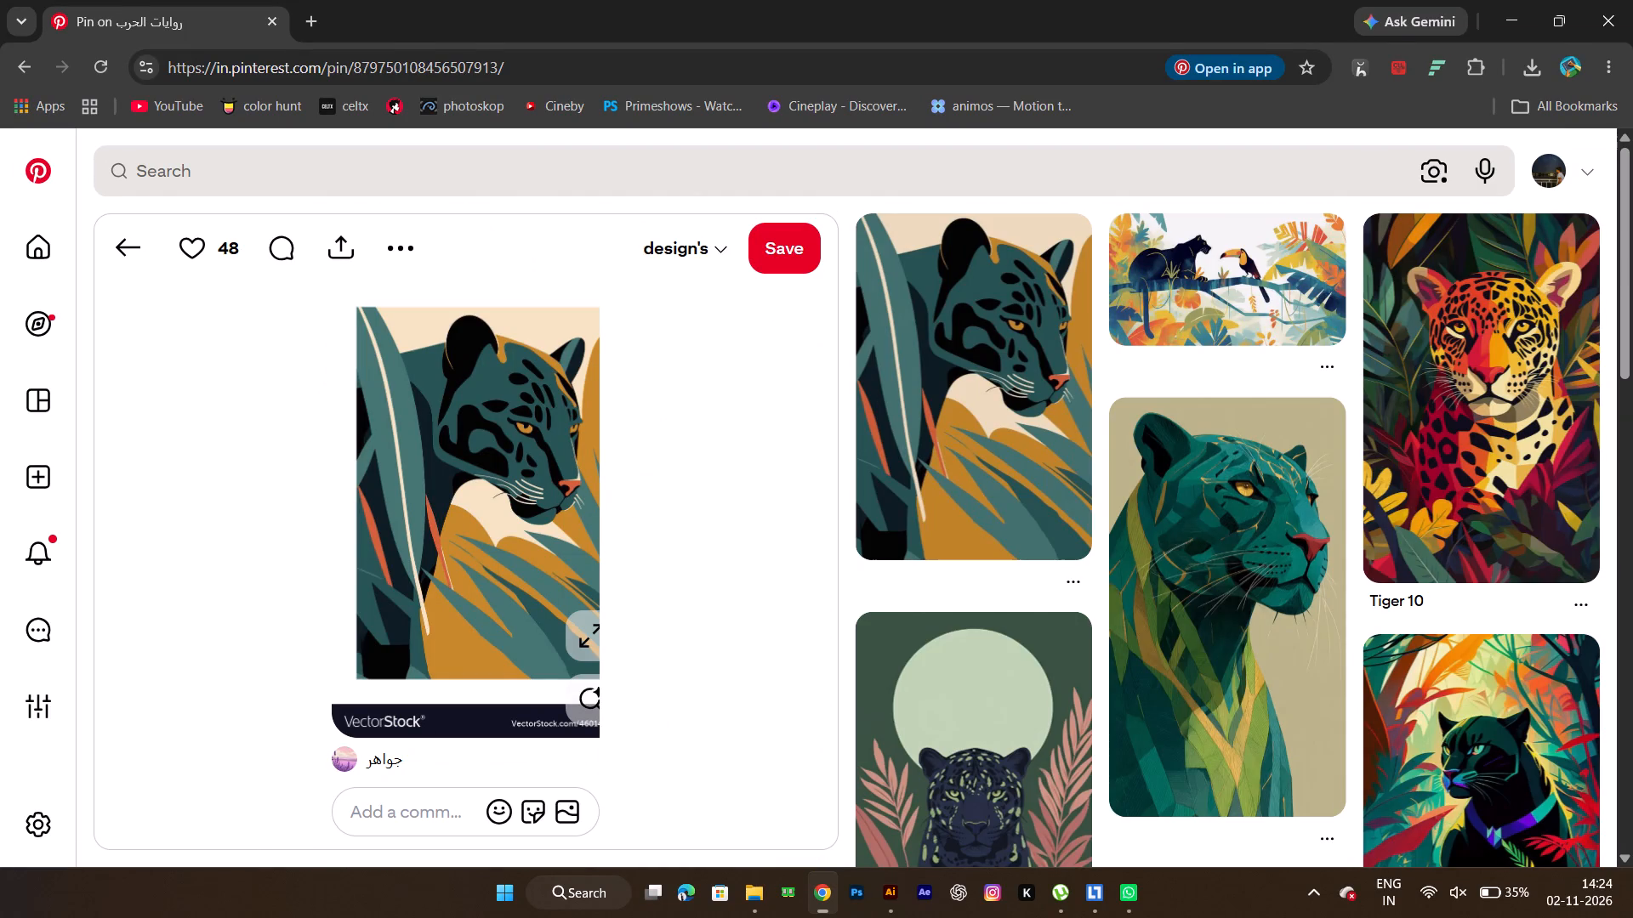
pyautogui.scroll(-5, 930, 322)
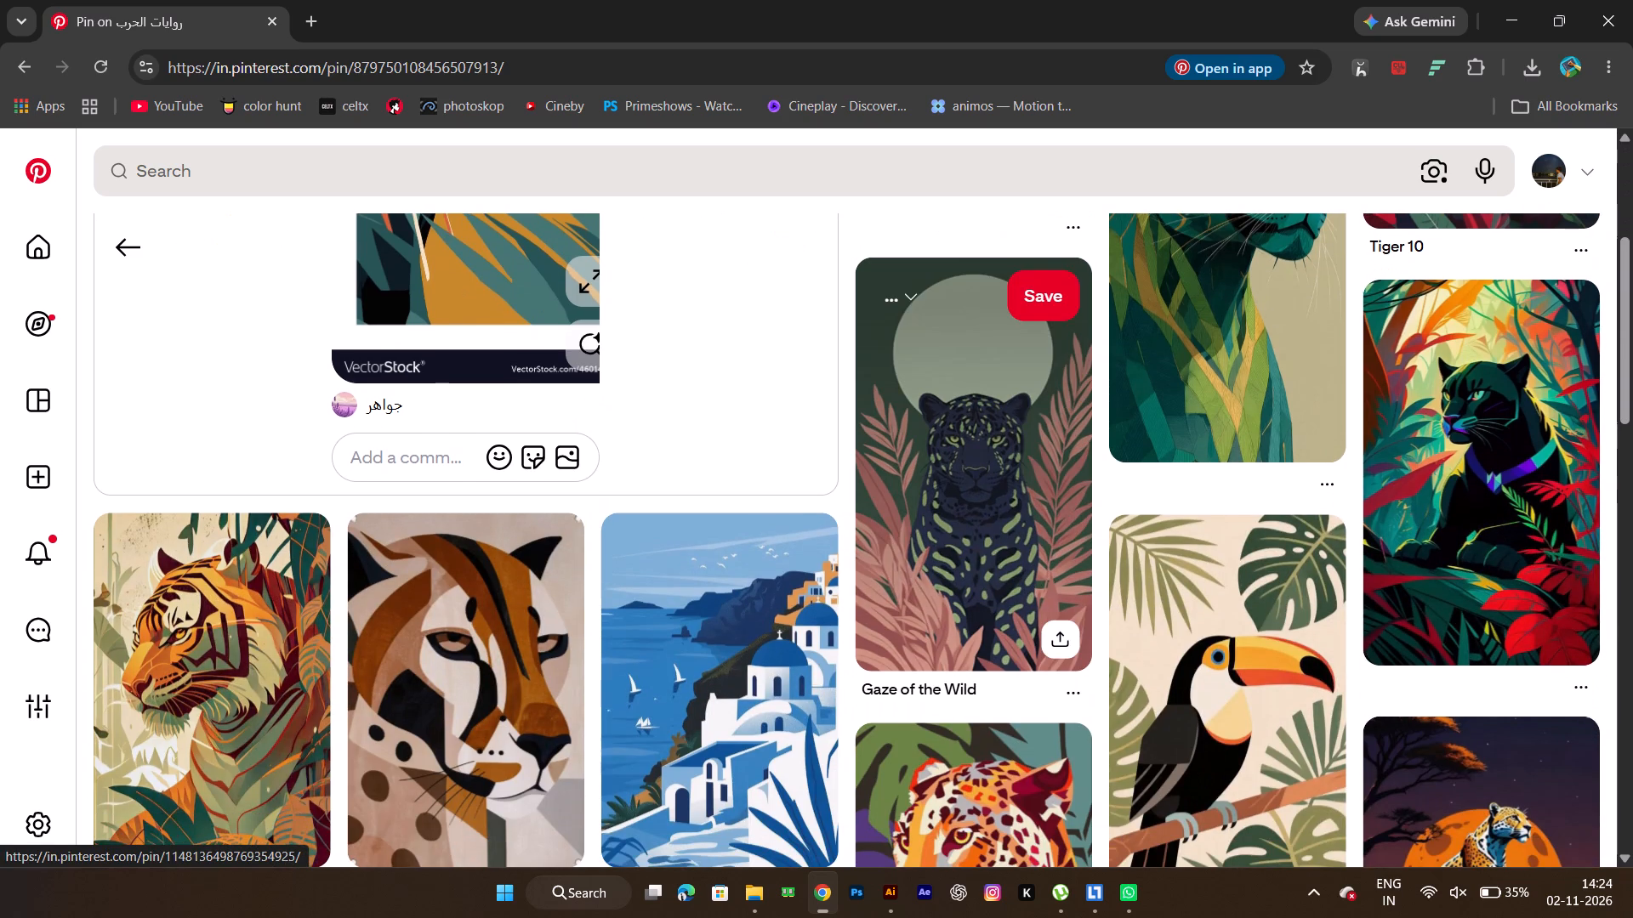
pyautogui.scroll(3, 819, 694)
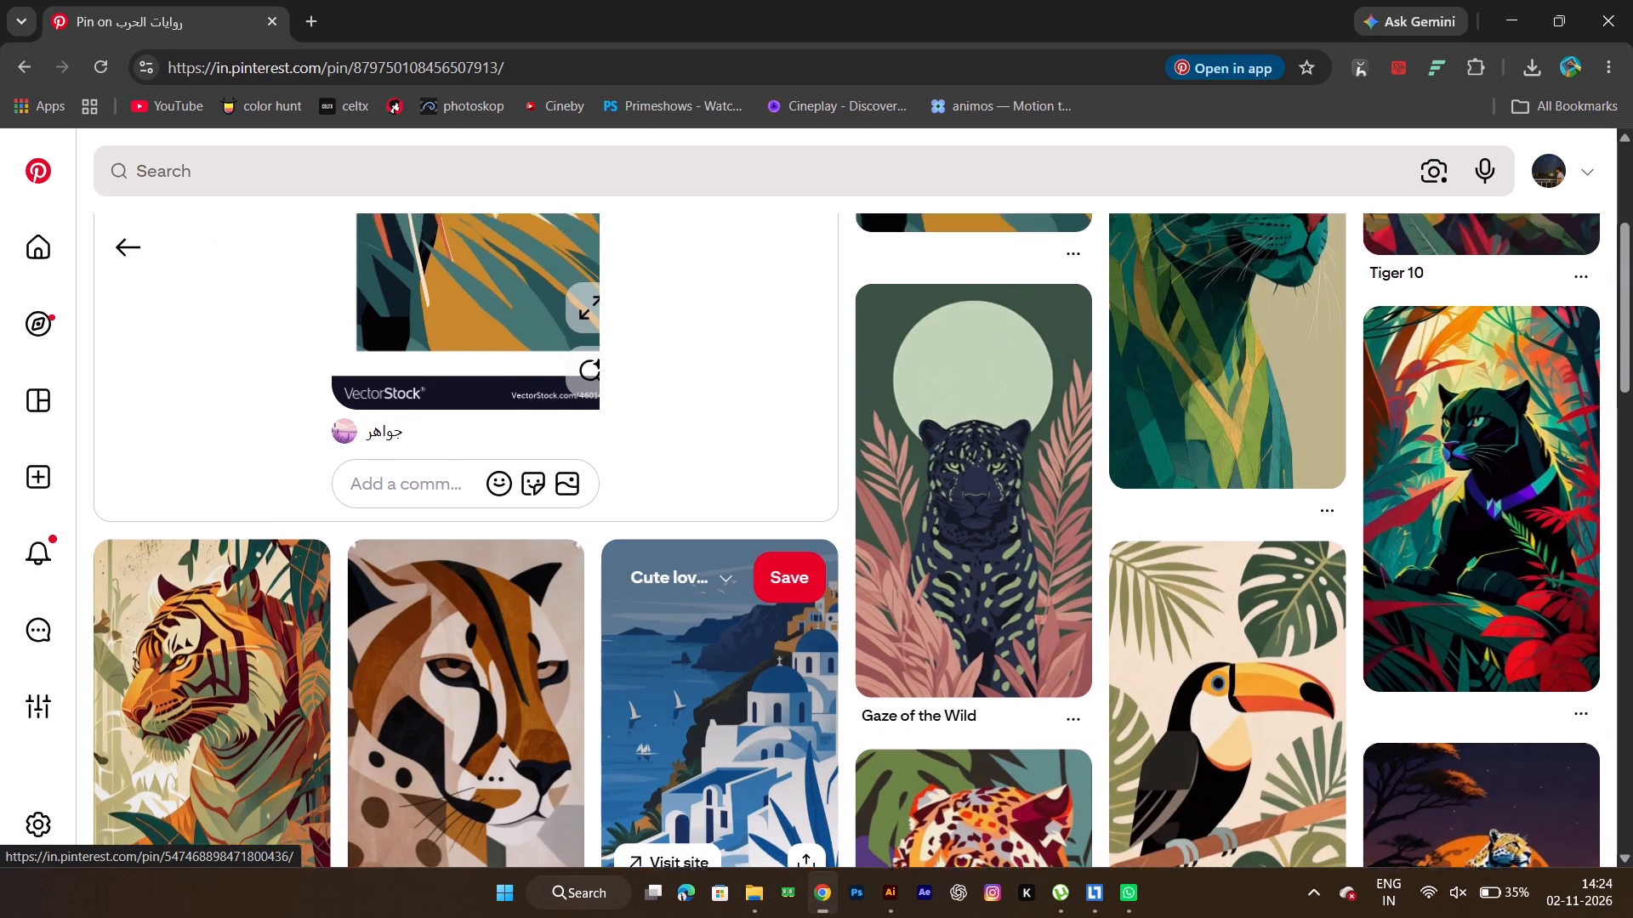
pyautogui.scroll(8, 820, 694)
pyautogui.rightClick(958, 332)
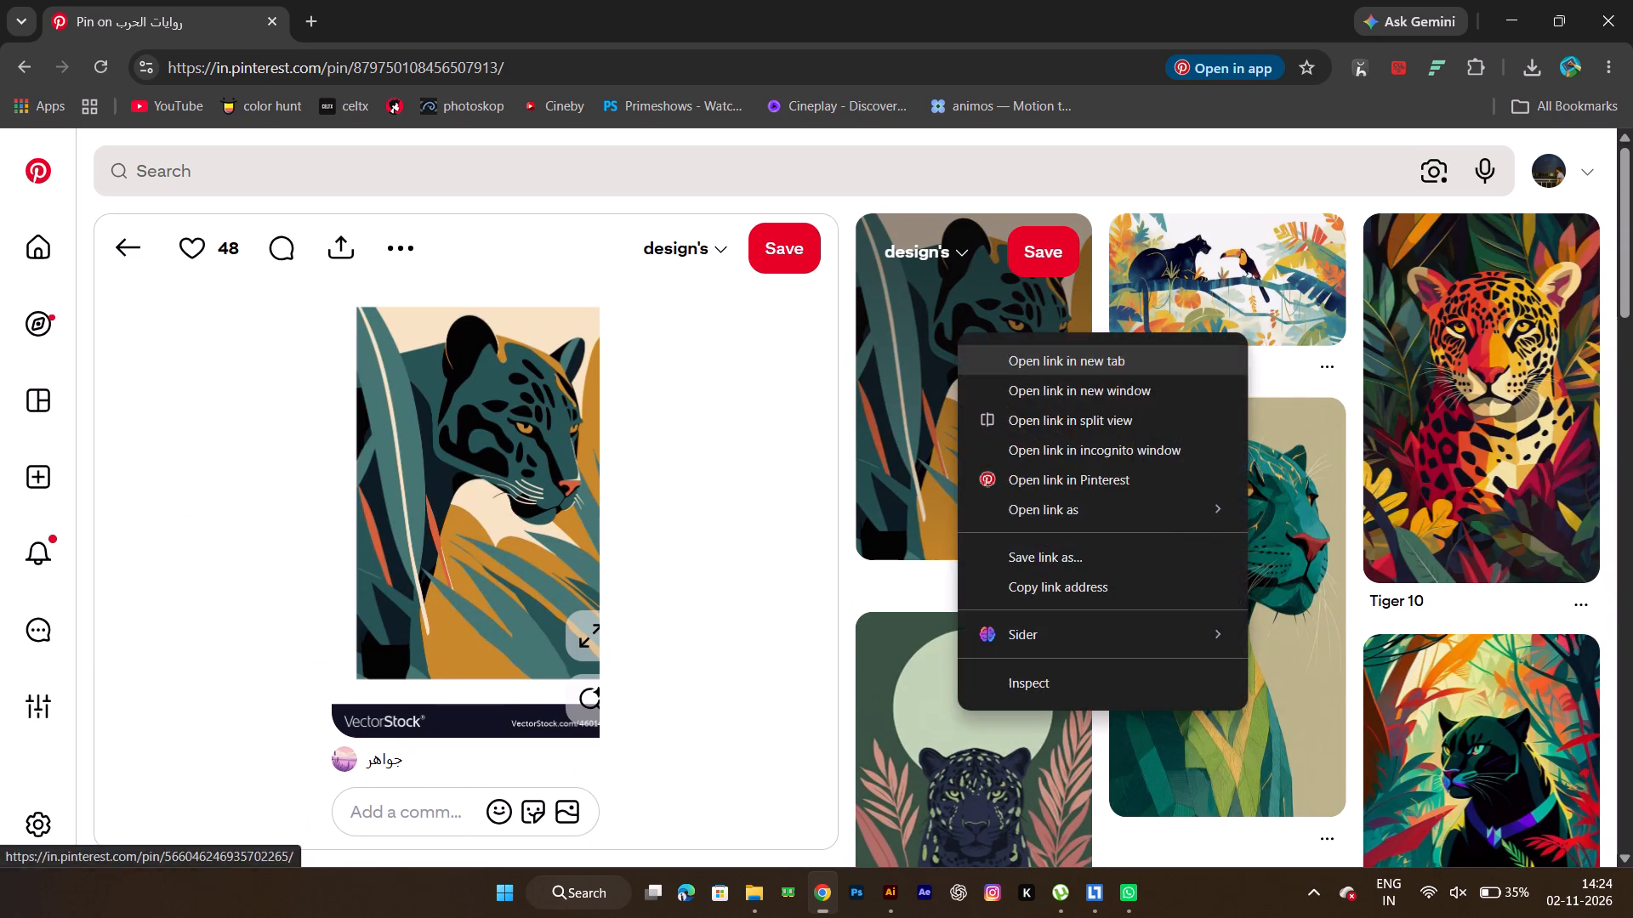
pyautogui.click(927, 428)
pyautogui.rightClick(519, 473)
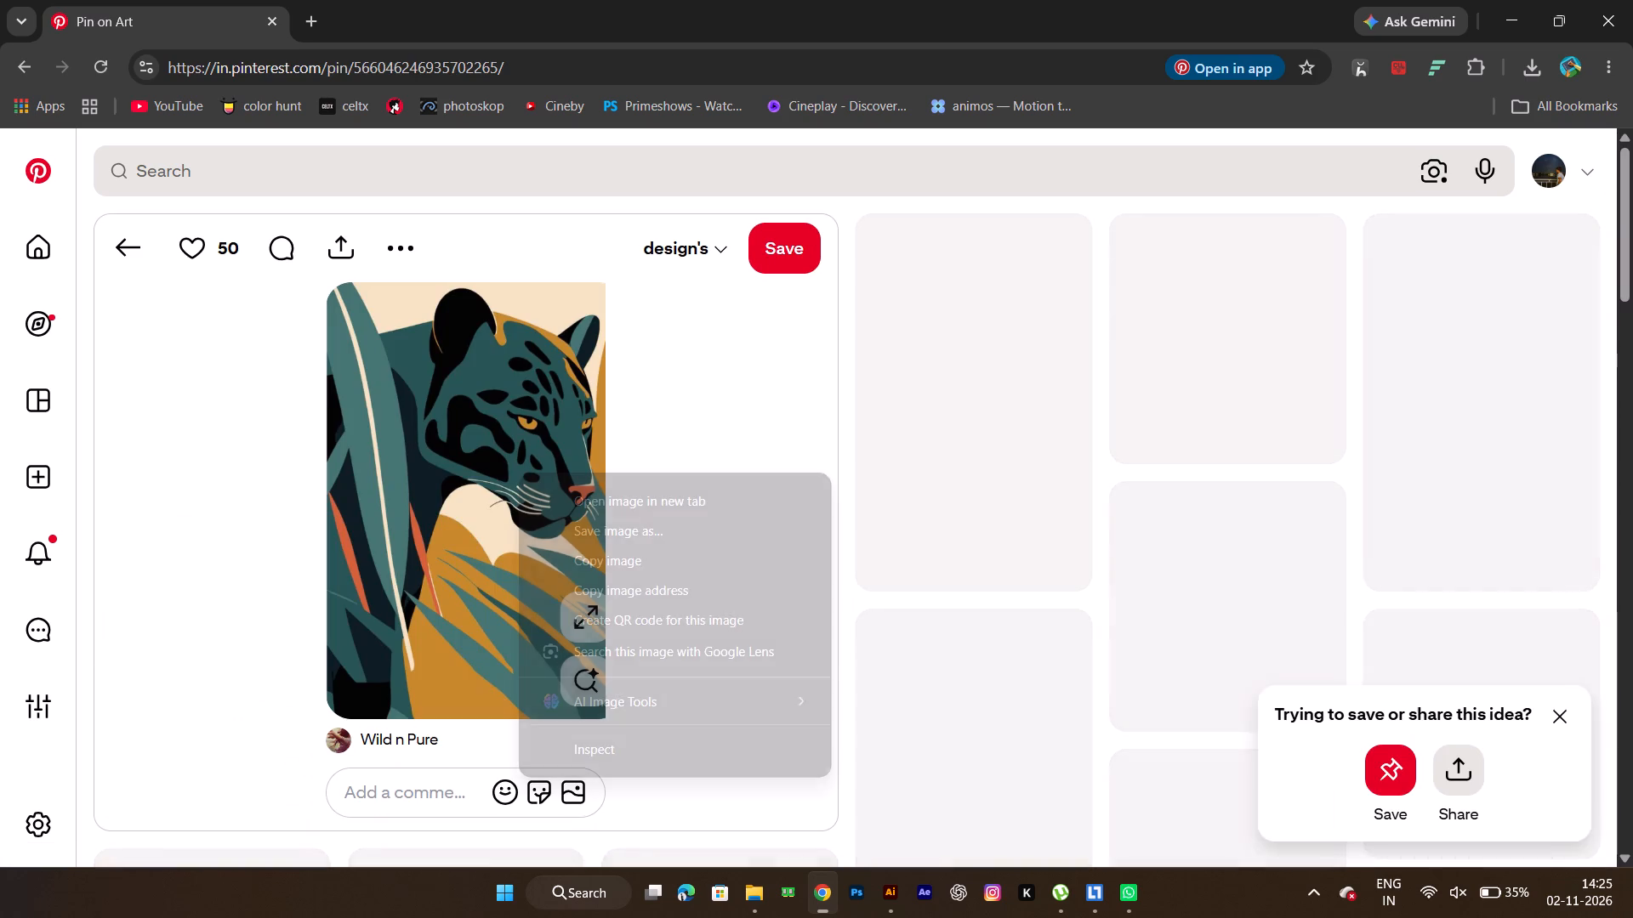
pyautogui.click(566, 559)
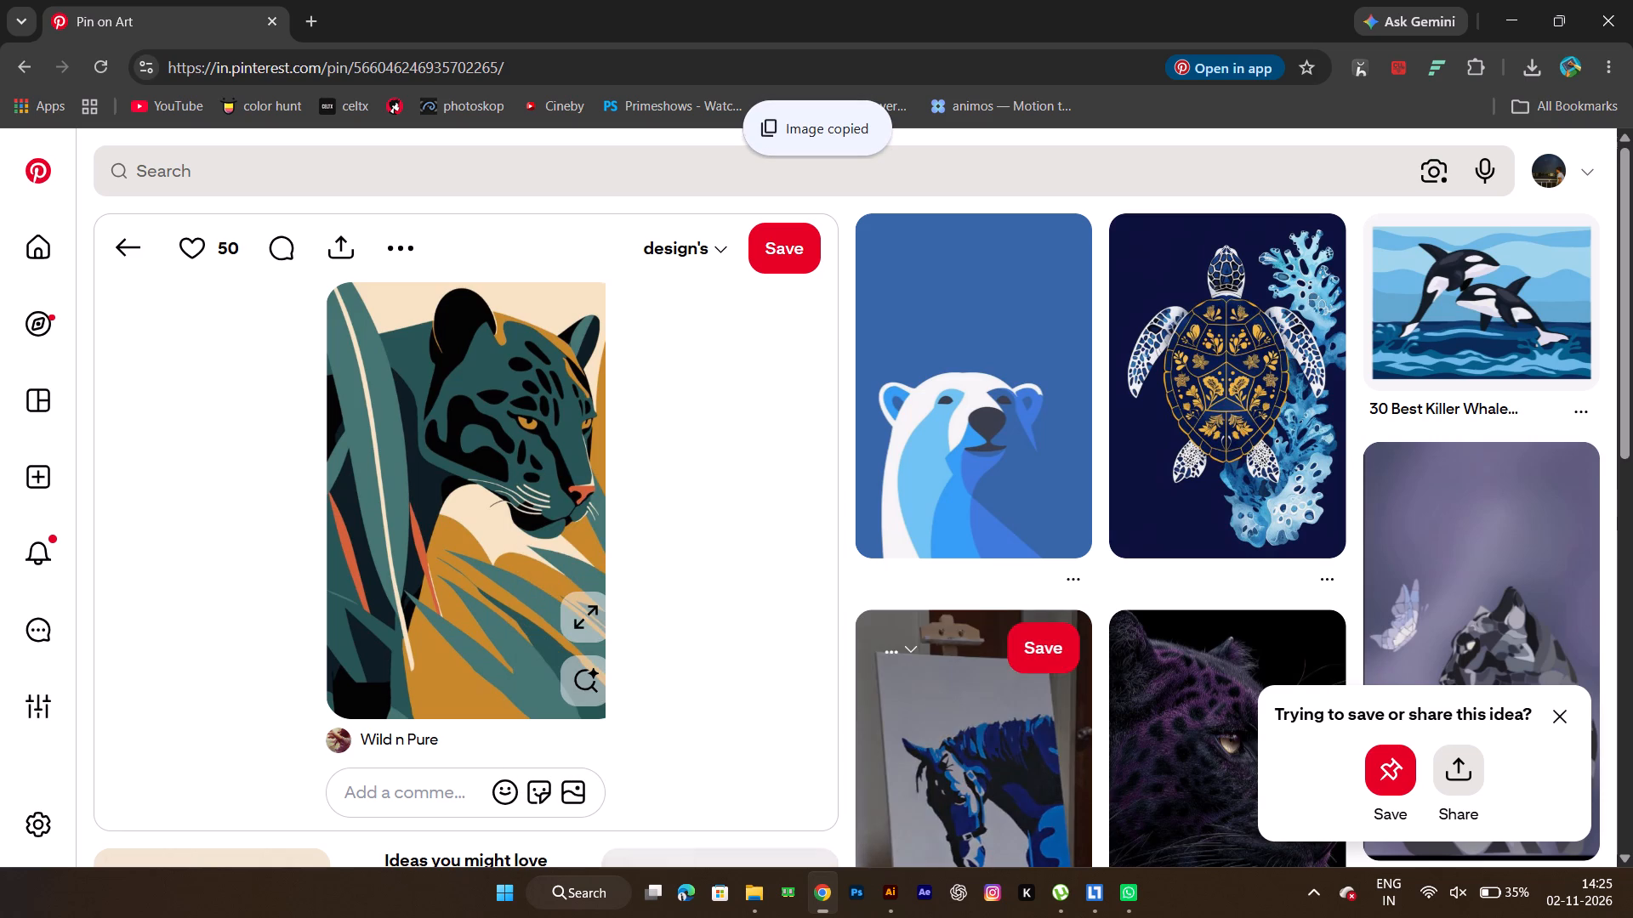
# Switch to Illustrator and create a new A3 document in portrait orientation with a white background.
pyautogui.click(887, 913)
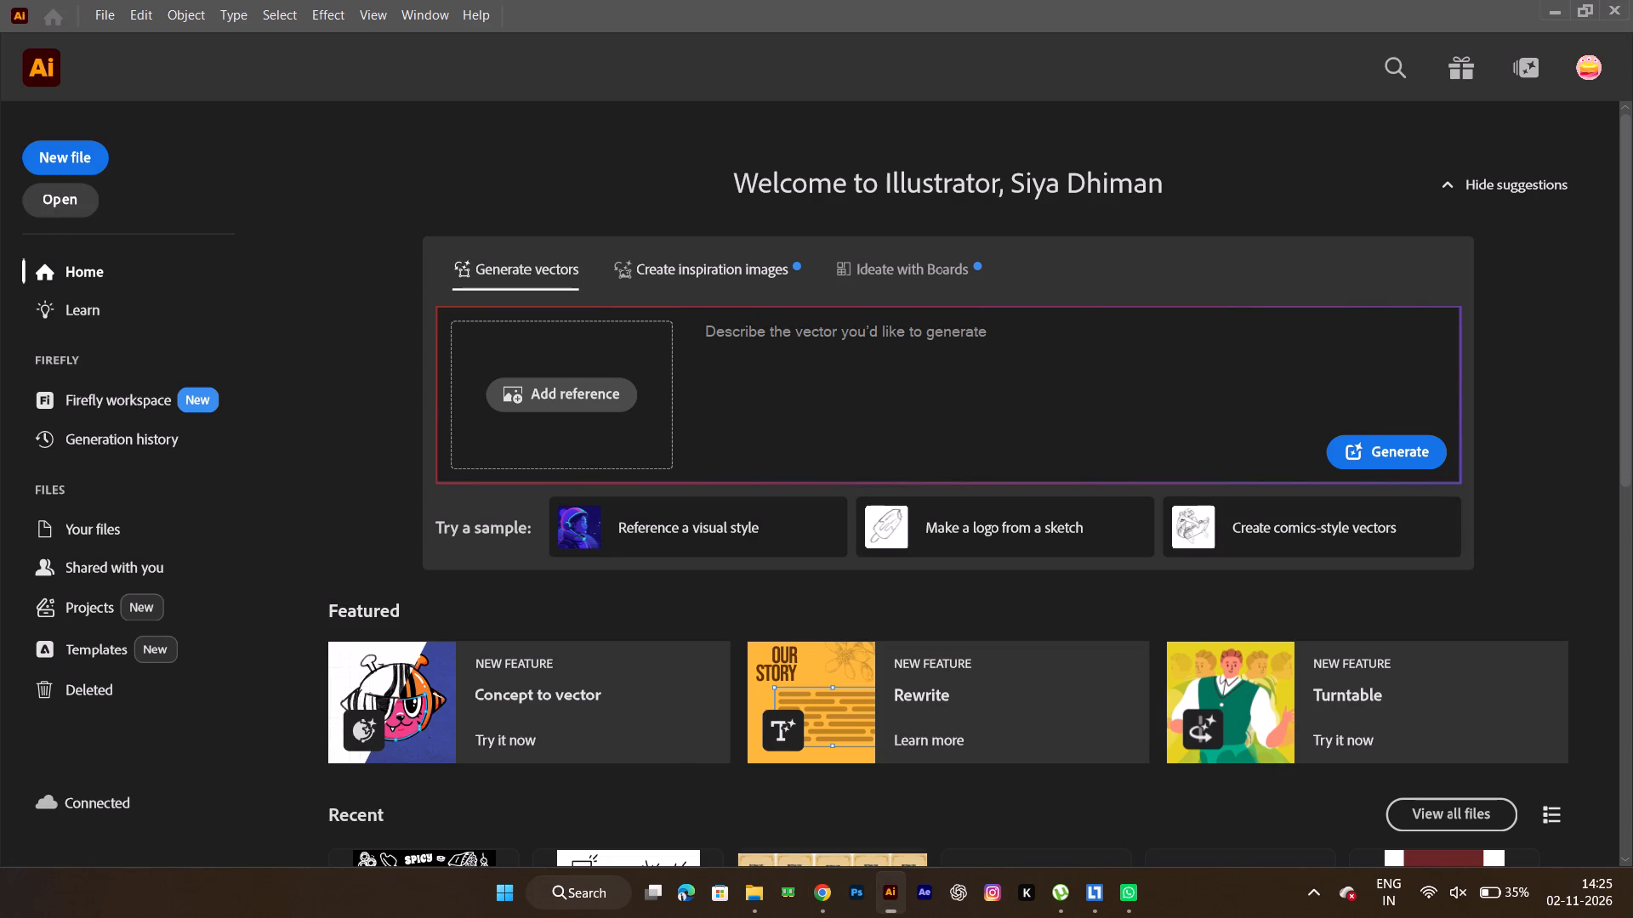
pyautogui.click(63, 159)
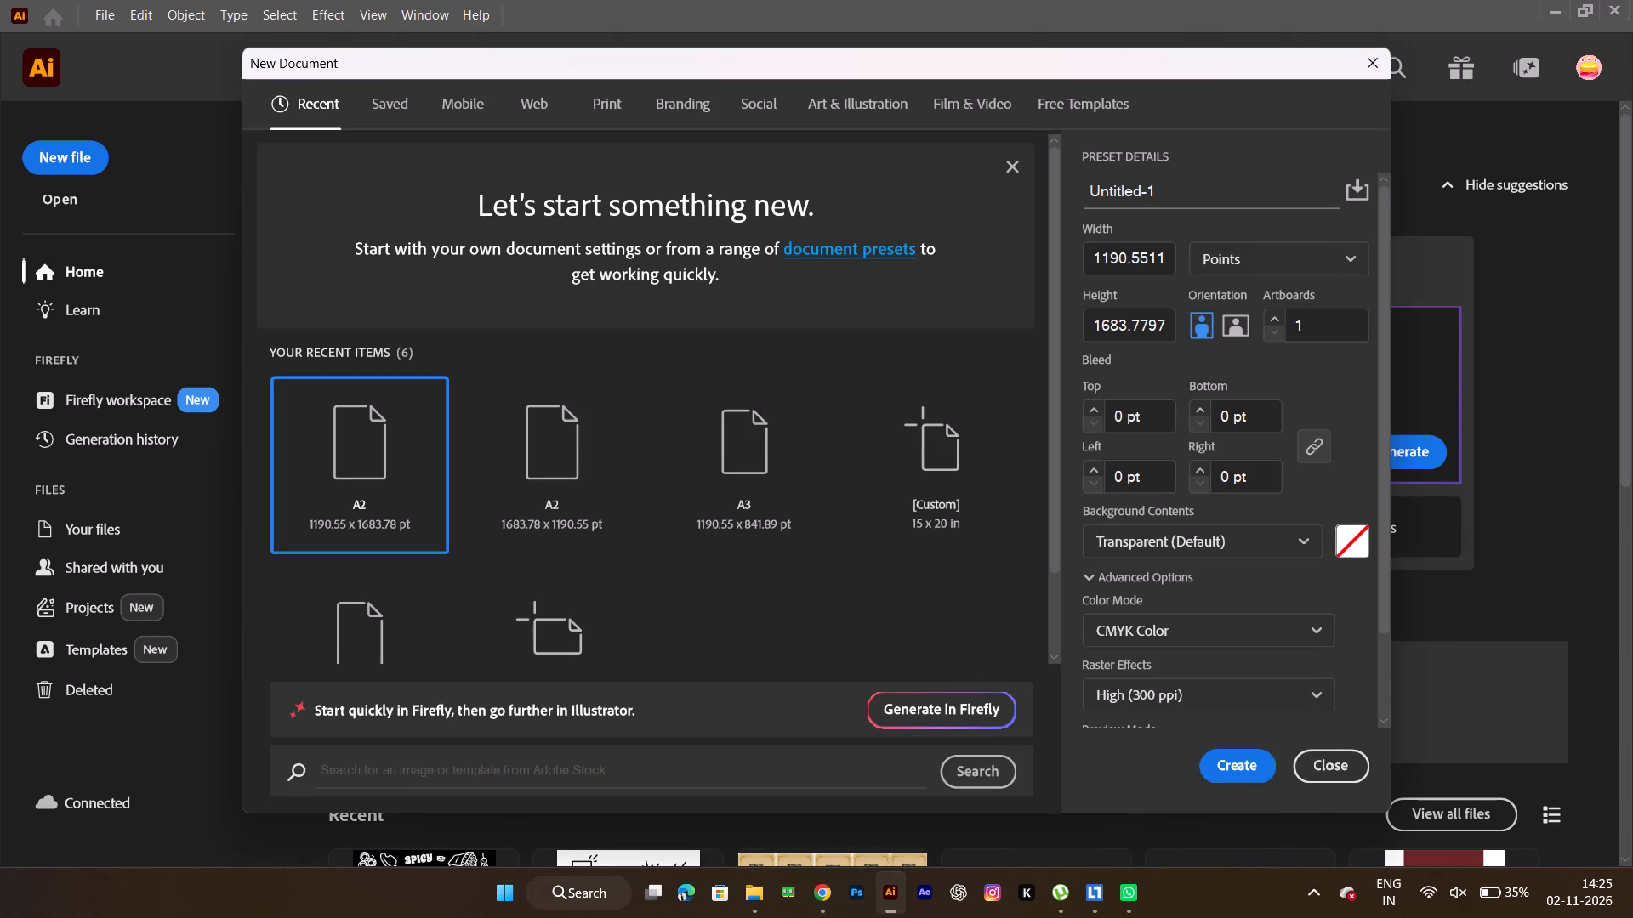
pyautogui.click(799, 513)
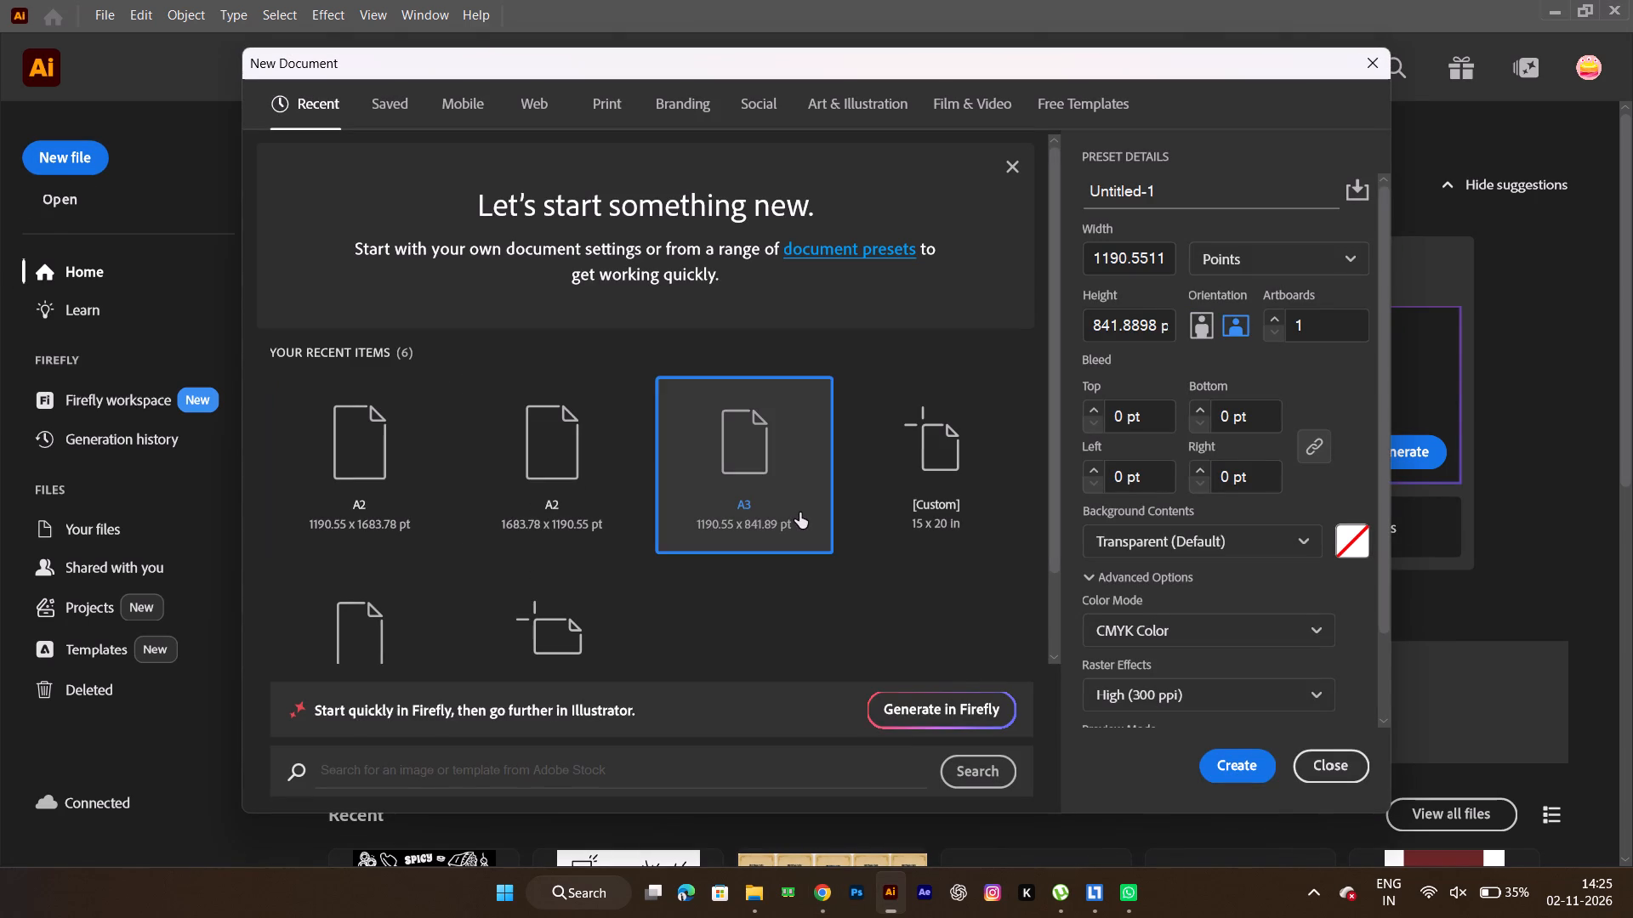
pyautogui.click(1195, 330)
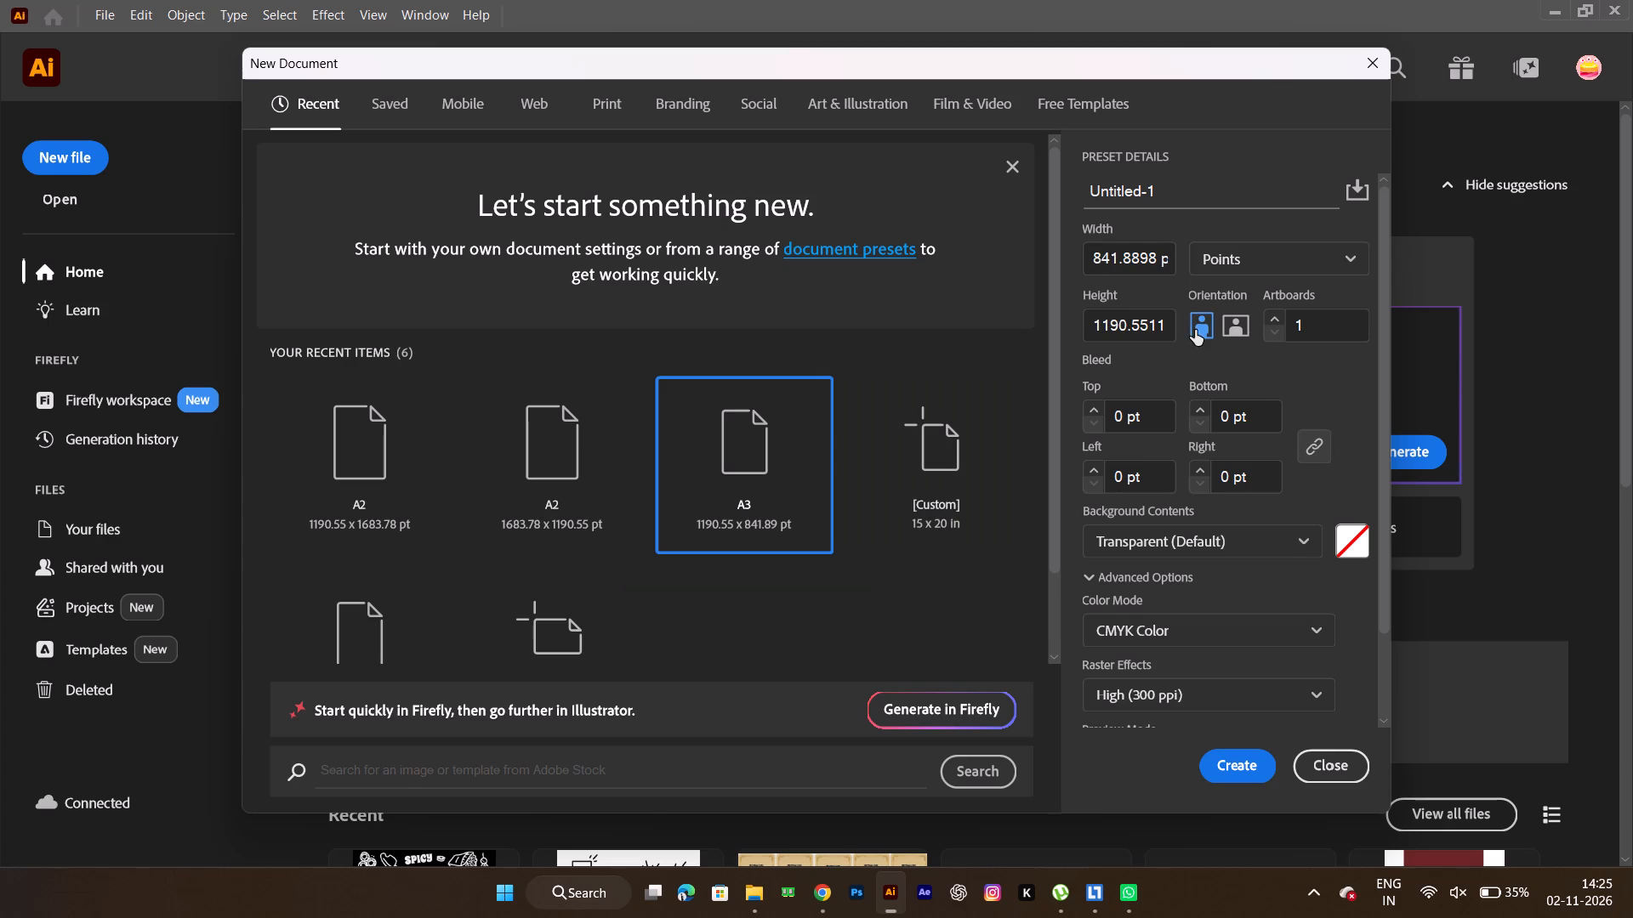
pyautogui.click(1356, 547)
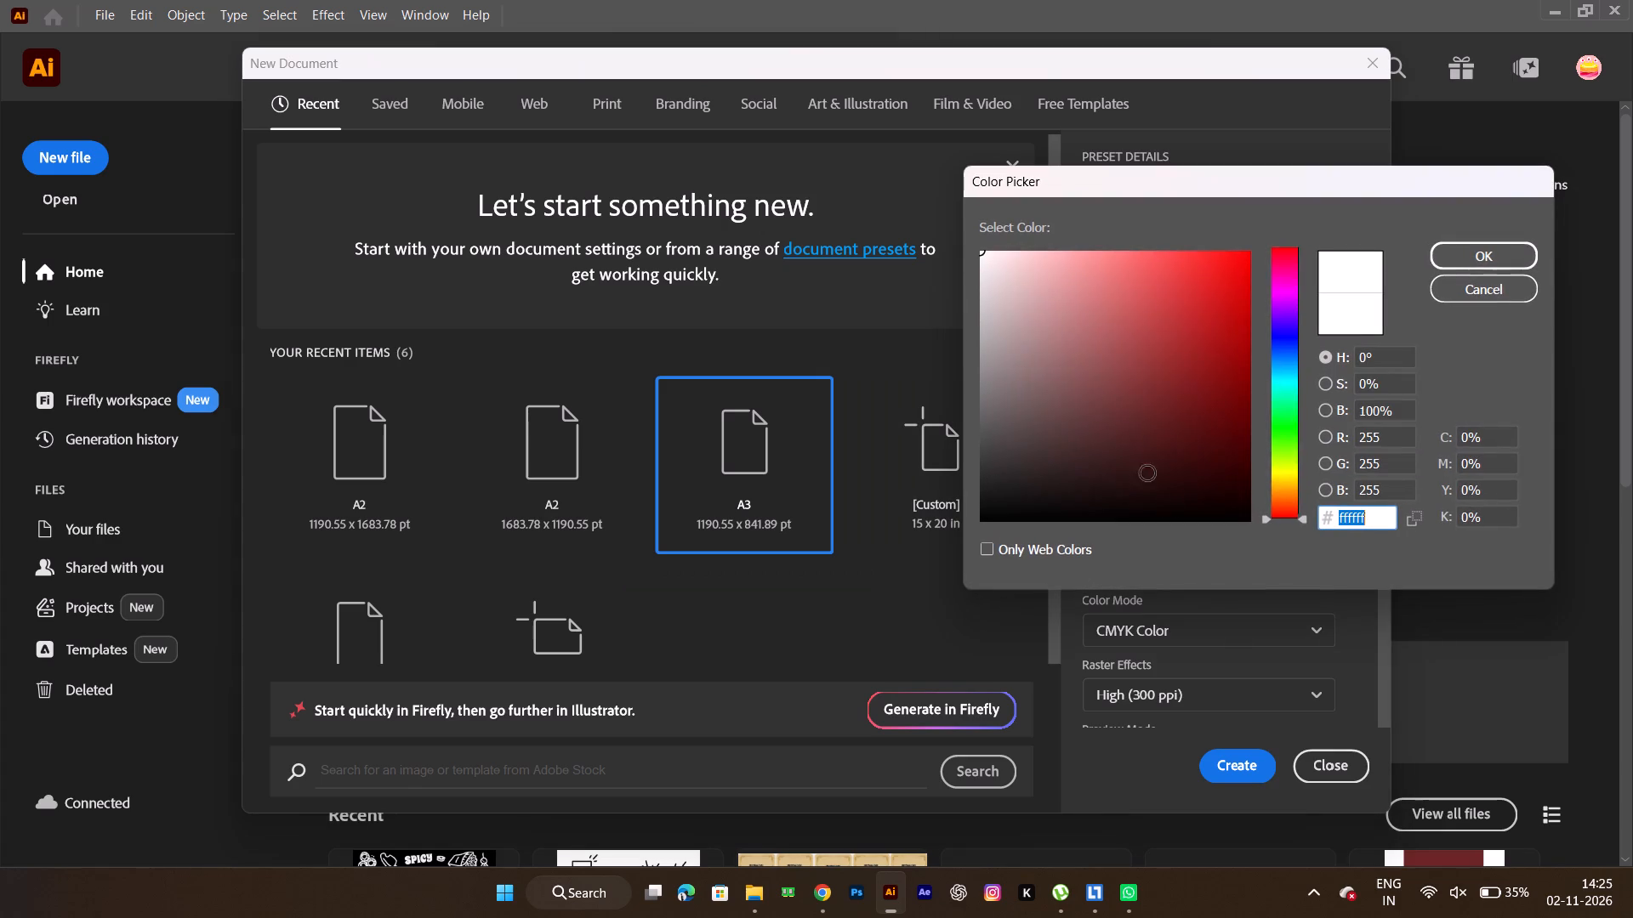
pyautogui.click(1488, 249)
pyautogui.scroll(-1, 1270, 618)
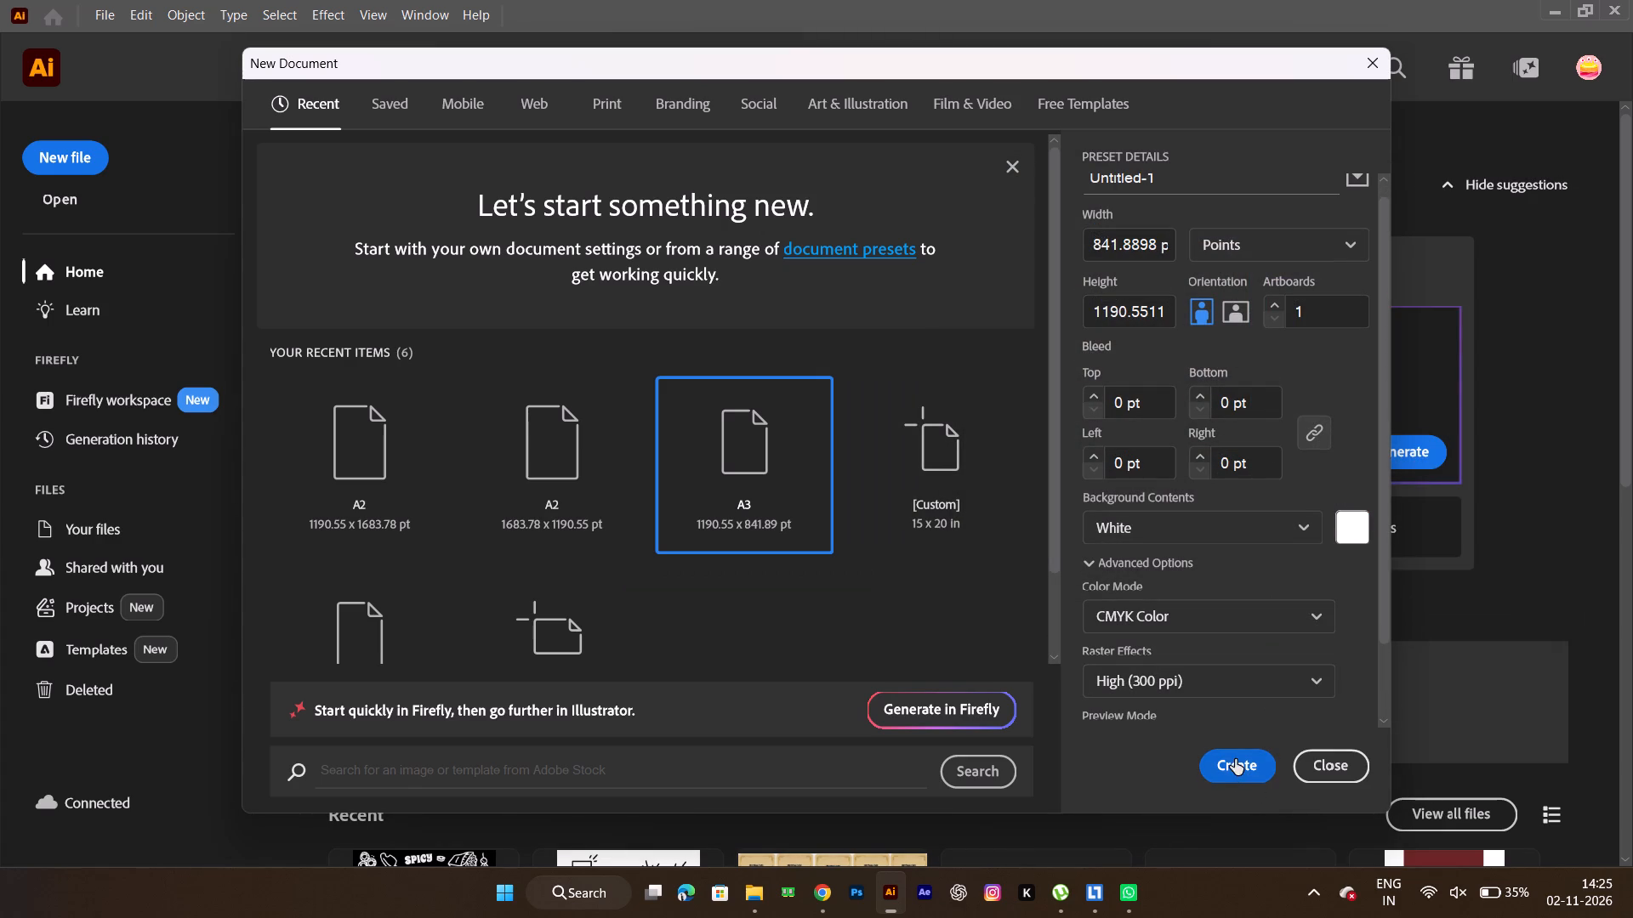
pyautogui.click(1235, 759)
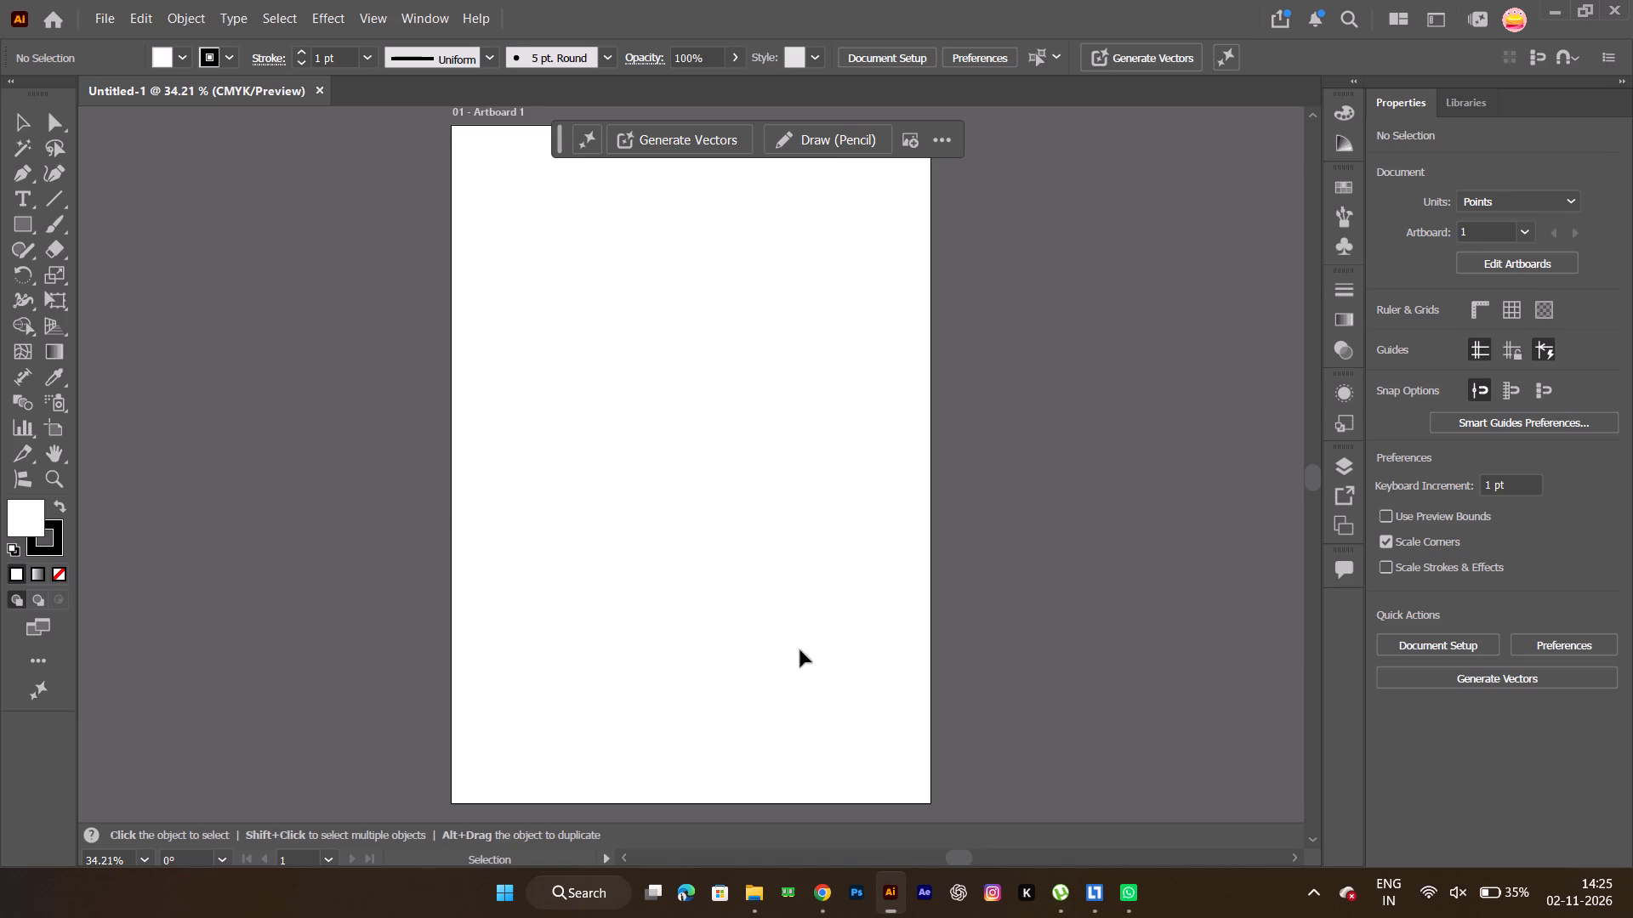
# Paste the copied panther image and scale it proportionally to about 805 × 1181 pt to fit within the artboard.
pyautogui.hotkey('ctrl', 'v')
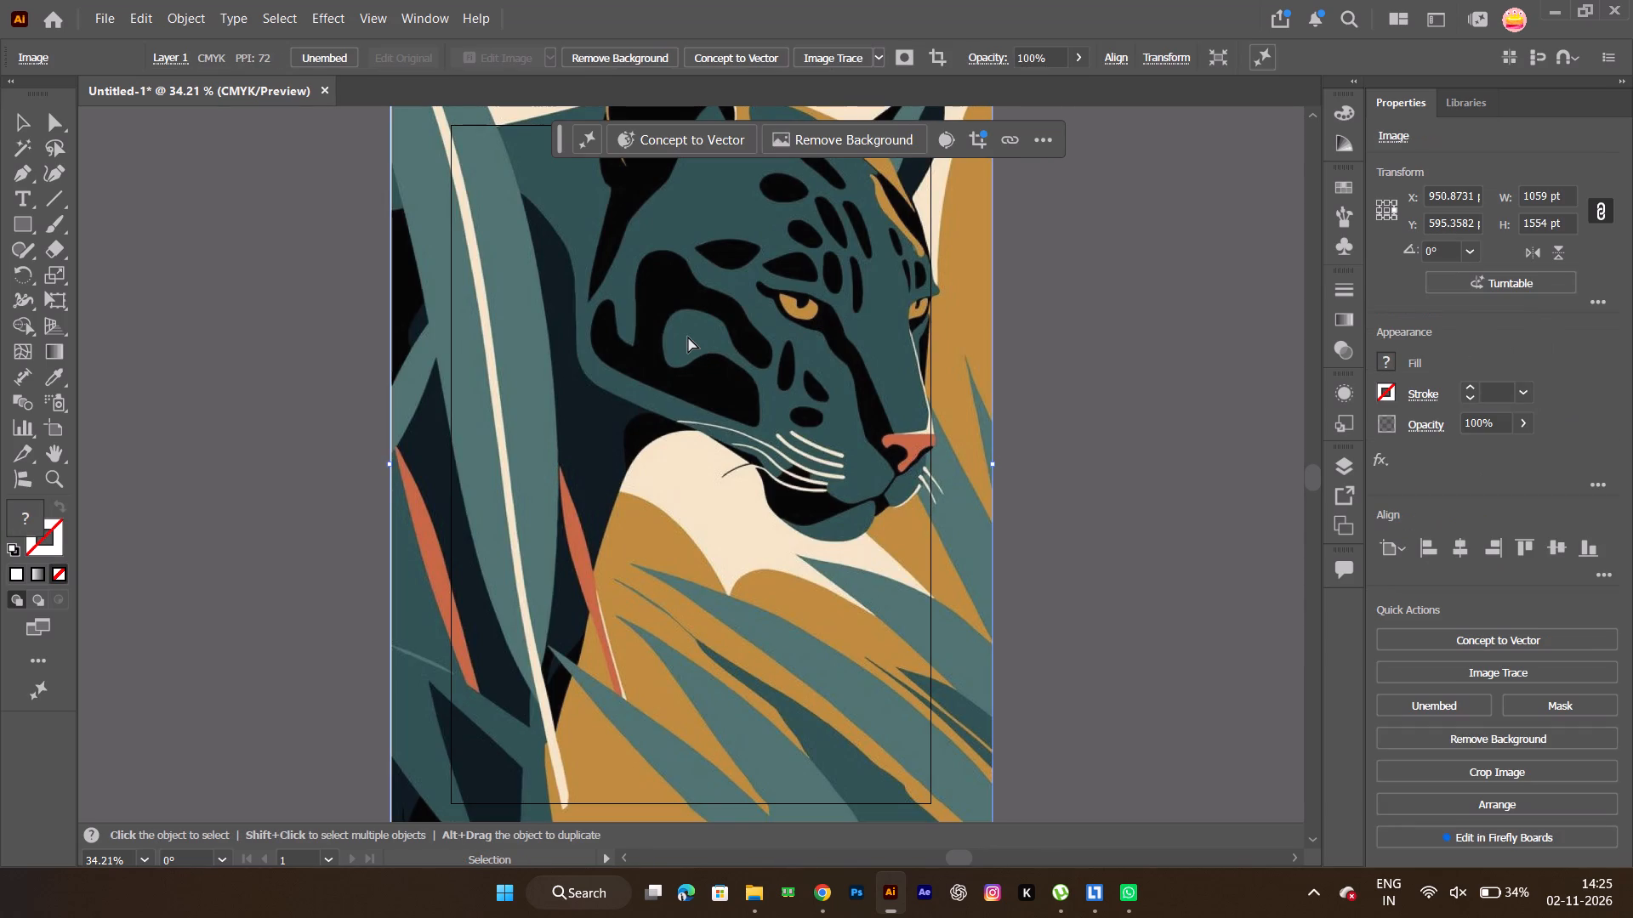
pyautogui.hotkey('ctrl', '0')
pyautogui.hotkey('ctrl', '-')
pyautogui.hotkey('ctrl', '-')
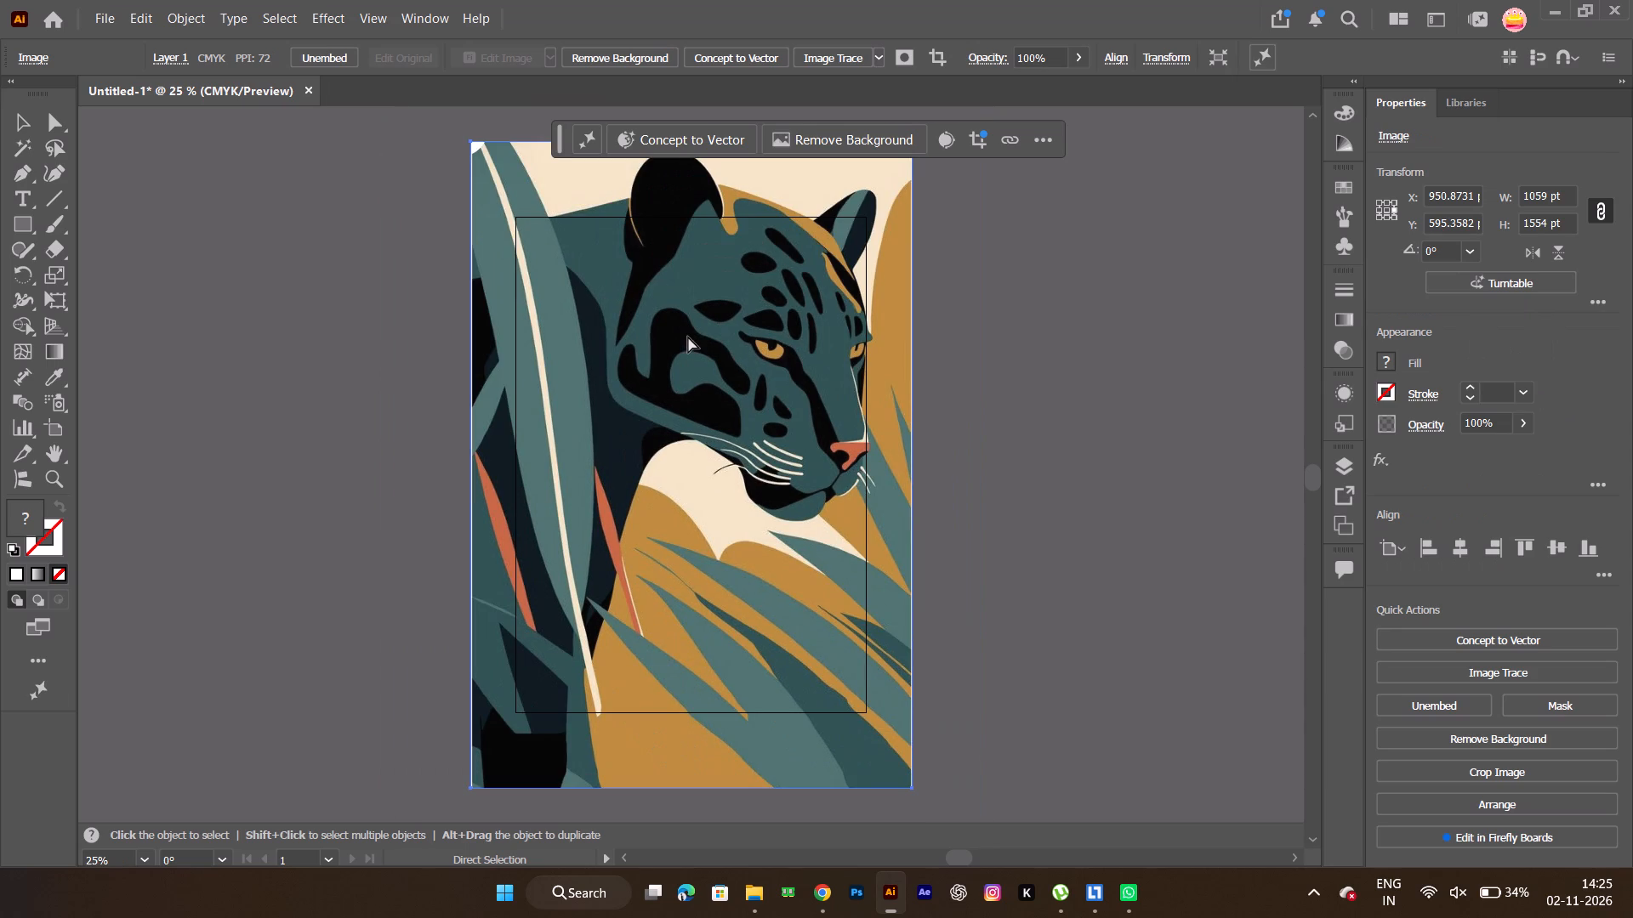
pyautogui.hotkey('ctrl', 't')
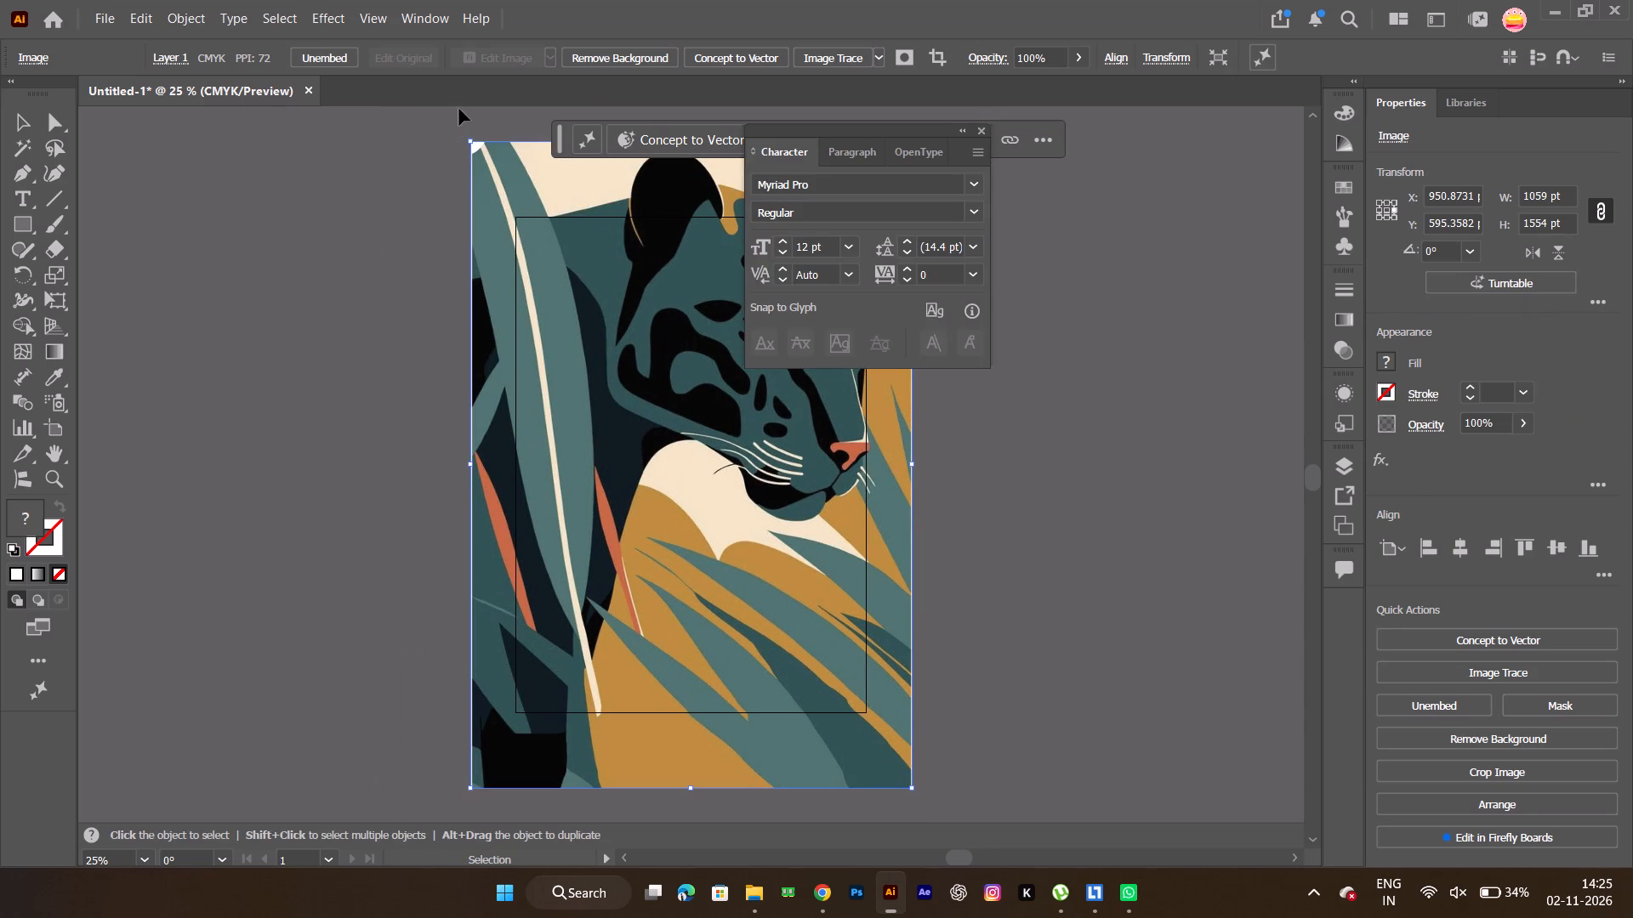
pyautogui.keyDown('shift'); pyautogui.moveTo(469, 144); pyautogui.dragTo(505, 177); pyautogui.keyUp('shift')
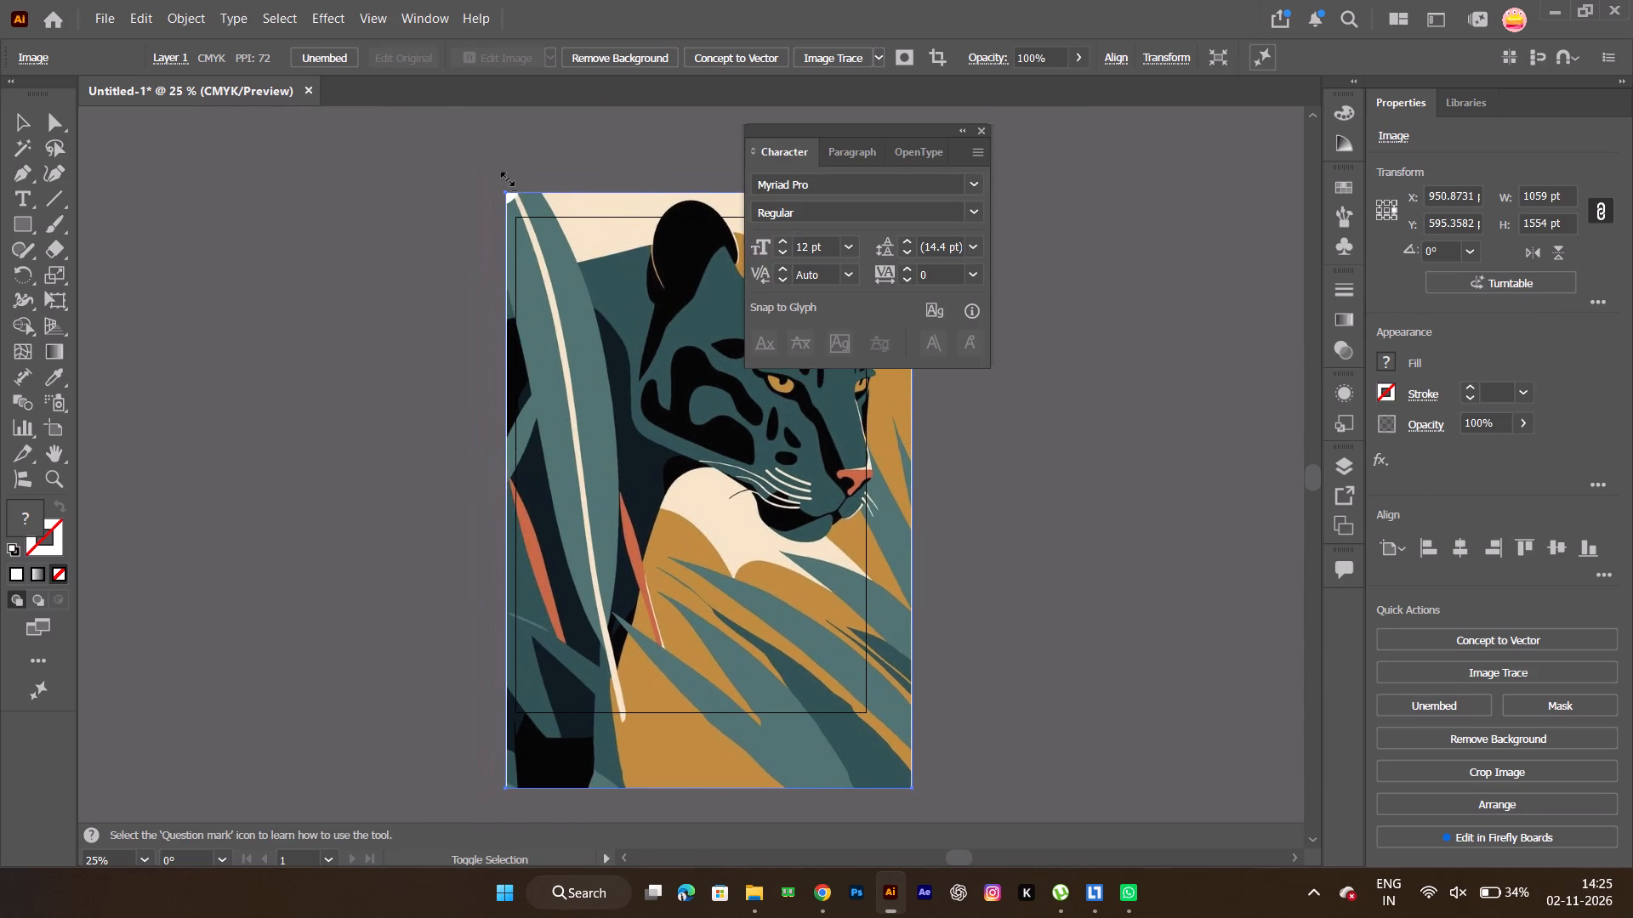
pyautogui.keyDown('shift'); pyautogui.moveTo(505, 177); pyautogui.dragTo(517, 199); pyautogui.keyUp('shift')
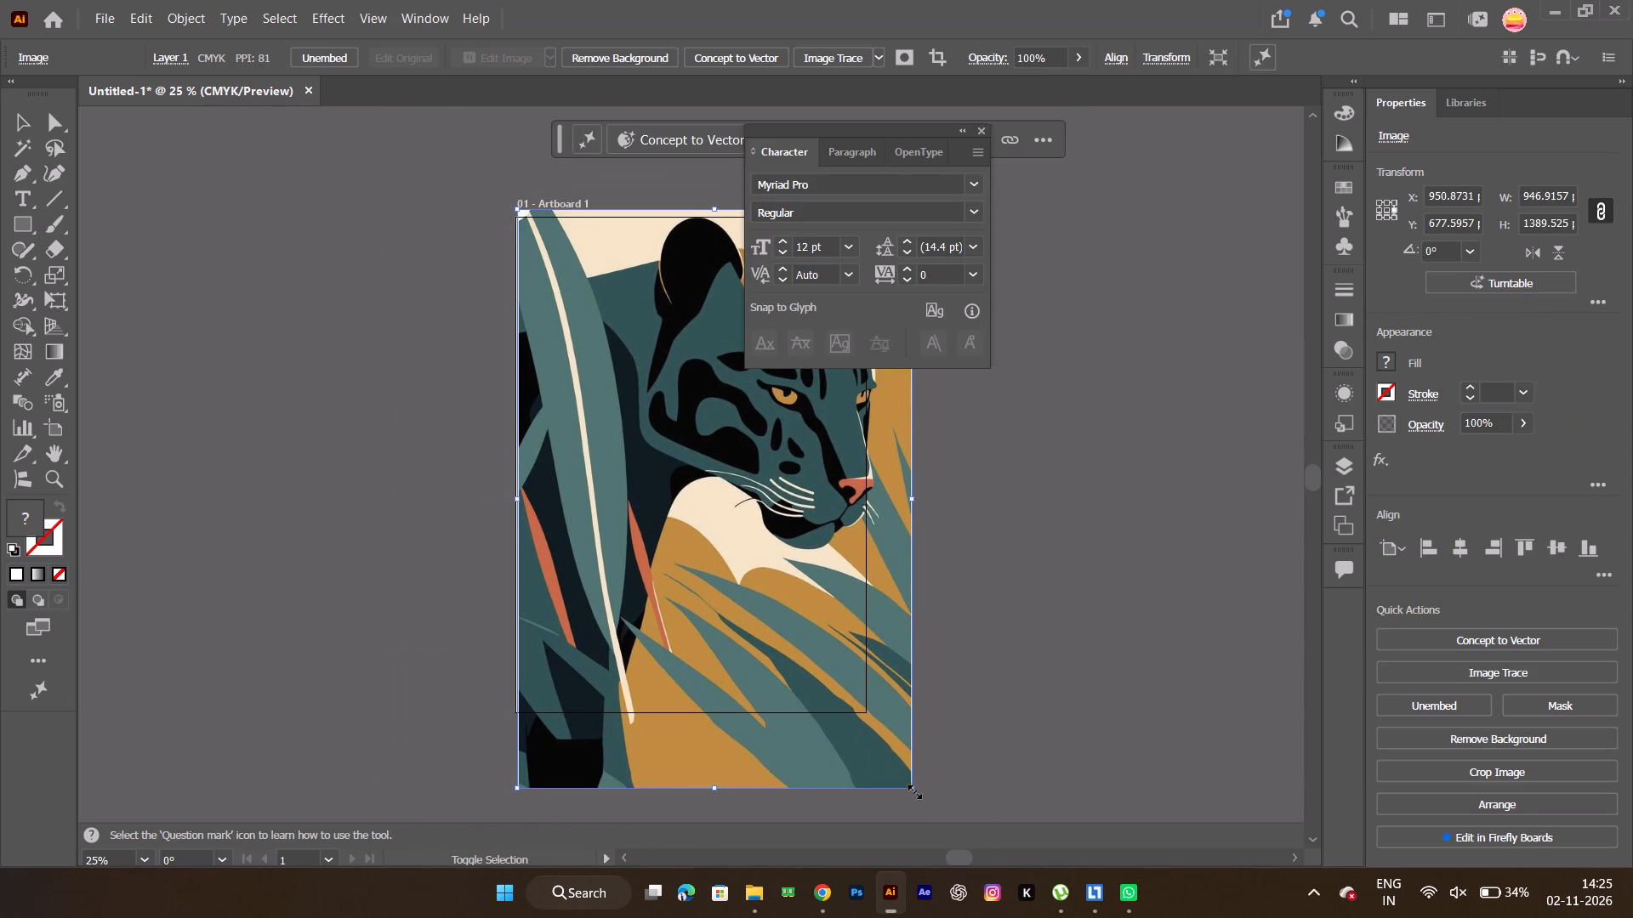
pyautogui.keyDown('shift'); pyautogui.click(920, 785); pyautogui.keyUp('shift')
pyautogui.keyDown('shift'); pyautogui.moveTo(913, 786); pyautogui.dragTo(852, 702); pyautogui.keyUp('shift')
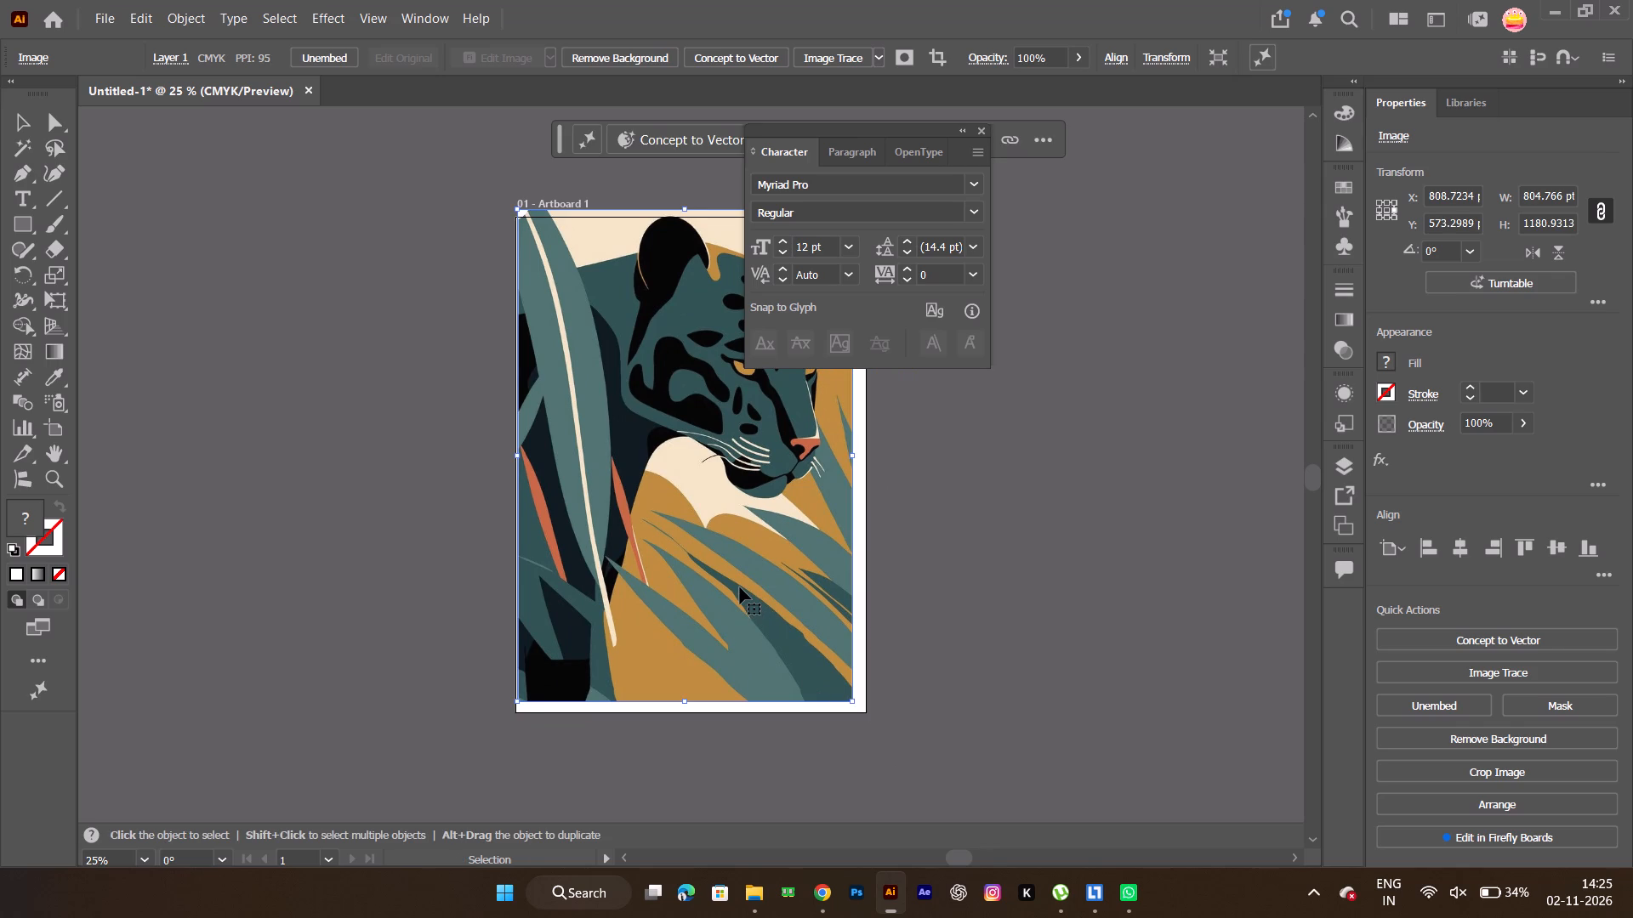
# Nudge the panther image down 18 pt to line up with the artboard's top edge, and close the Character settings.
pyautogui.press('Down')
pyautogui.press('Down')
pyautogui.press('Down')
pyautogui.press('Down')
pyautogui.press('Down')
pyautogui.press('Down')
pyautogui.press('Down')
pyautogui.press('Down')
pyautogui.press('Down')
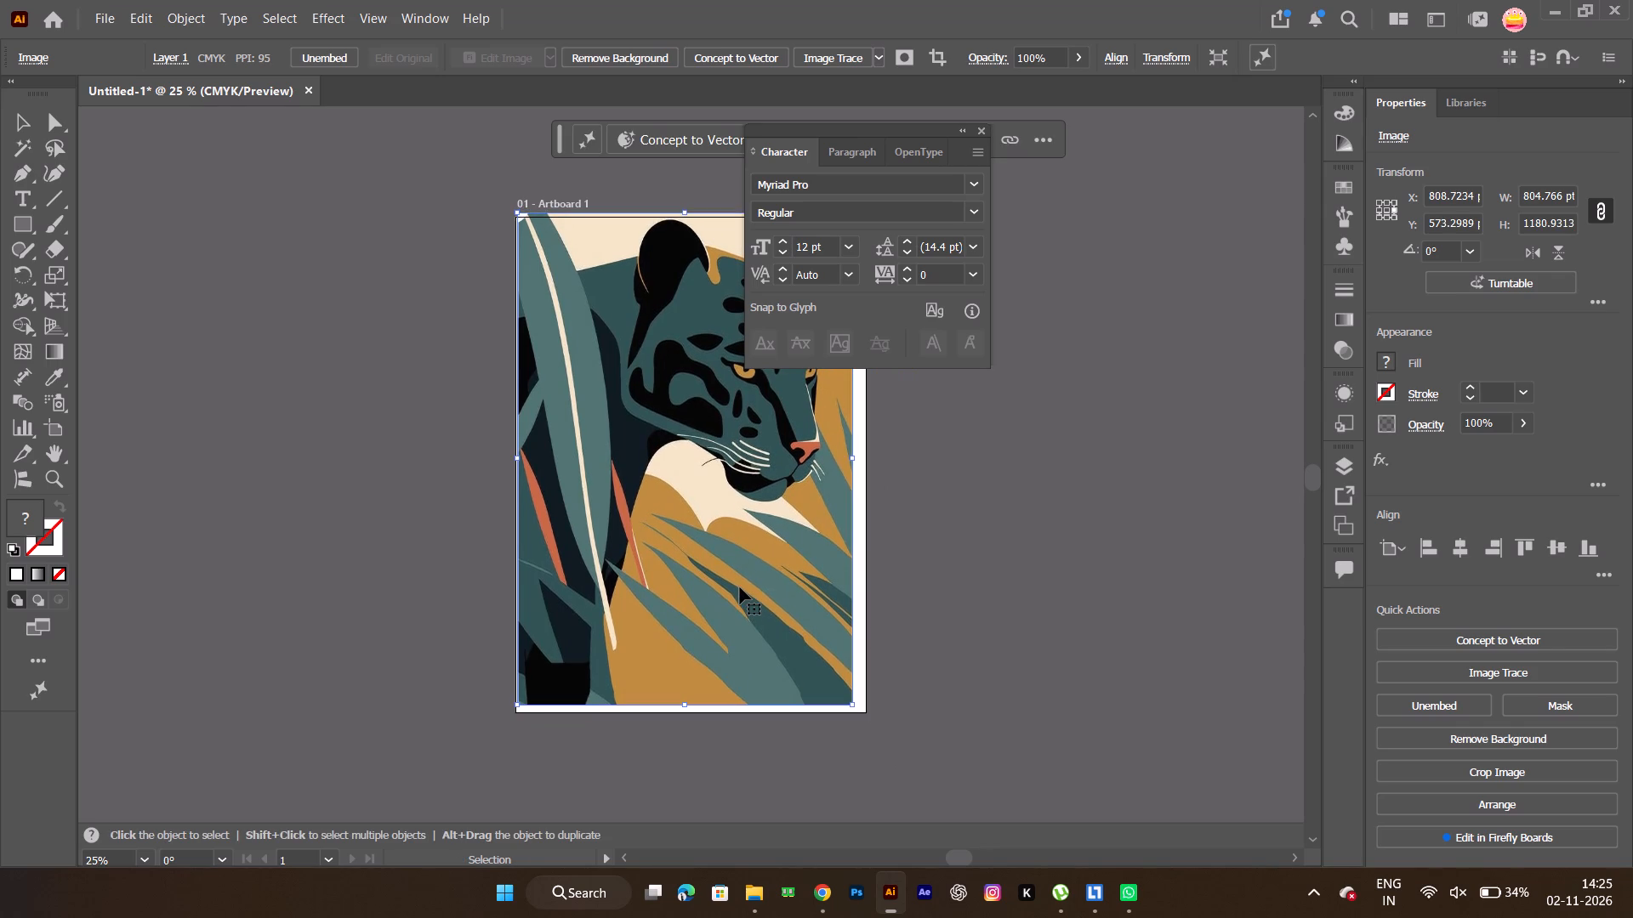
pyautogui.press('Down')
pyautogui.press('Down')
pyautogui.press('Down')
pyautogui.press('Down')
pyautogui.press('Down')
pyautogui.press('Down')
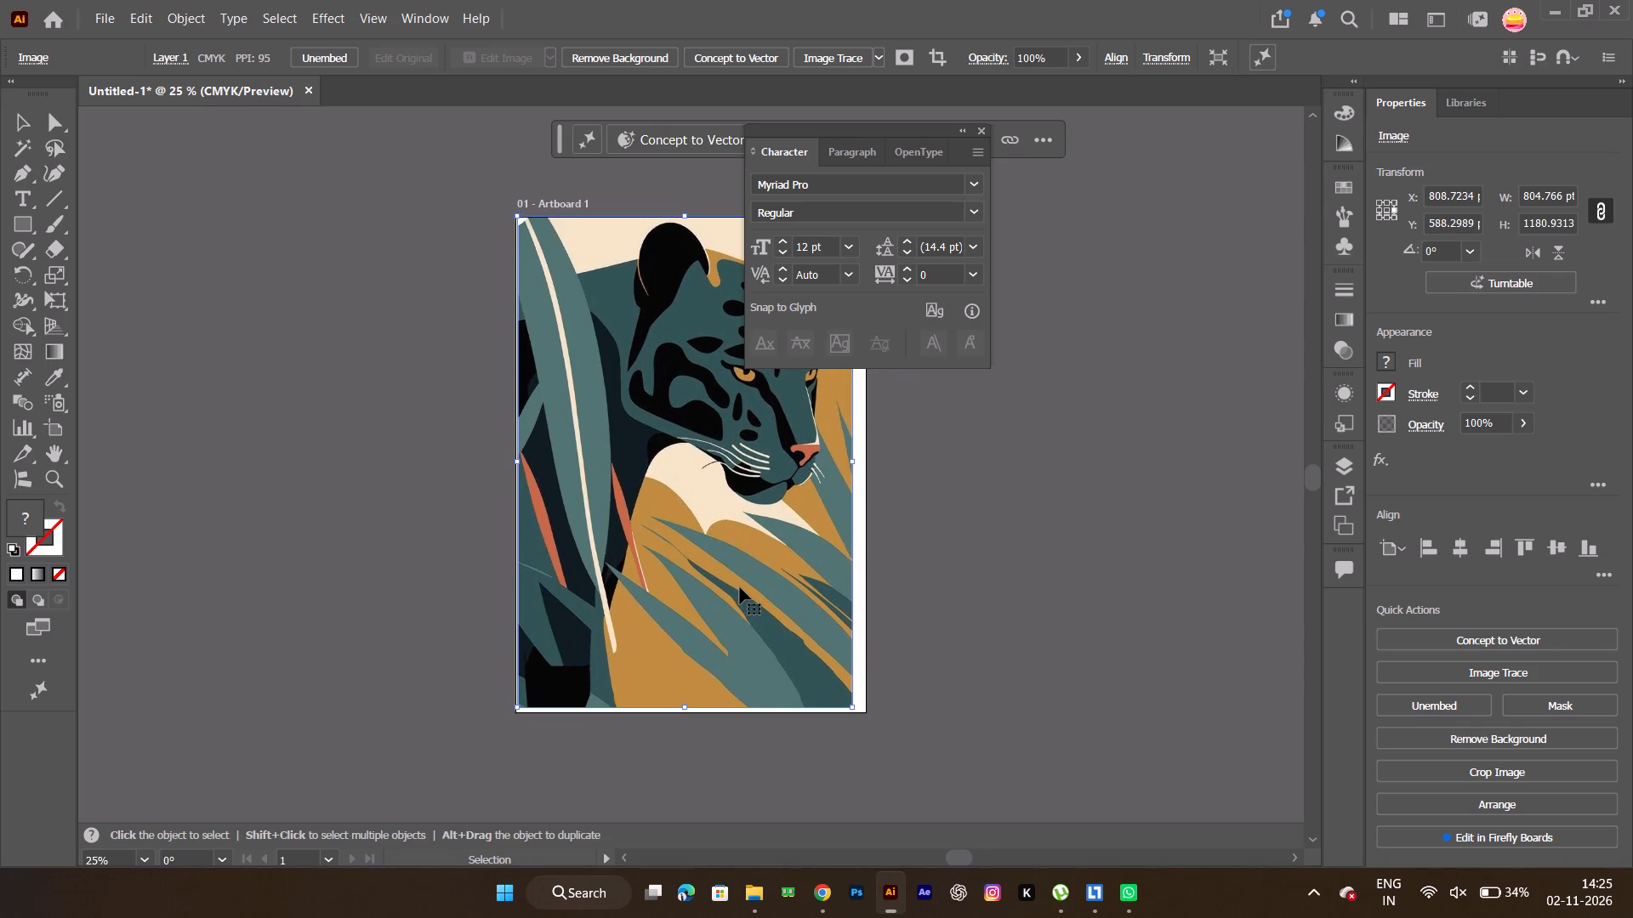
pyautogui.press('Down')
pyautogui.press('Down')
pyautogui.press('Down')
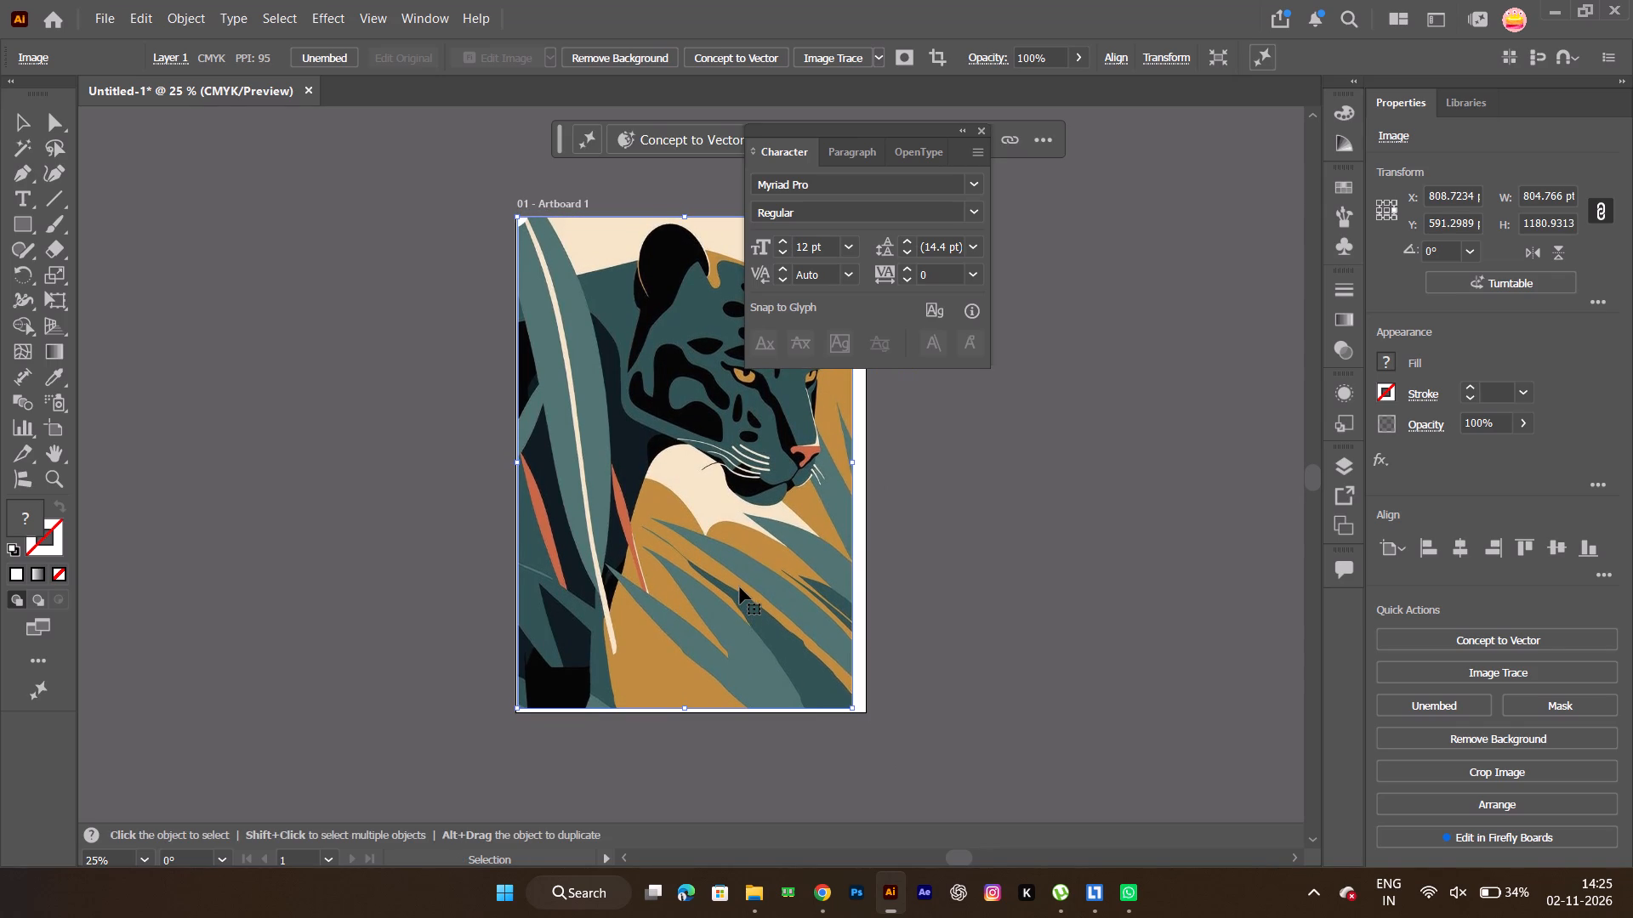
pyautogui.click(973, 132)
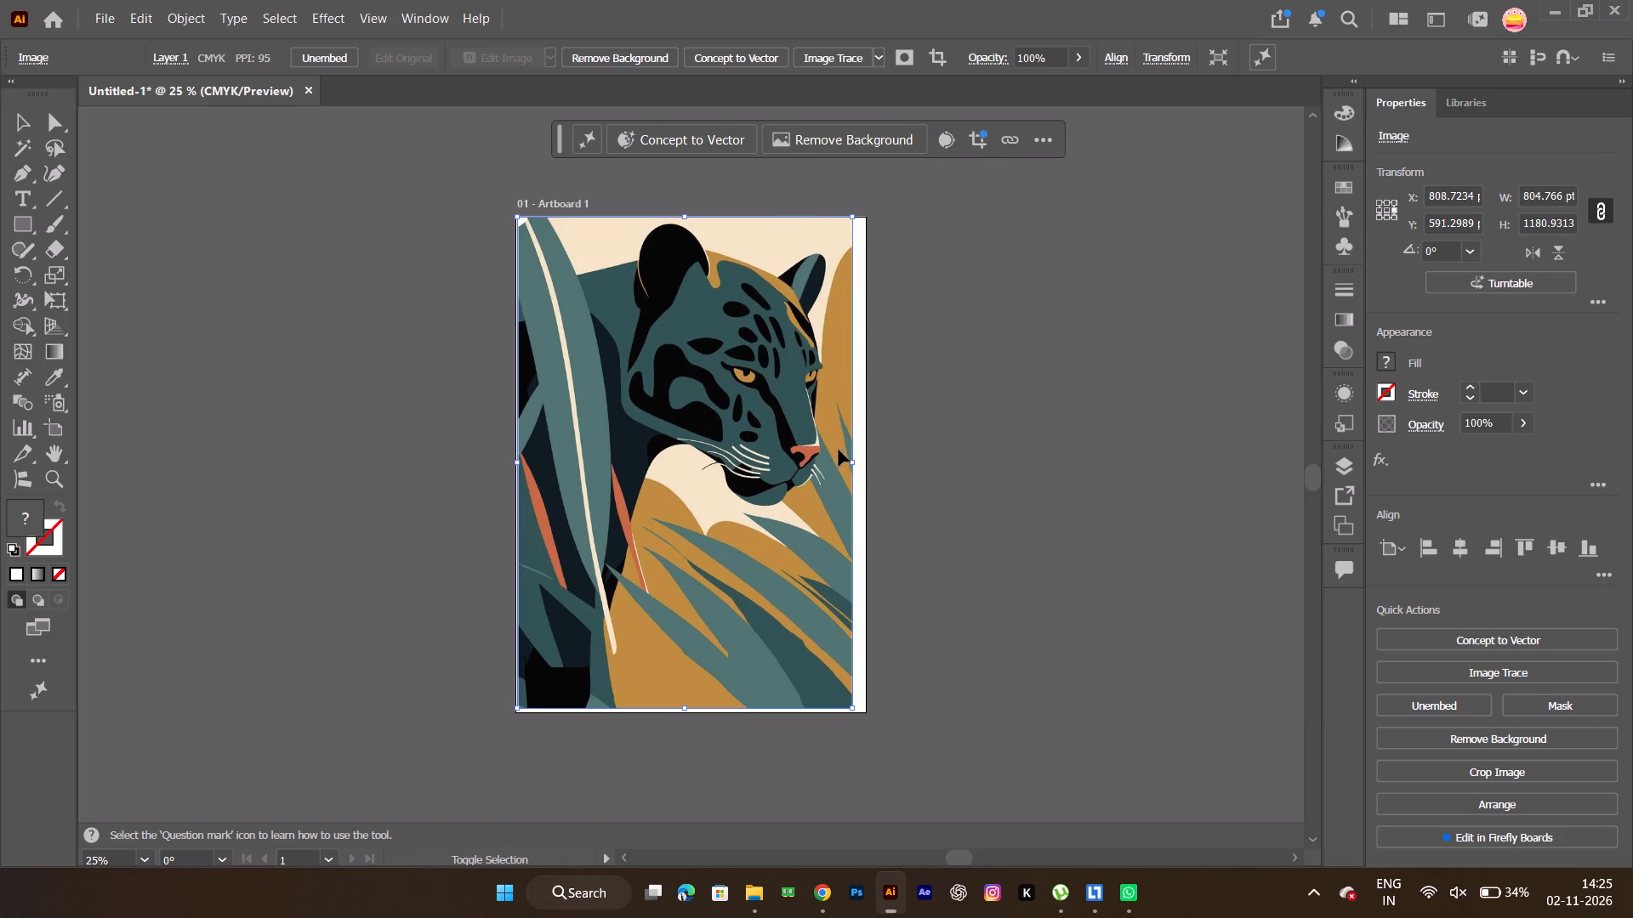
# Enlarge the panther image proportionally to about 807 × 1184 pt and move it down 1 pt.
pyautogui.keyDown('shift'); pyautogui.click(856, 457); pyautogui.keyUp('shift')
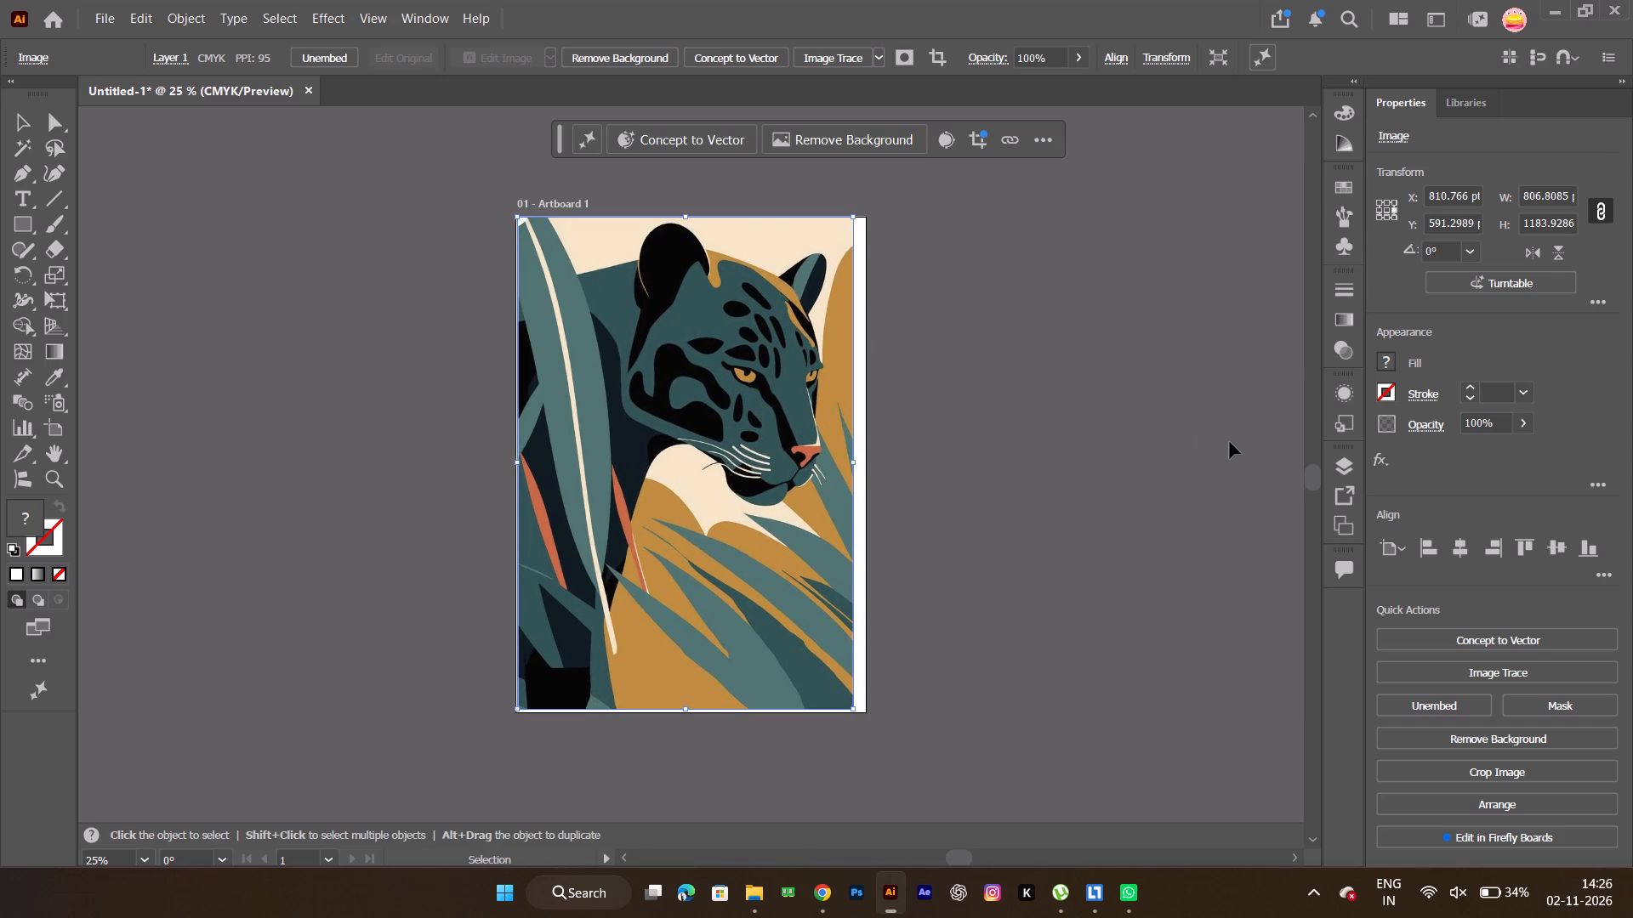
pyautogui.press('Return')
pyautogui.press('Return')
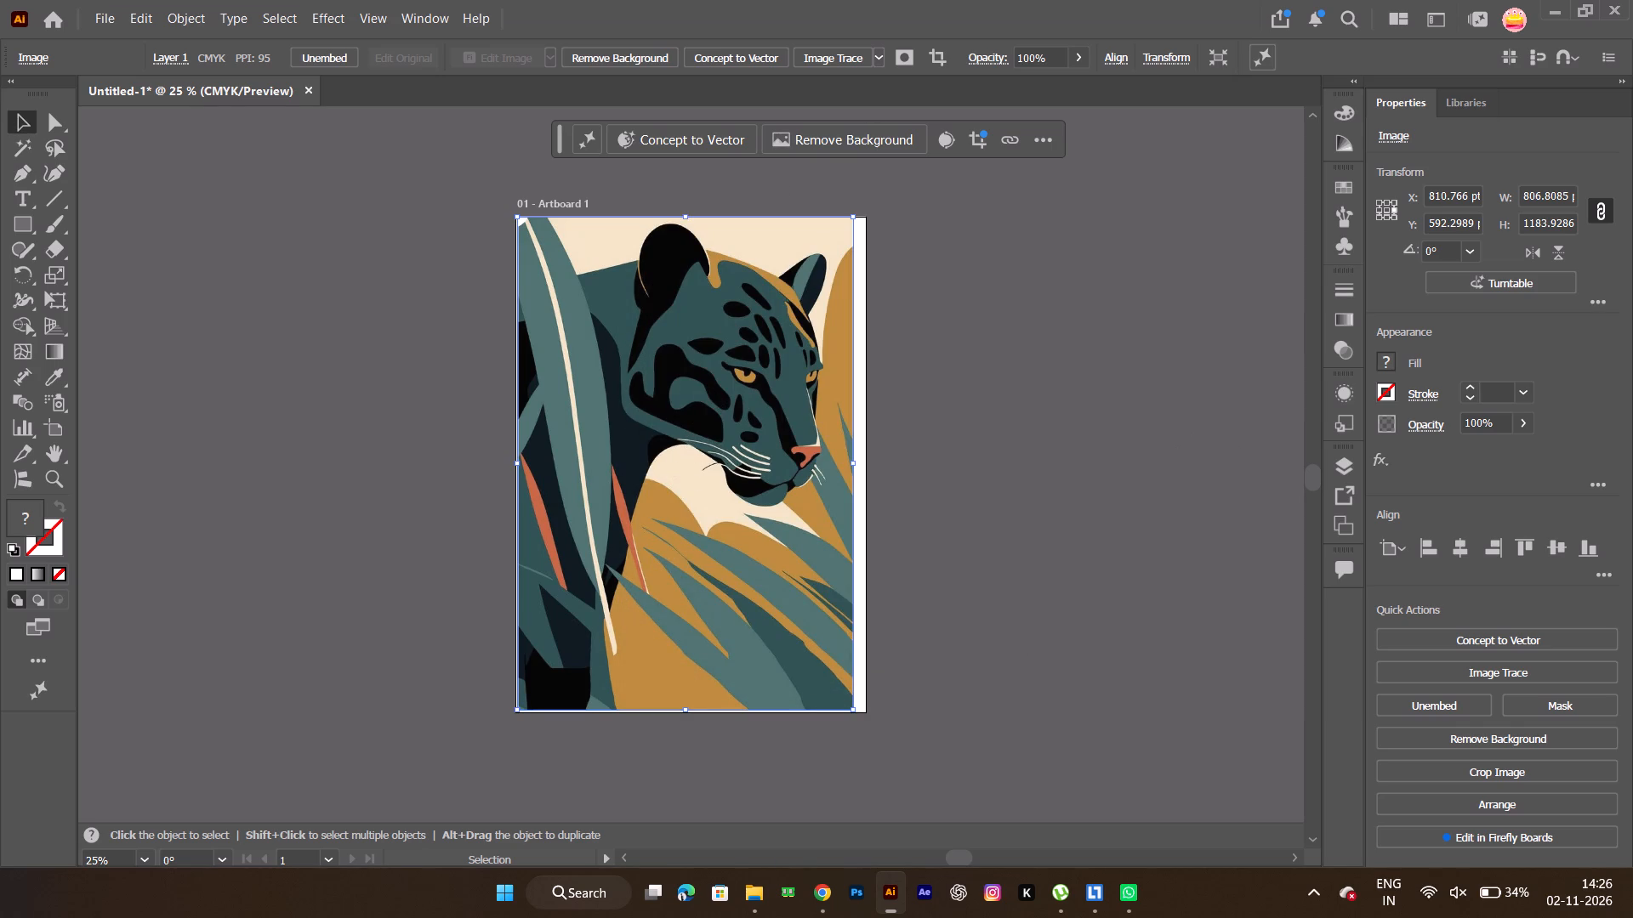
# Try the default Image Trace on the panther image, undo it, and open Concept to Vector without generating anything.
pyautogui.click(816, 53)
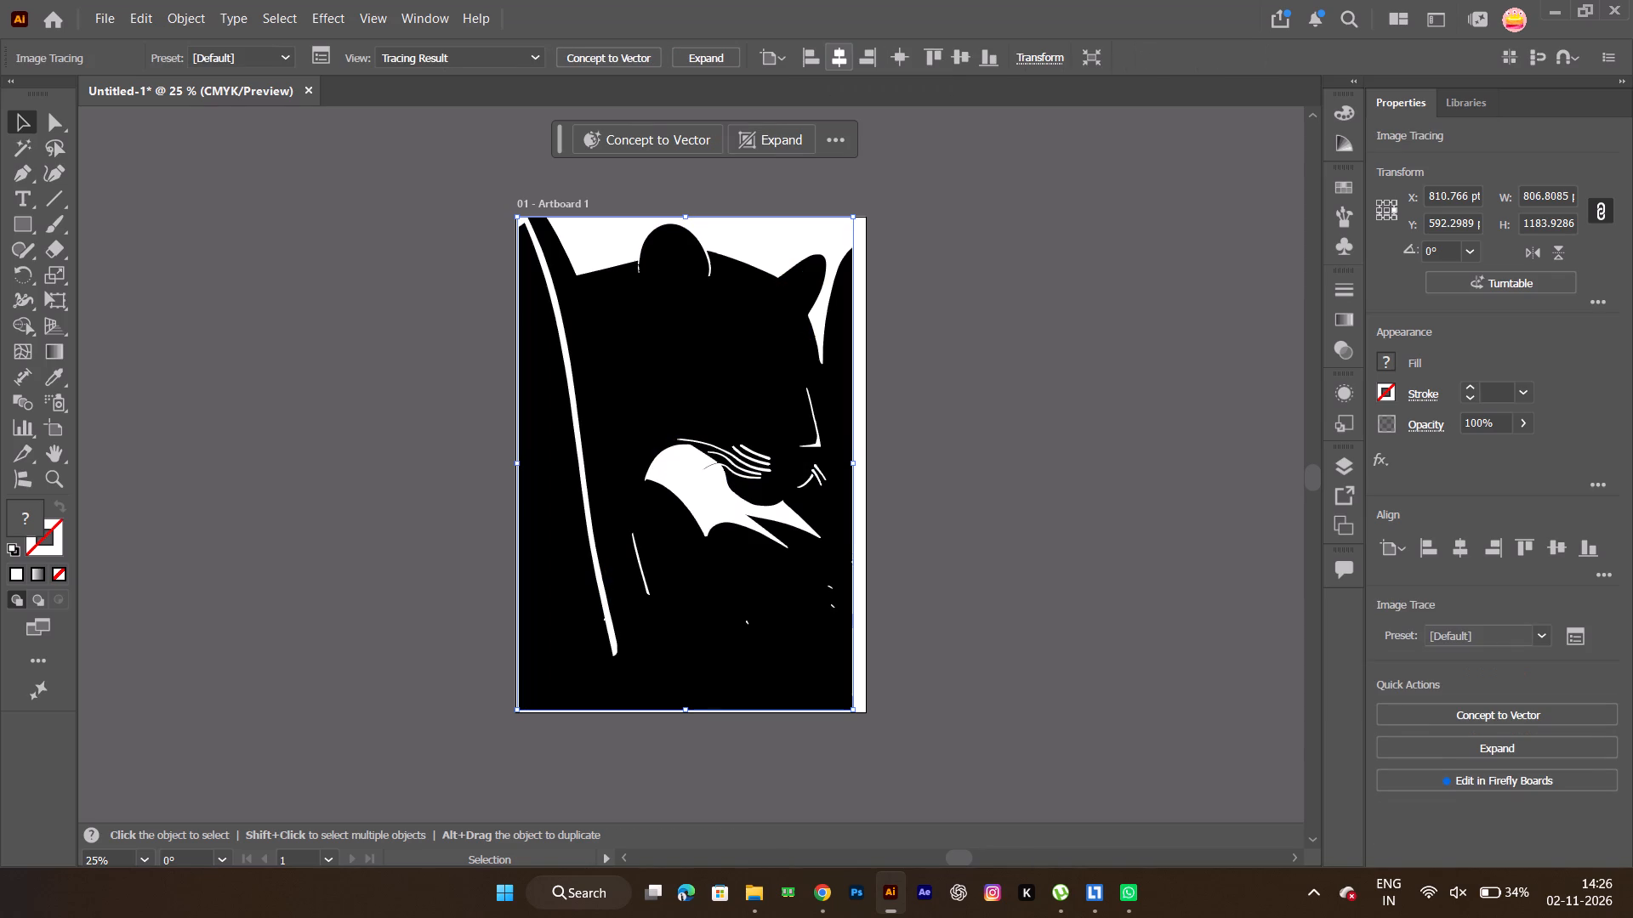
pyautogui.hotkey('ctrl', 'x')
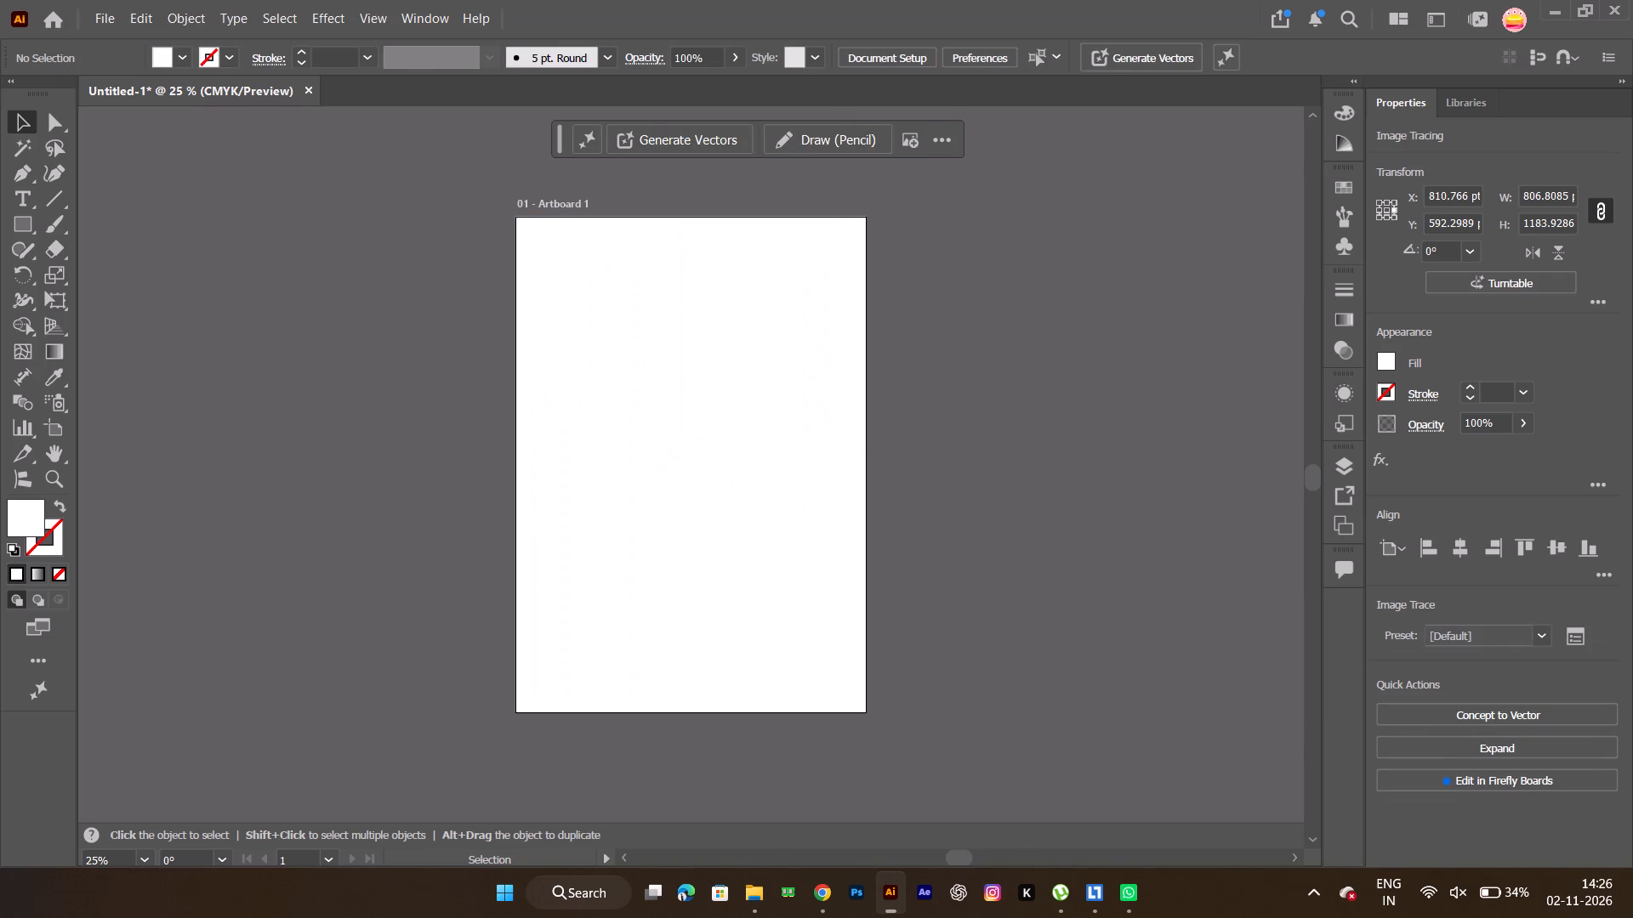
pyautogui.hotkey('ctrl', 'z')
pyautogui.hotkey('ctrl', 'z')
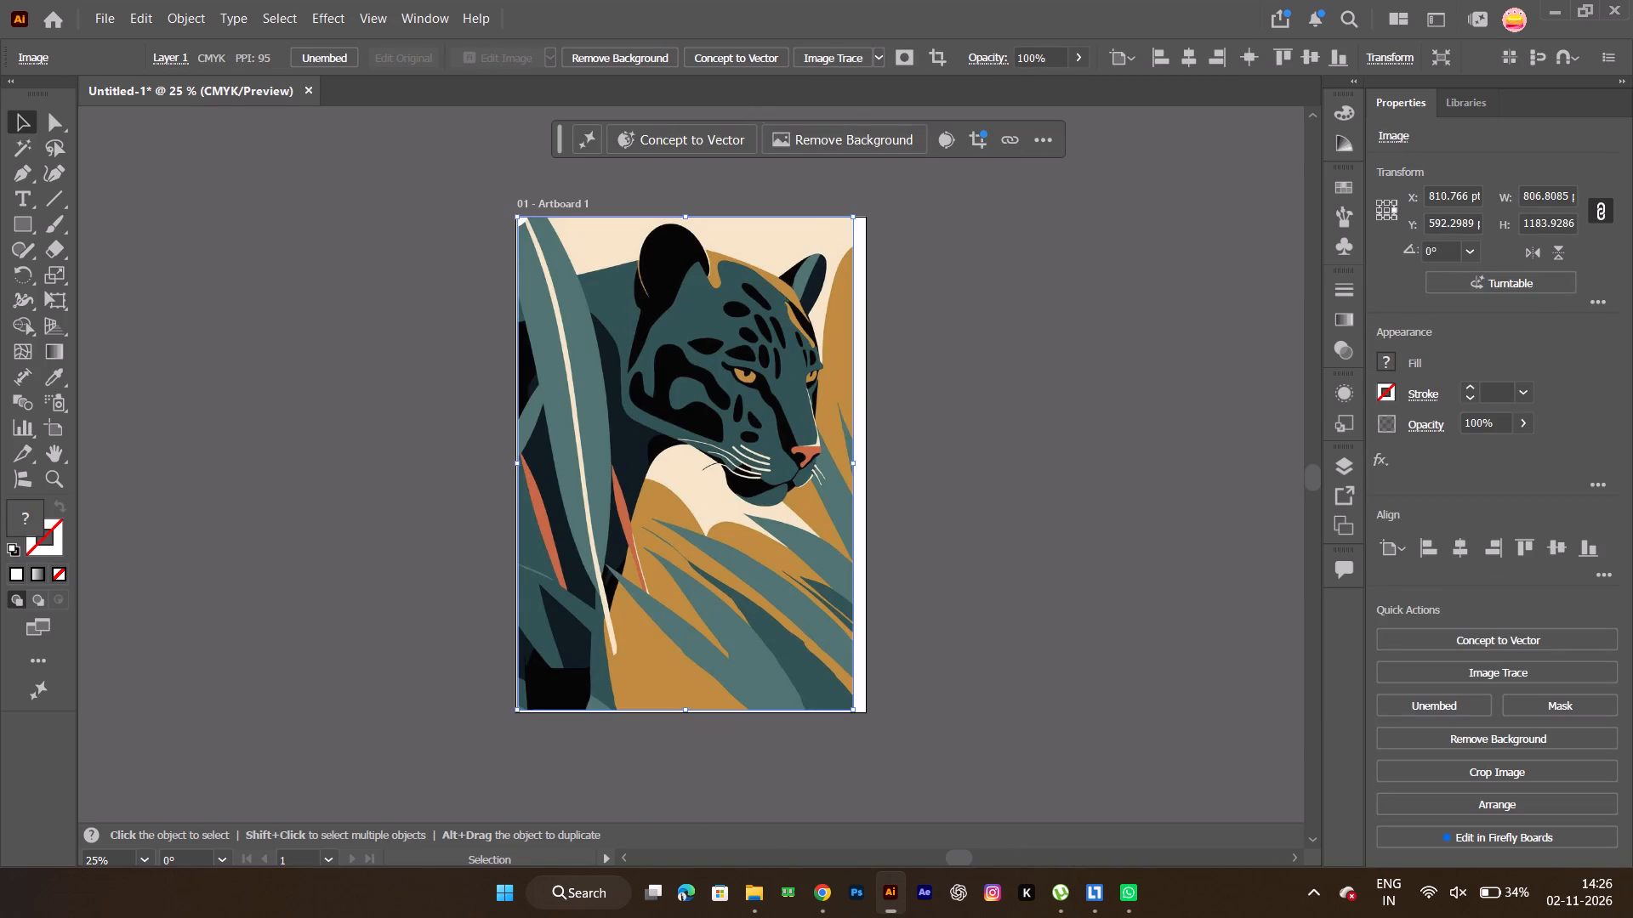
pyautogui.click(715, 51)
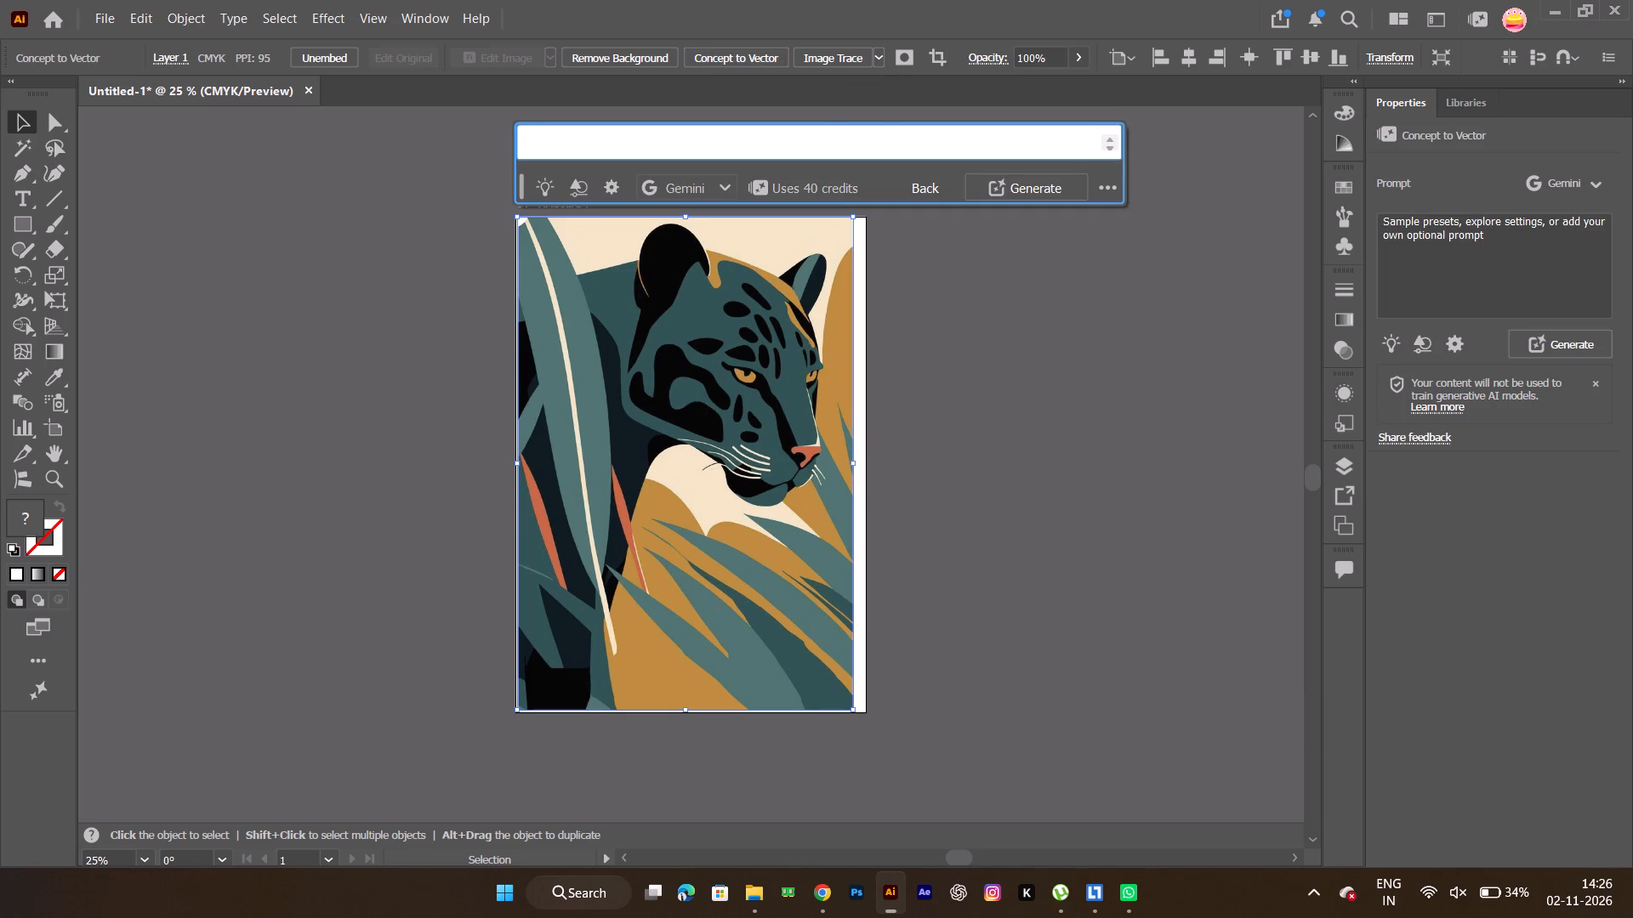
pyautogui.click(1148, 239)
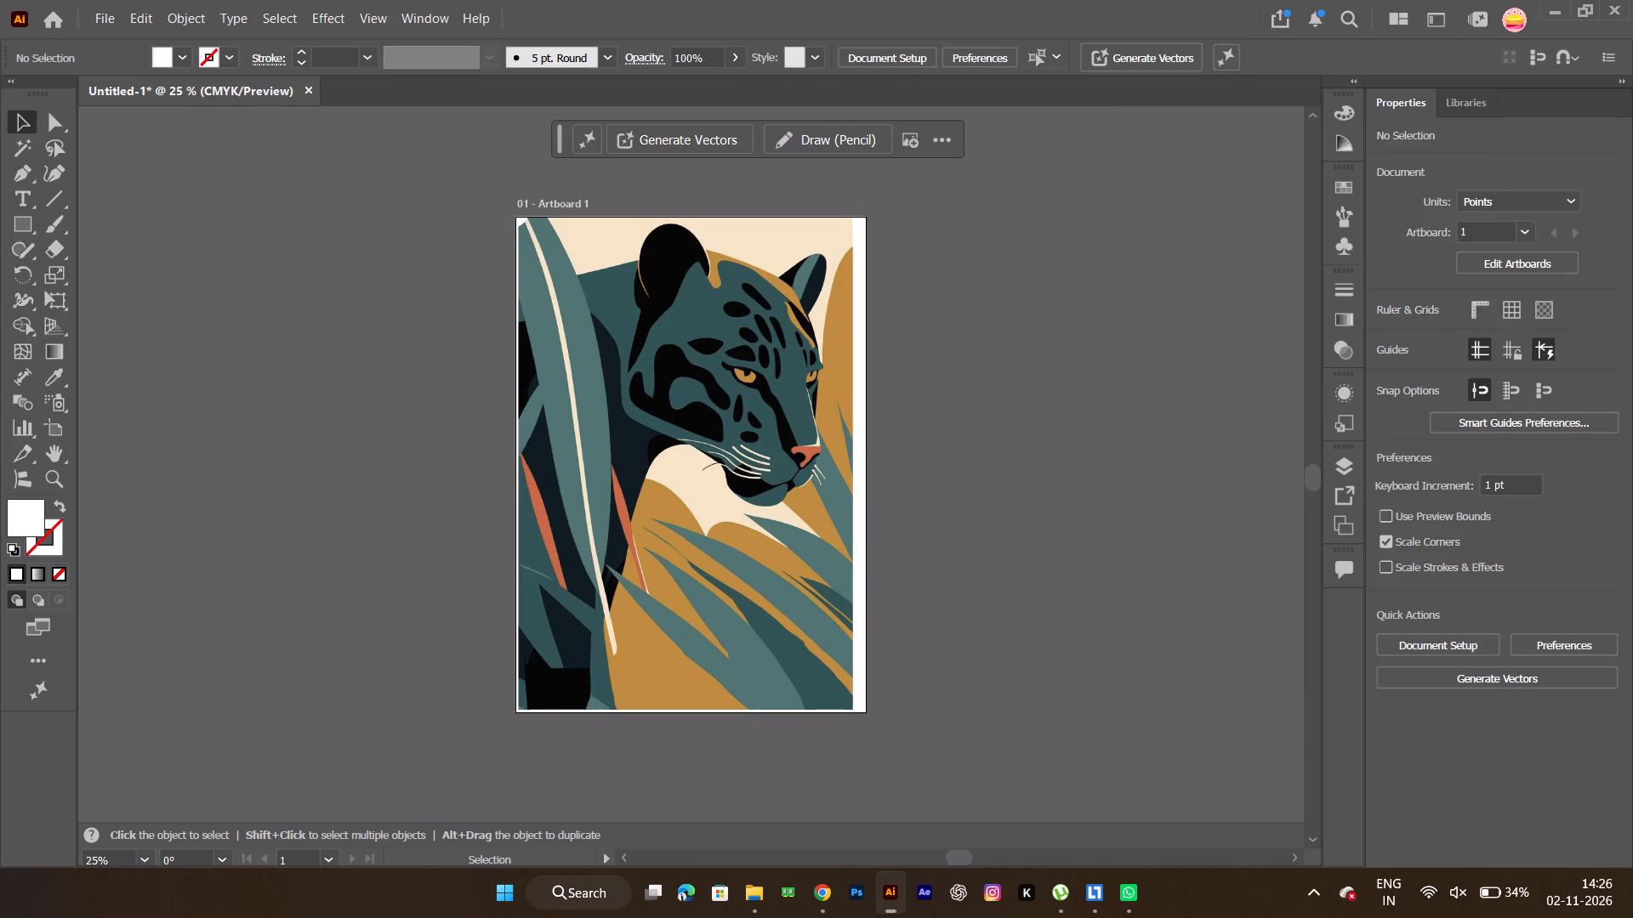
# Dock Layers beside Properties and Libraries, and add a new layer above Layer 1.
pyautogui.click(1357, 471)
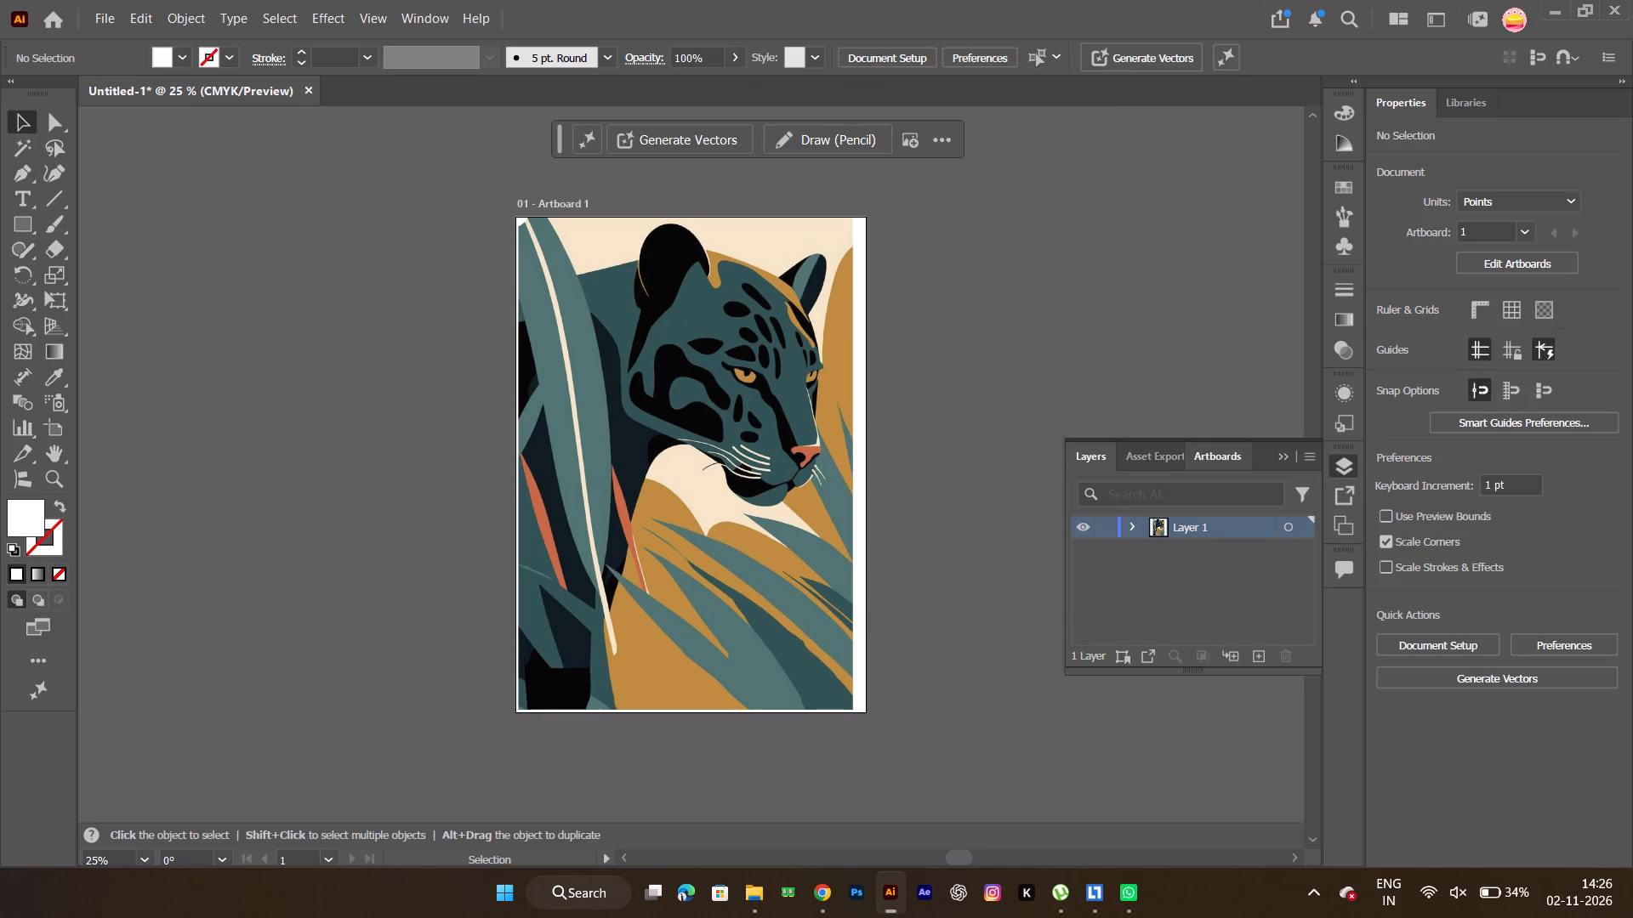
pyautogui.moveTo(1334, 463); pyautogui.dragTo(1347, 381)
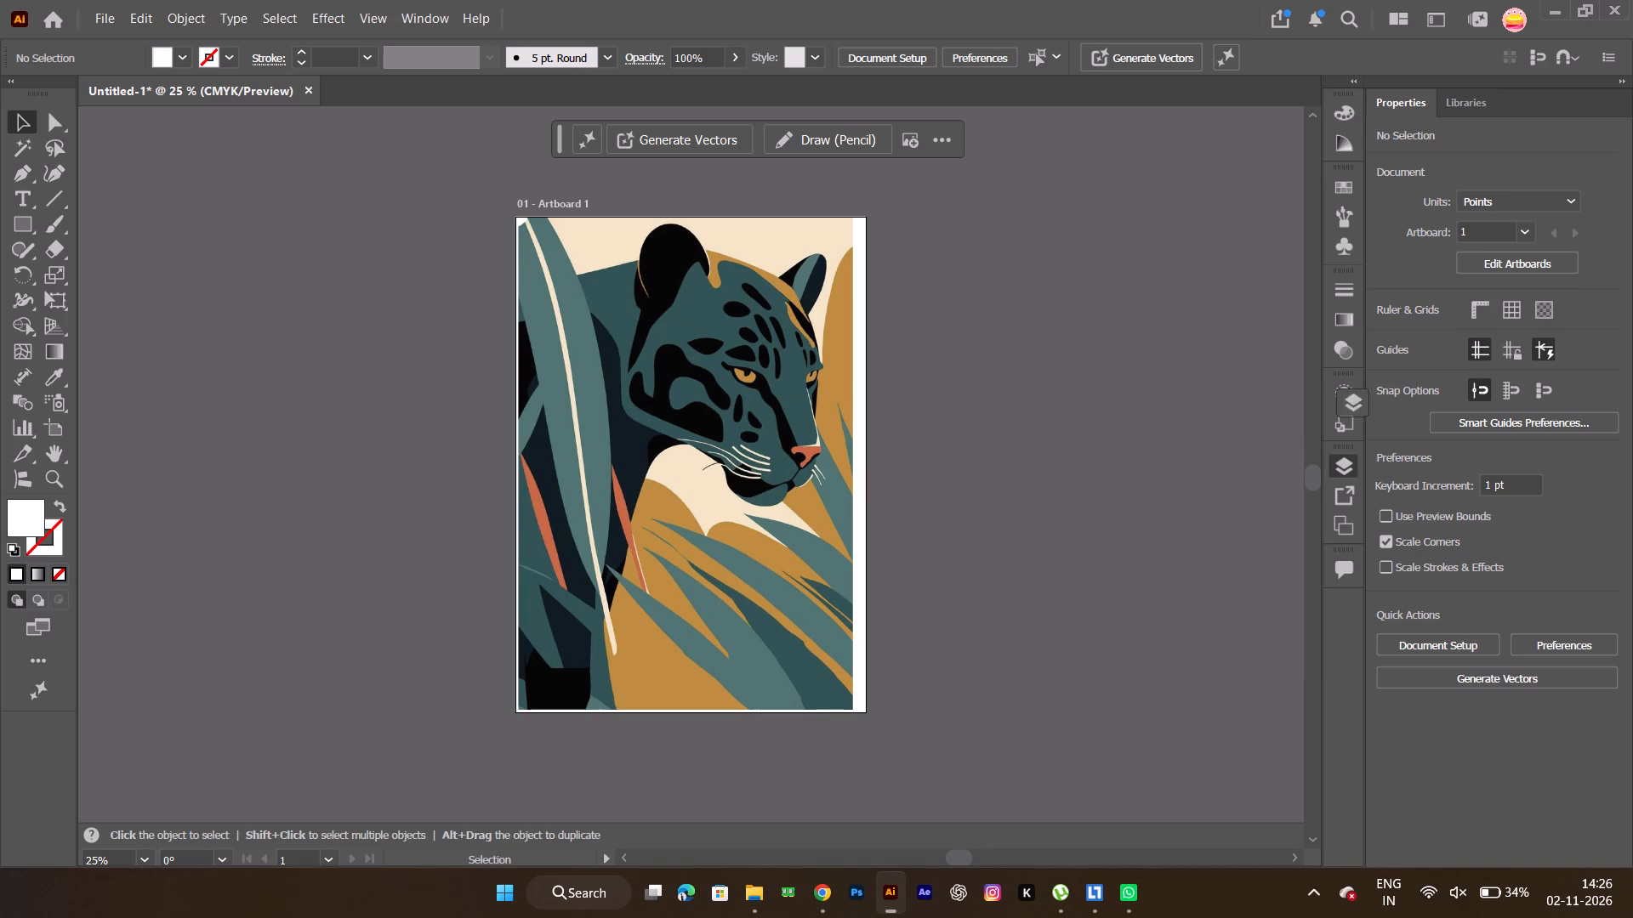
pyautogui.moveTo(1347, 381); pyautogui.dragTo(1512, 99)
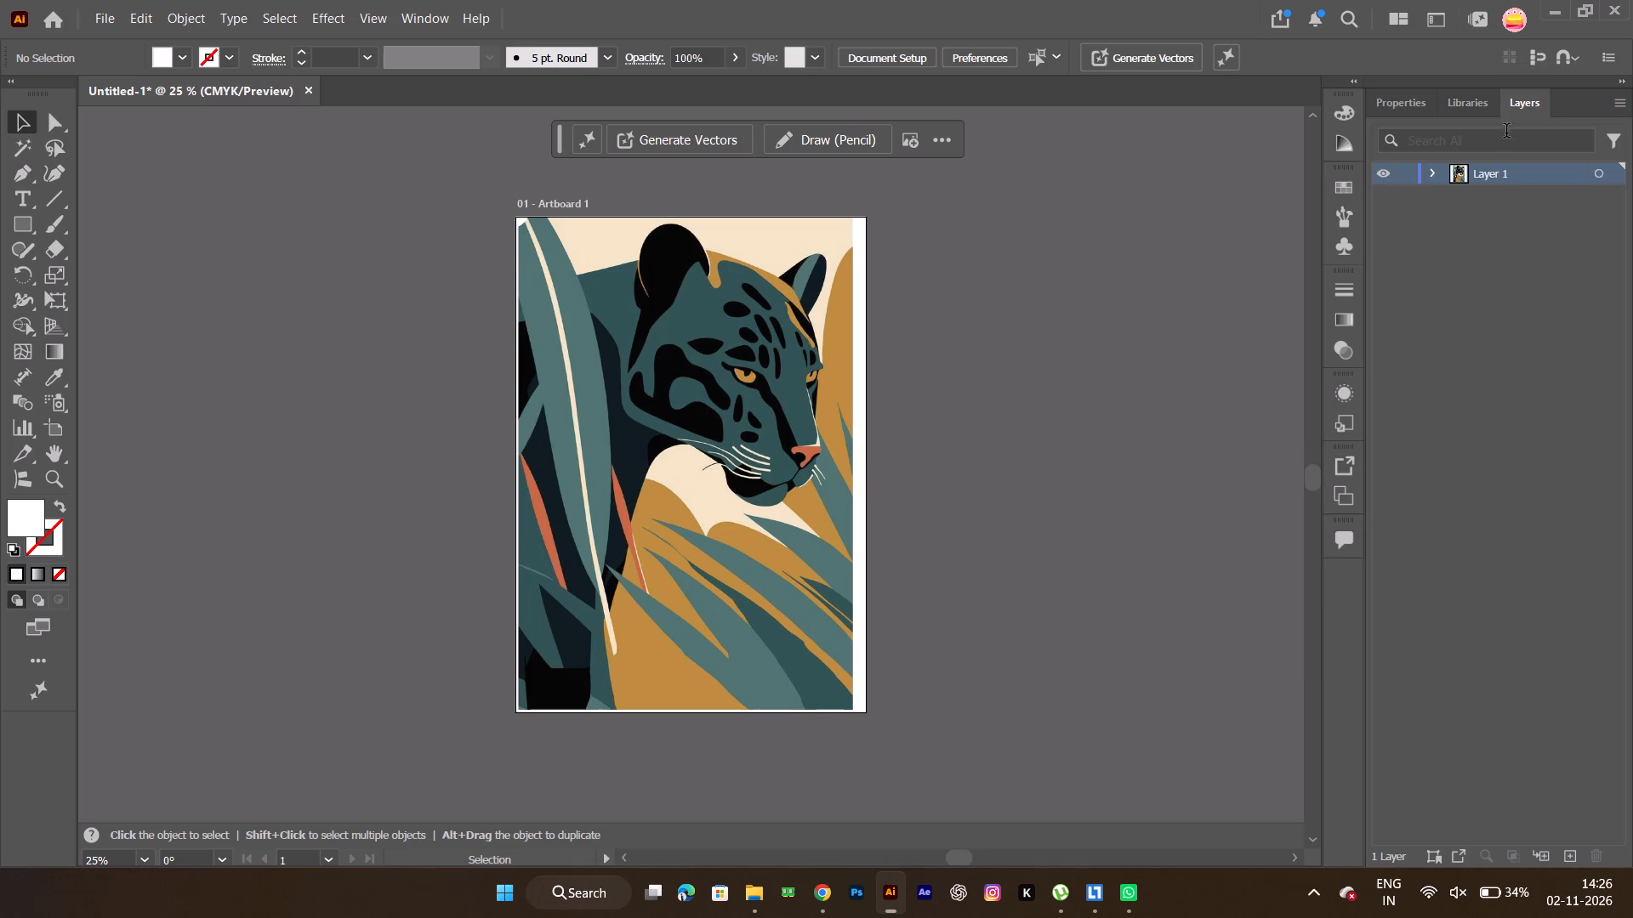
pyautogui.click(1567, 856)
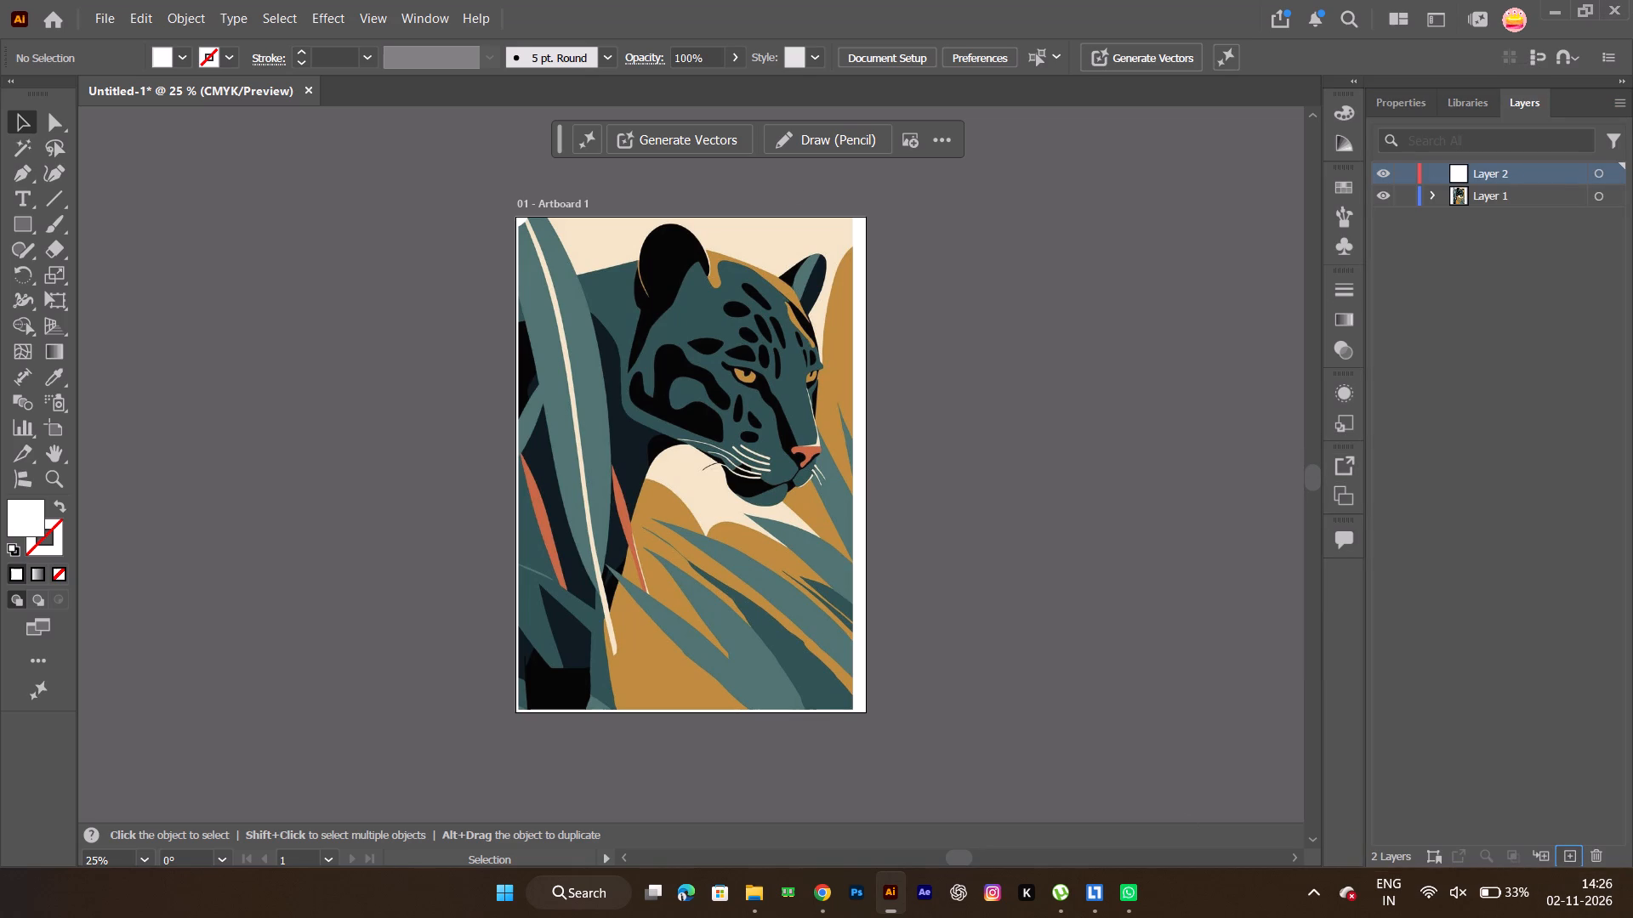
# Target the empty Layer 2 and set its opacity to 88%.
pyautogui.click(1603, 177)
pyautogui.click(1470, 194)
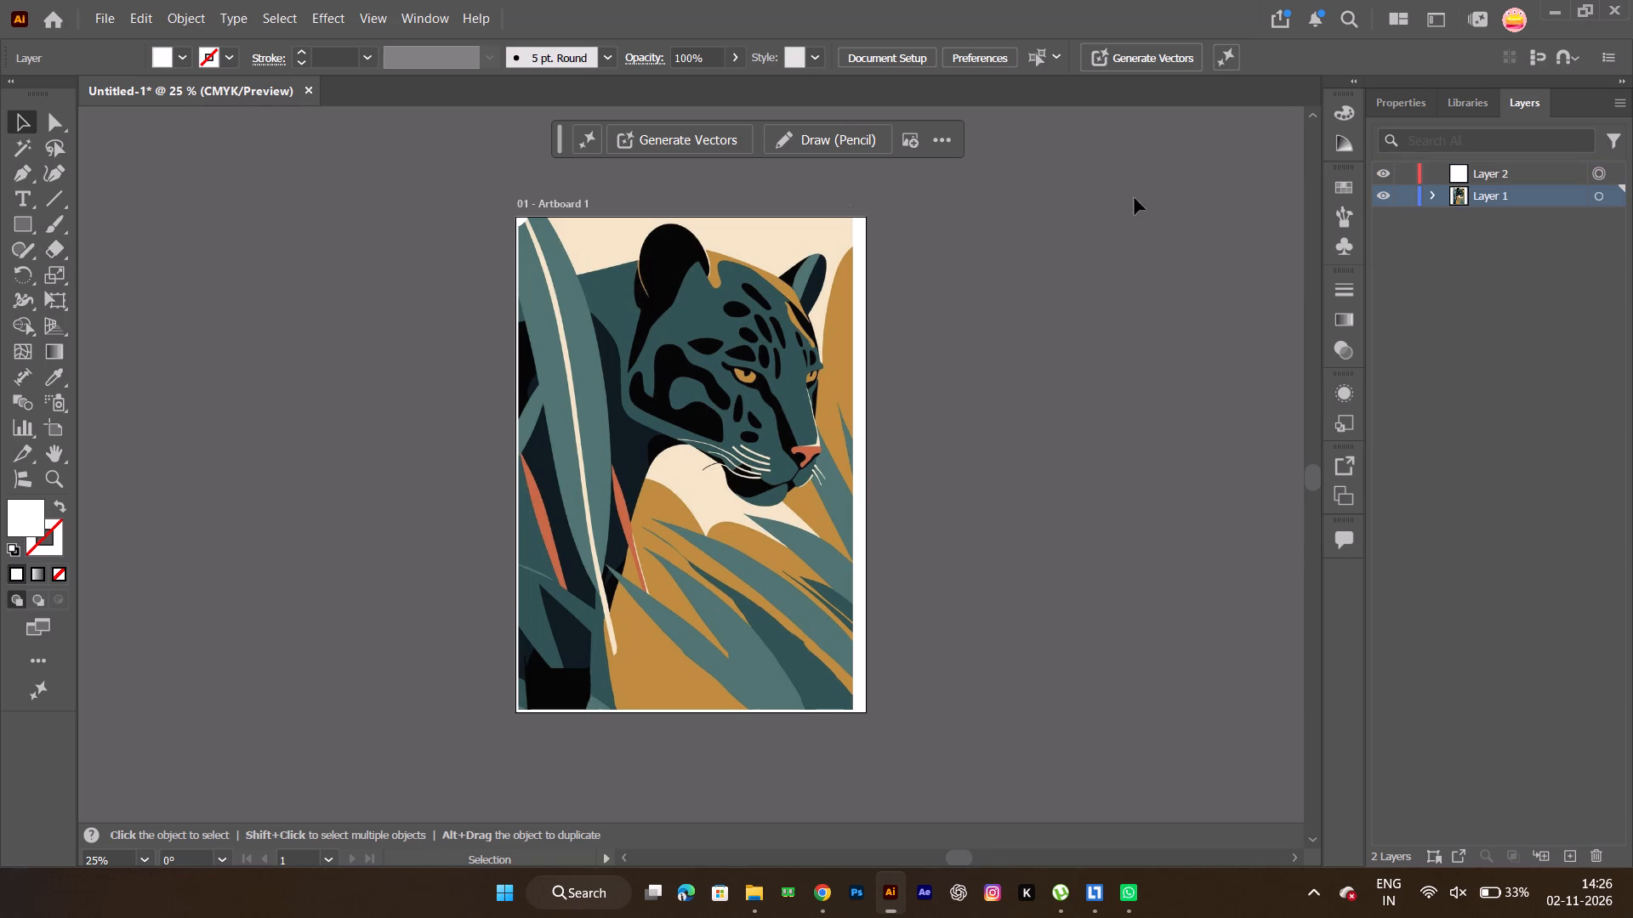
pyautogui.doubleClick(697, 58)
pyautogui.scroll(-5, 697, 58)
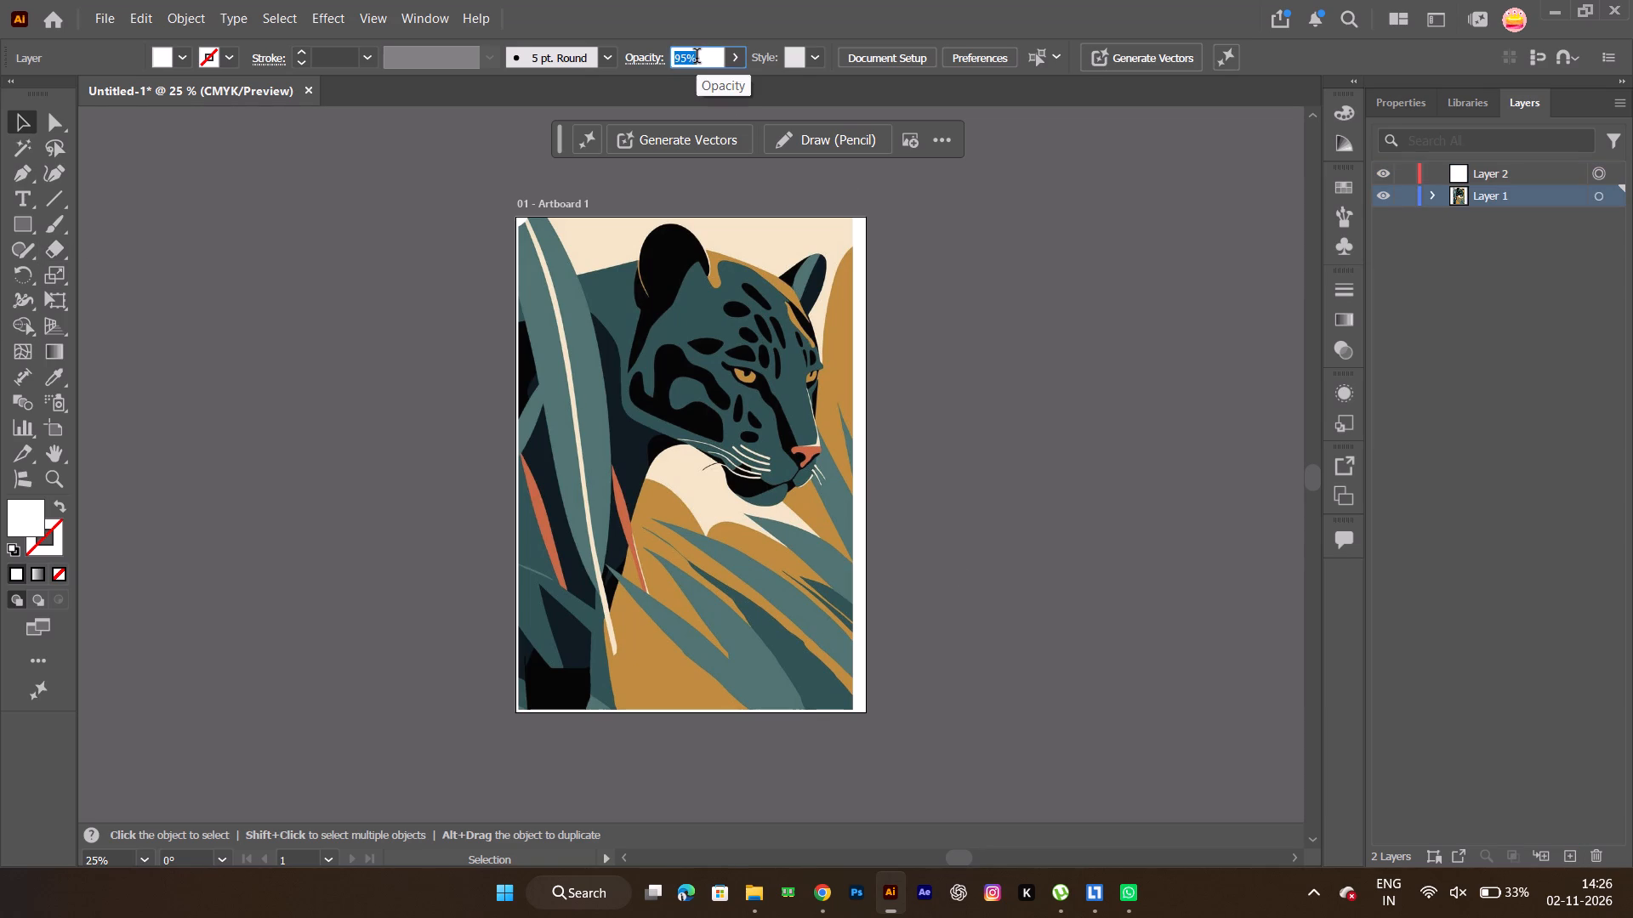
pyautogui.scroll(-7, 697, 58)
pyautogui.press('Return')
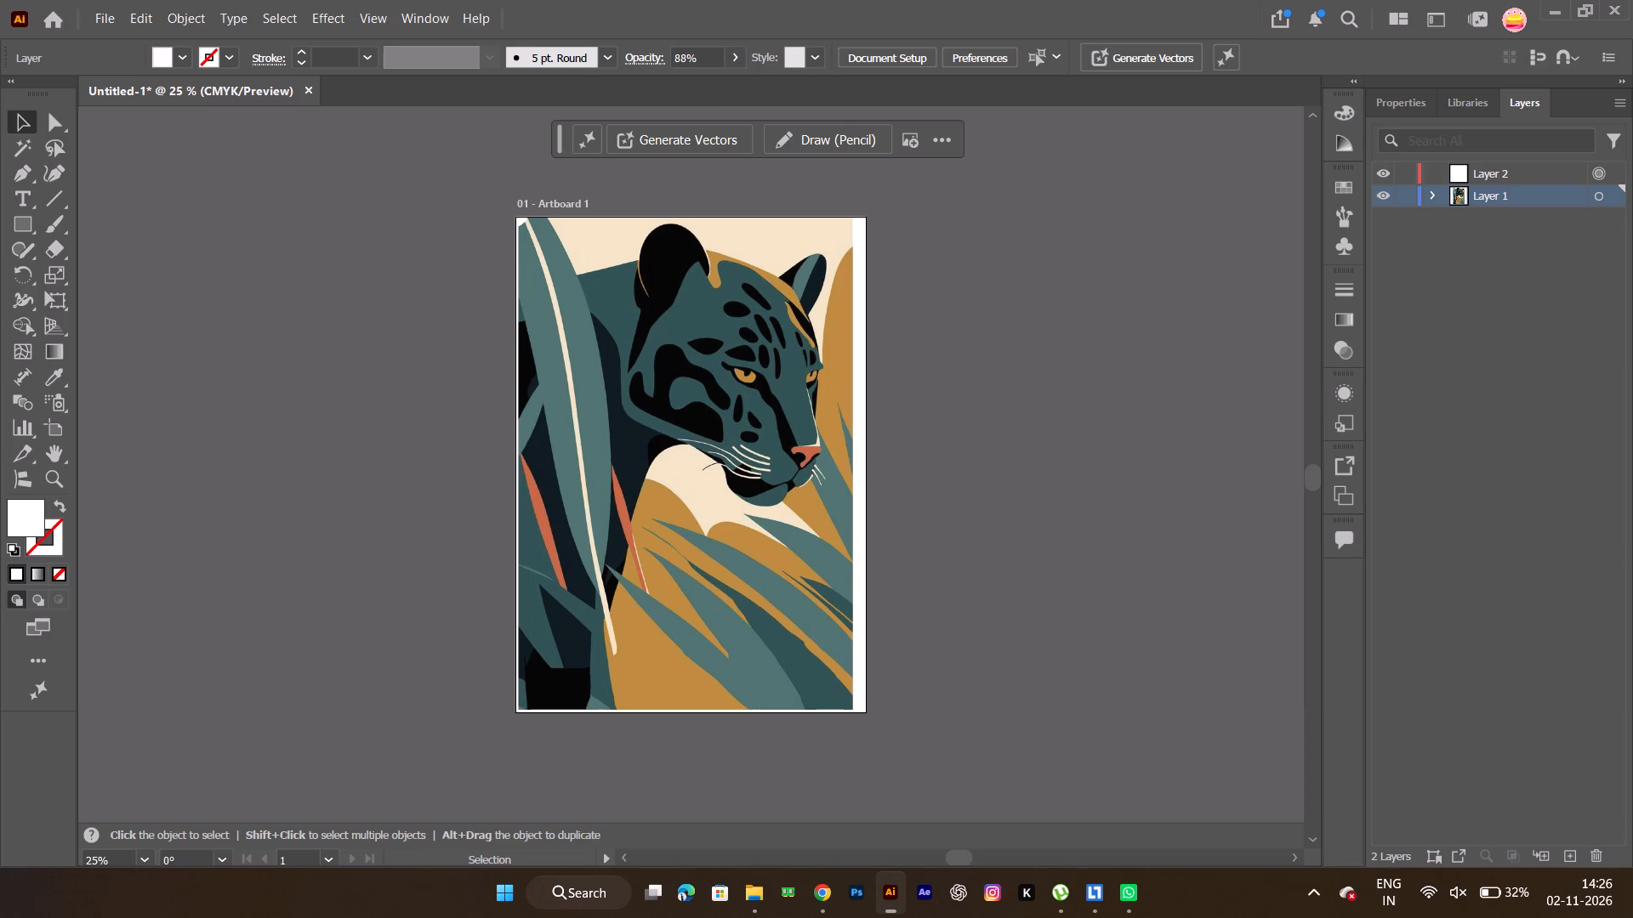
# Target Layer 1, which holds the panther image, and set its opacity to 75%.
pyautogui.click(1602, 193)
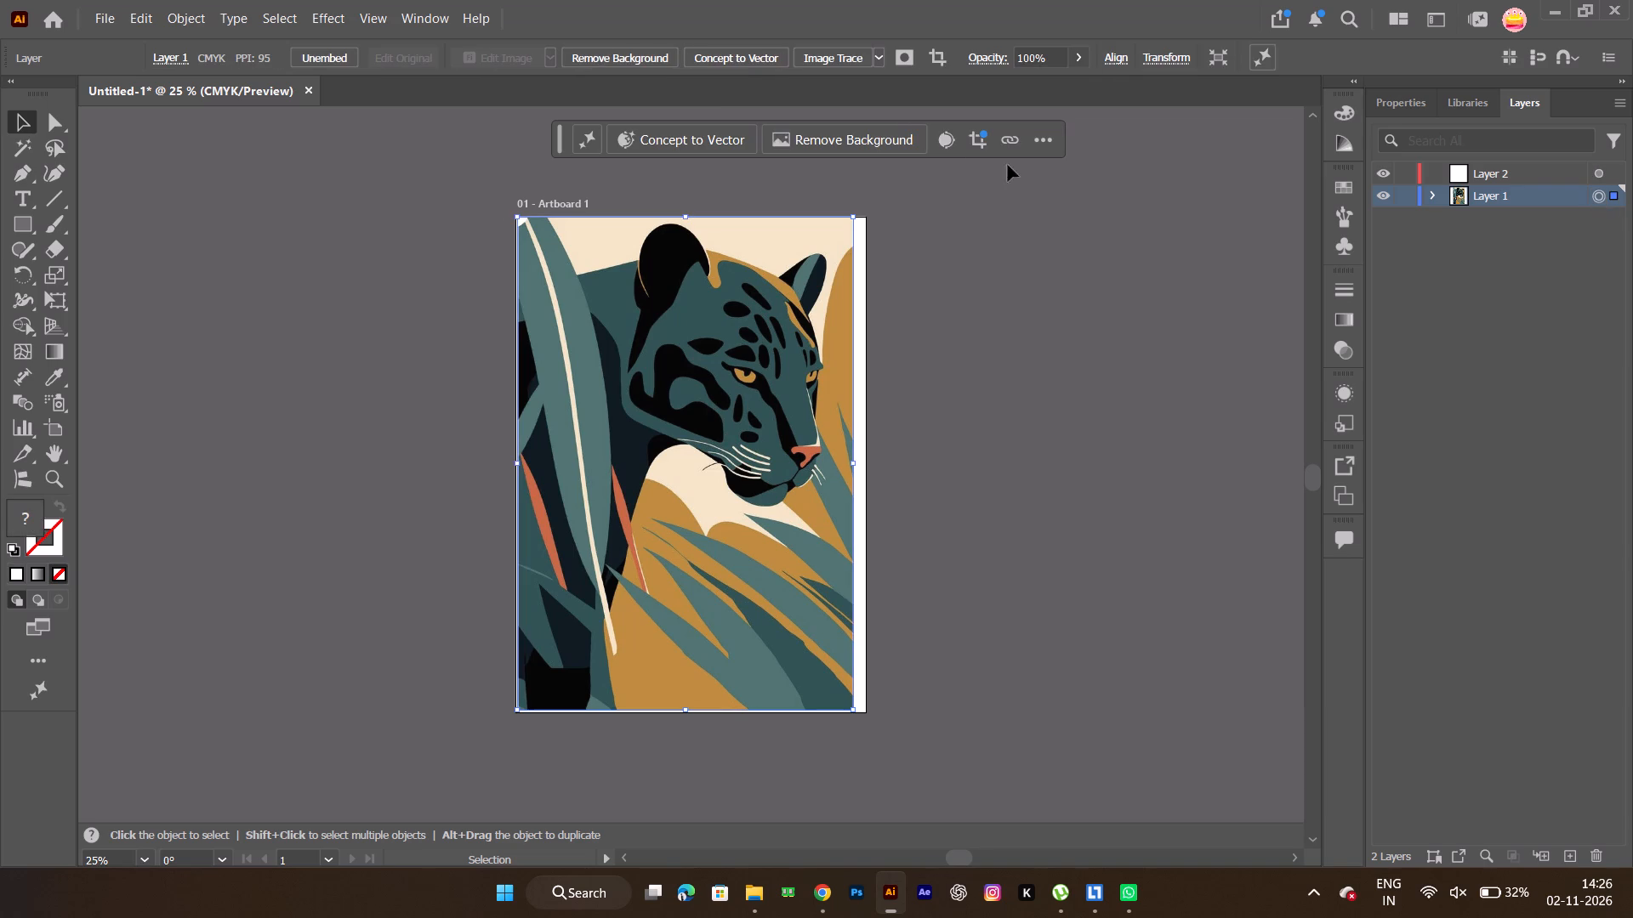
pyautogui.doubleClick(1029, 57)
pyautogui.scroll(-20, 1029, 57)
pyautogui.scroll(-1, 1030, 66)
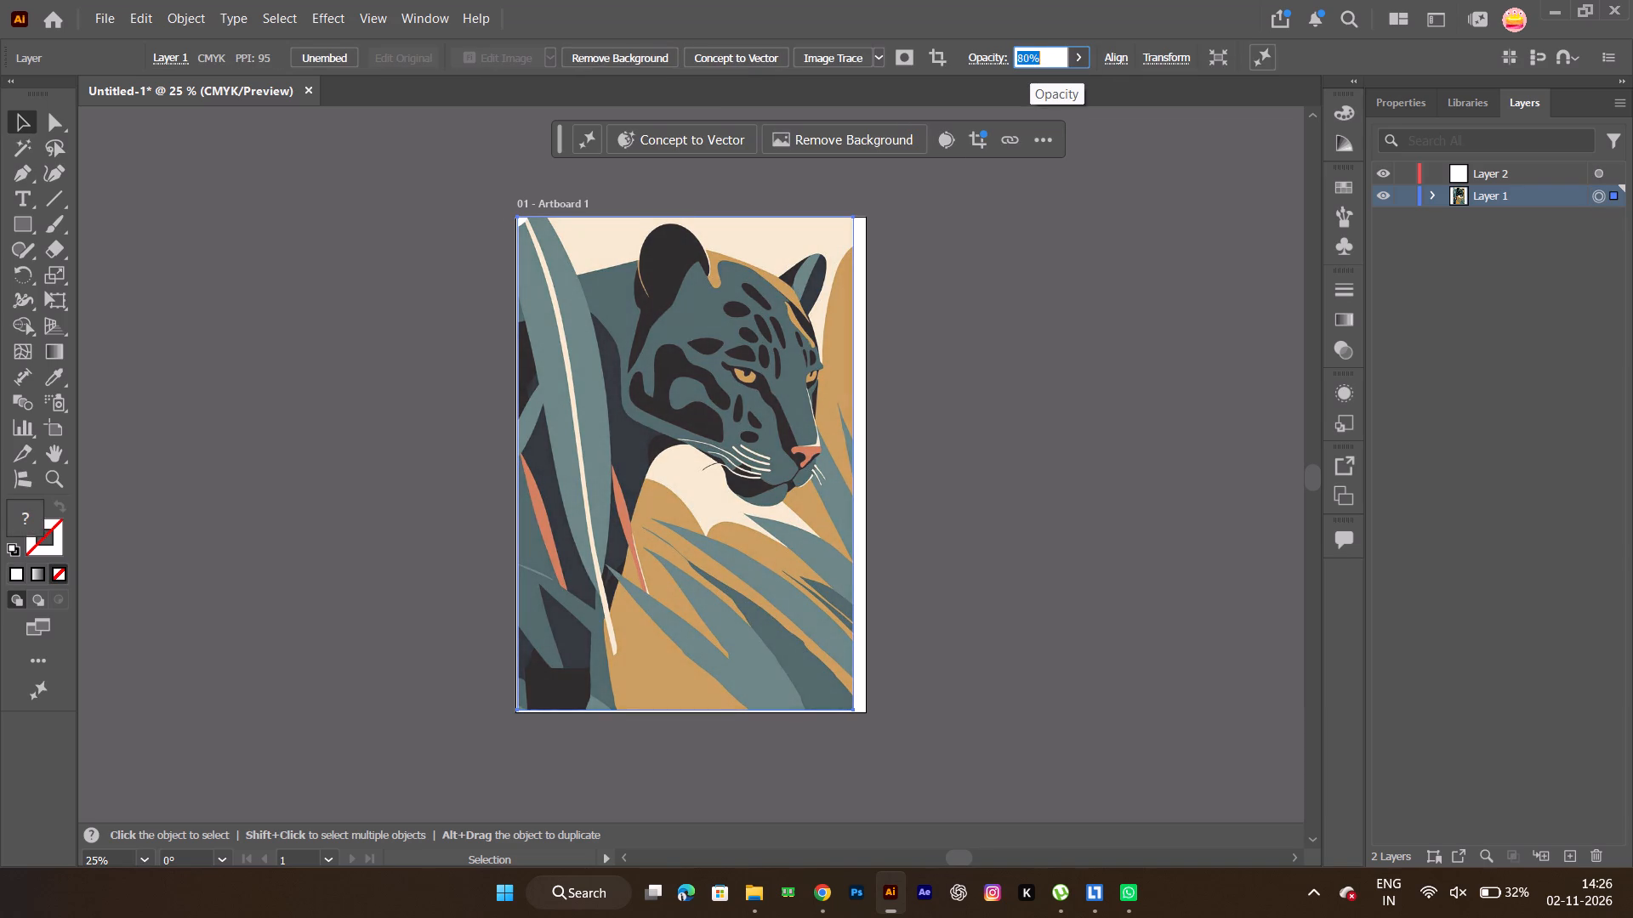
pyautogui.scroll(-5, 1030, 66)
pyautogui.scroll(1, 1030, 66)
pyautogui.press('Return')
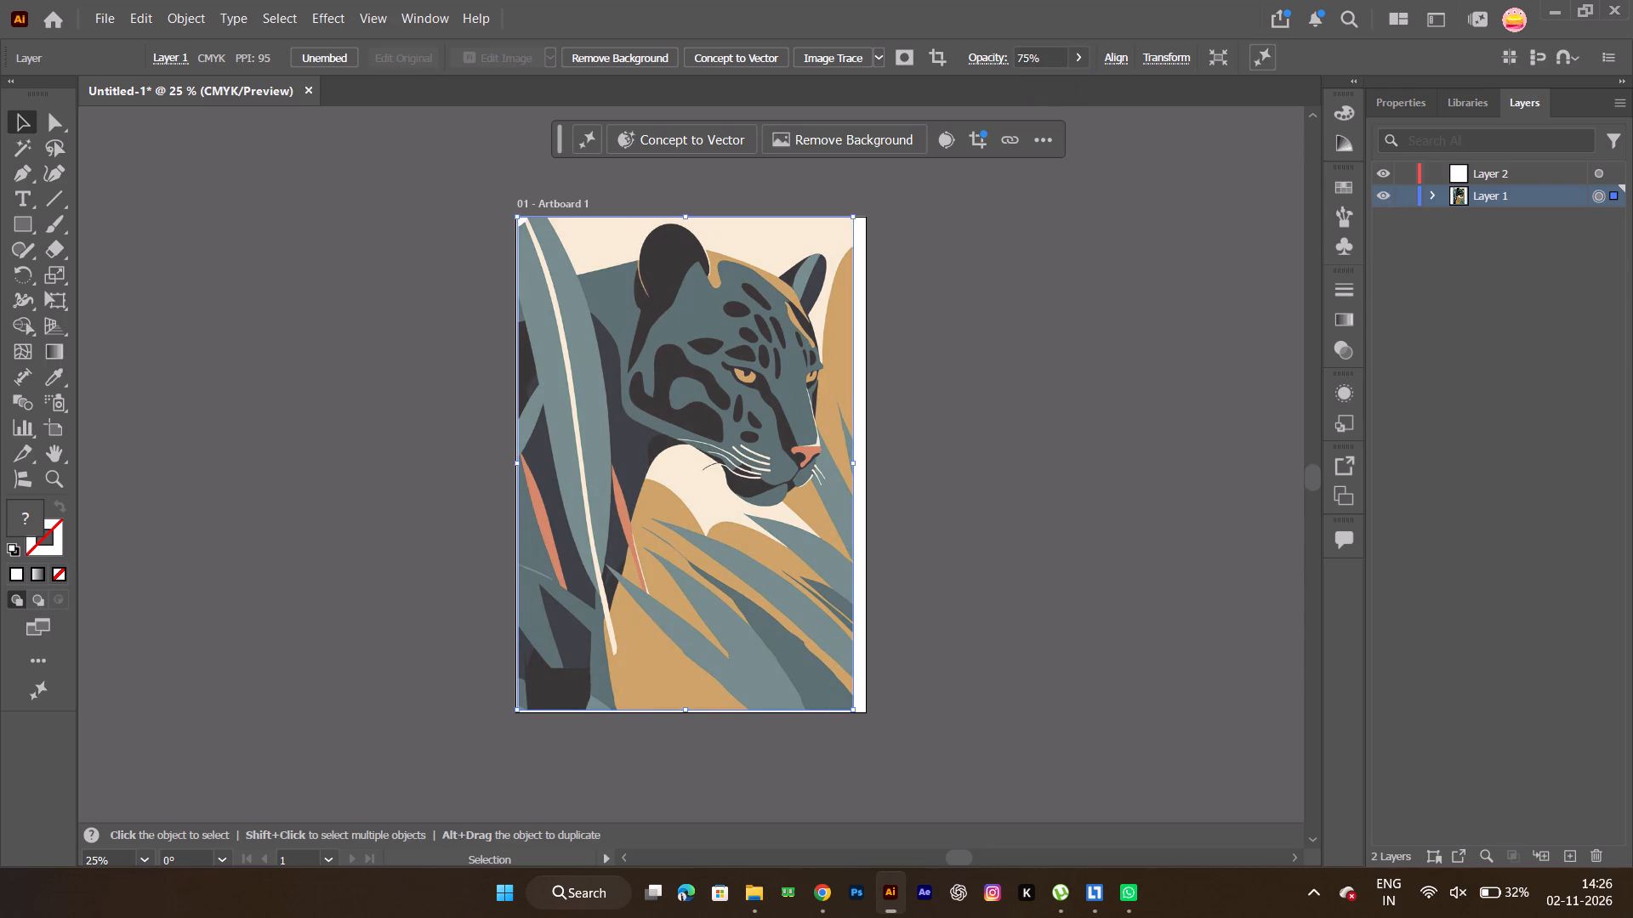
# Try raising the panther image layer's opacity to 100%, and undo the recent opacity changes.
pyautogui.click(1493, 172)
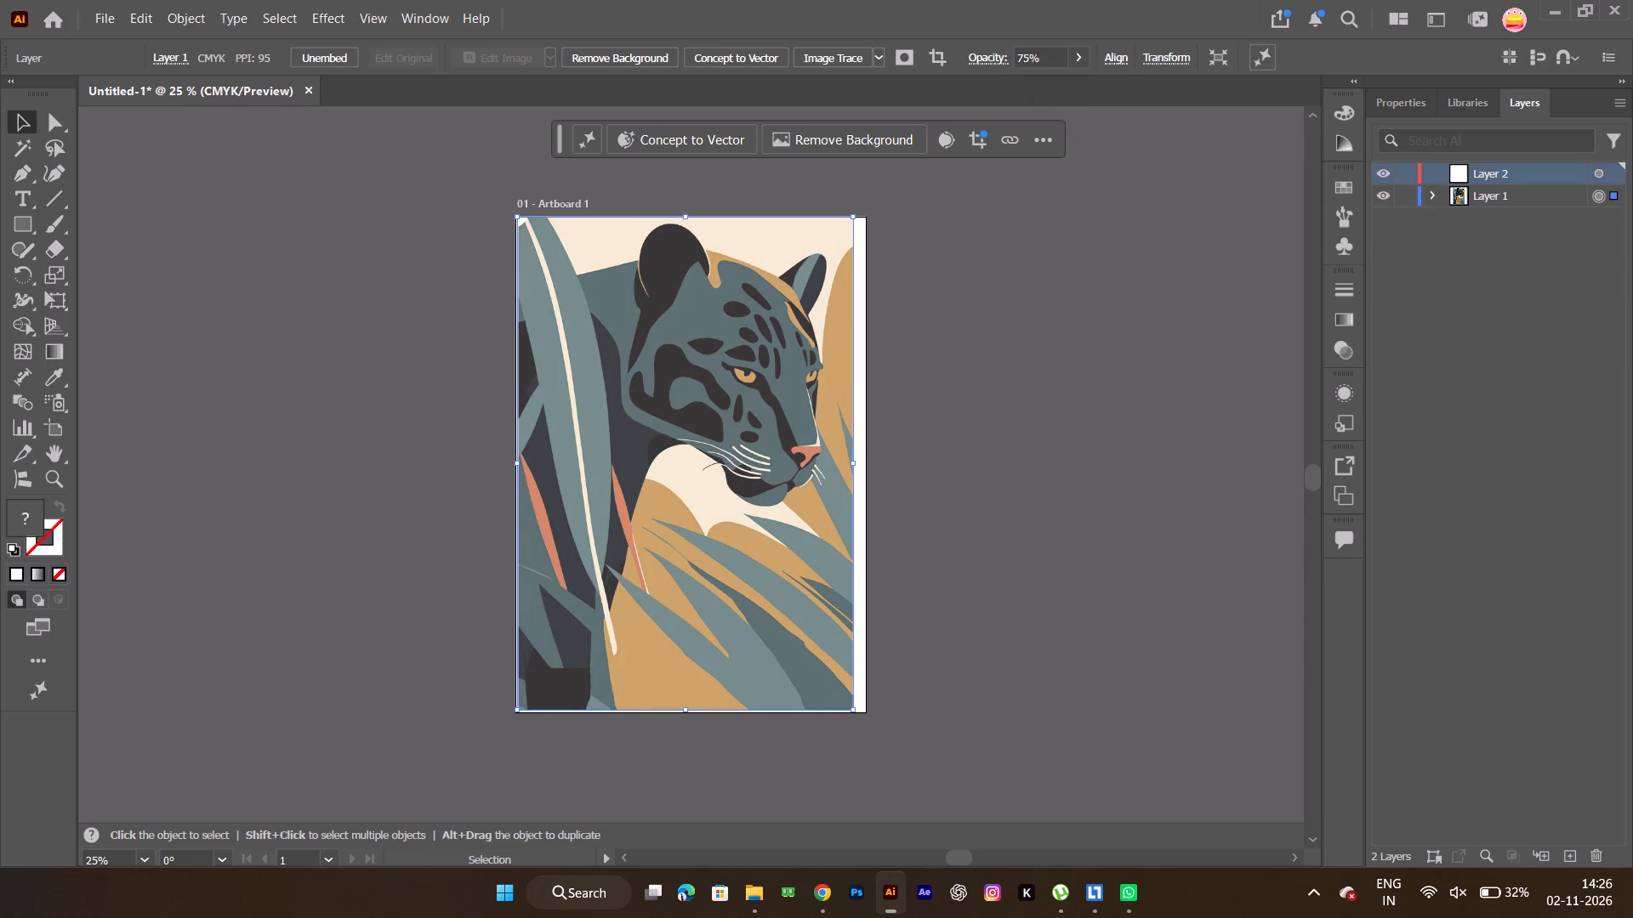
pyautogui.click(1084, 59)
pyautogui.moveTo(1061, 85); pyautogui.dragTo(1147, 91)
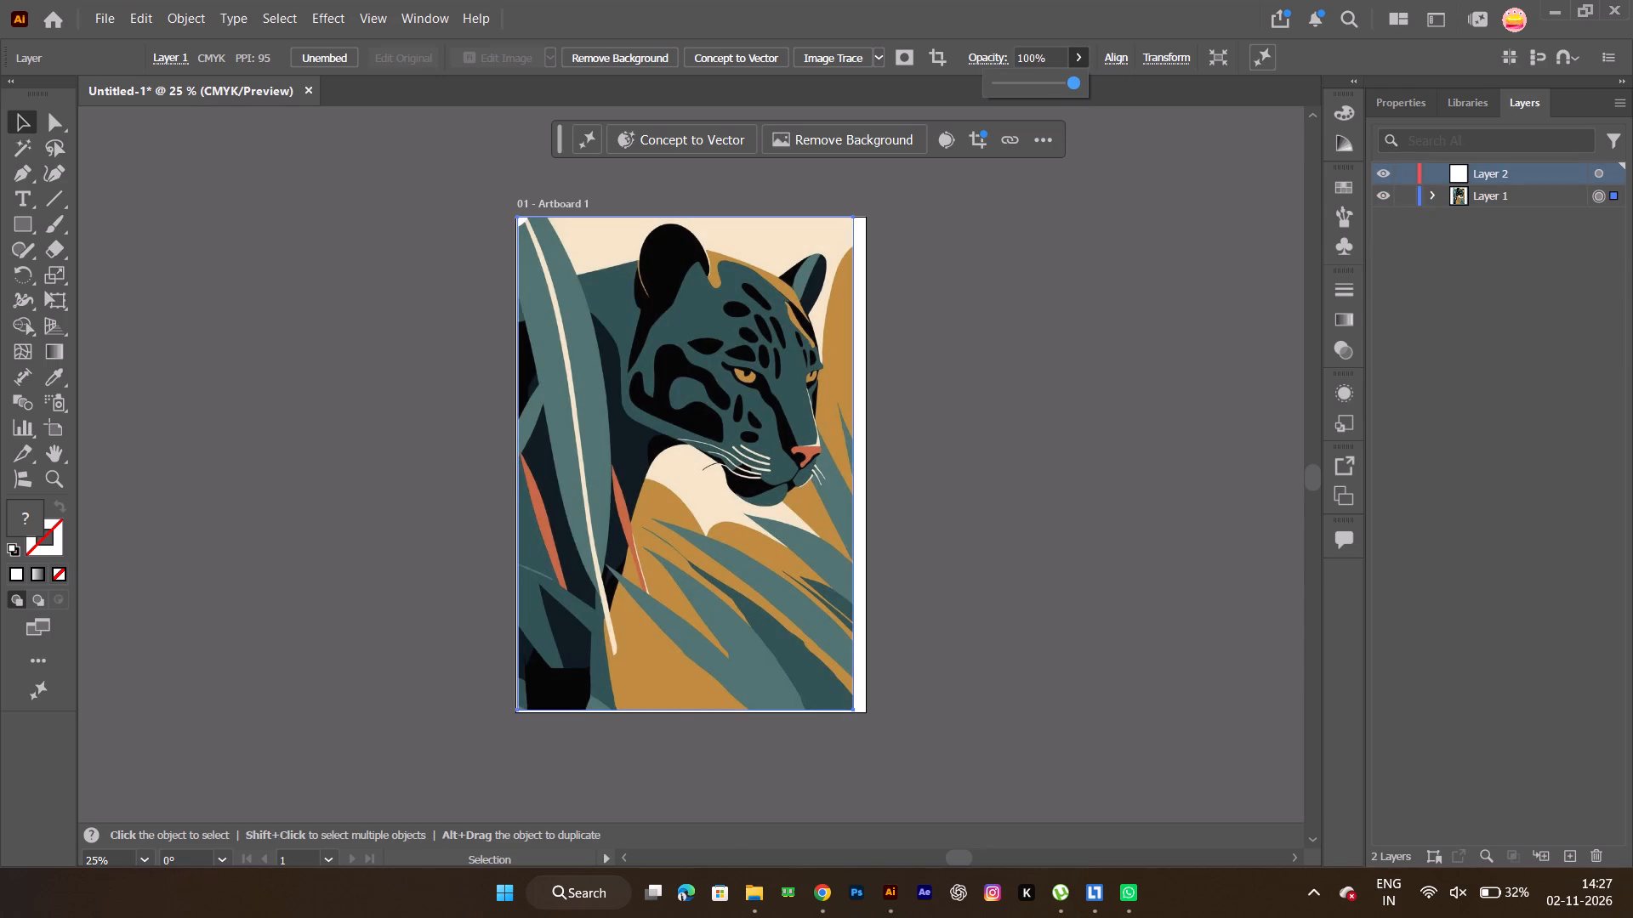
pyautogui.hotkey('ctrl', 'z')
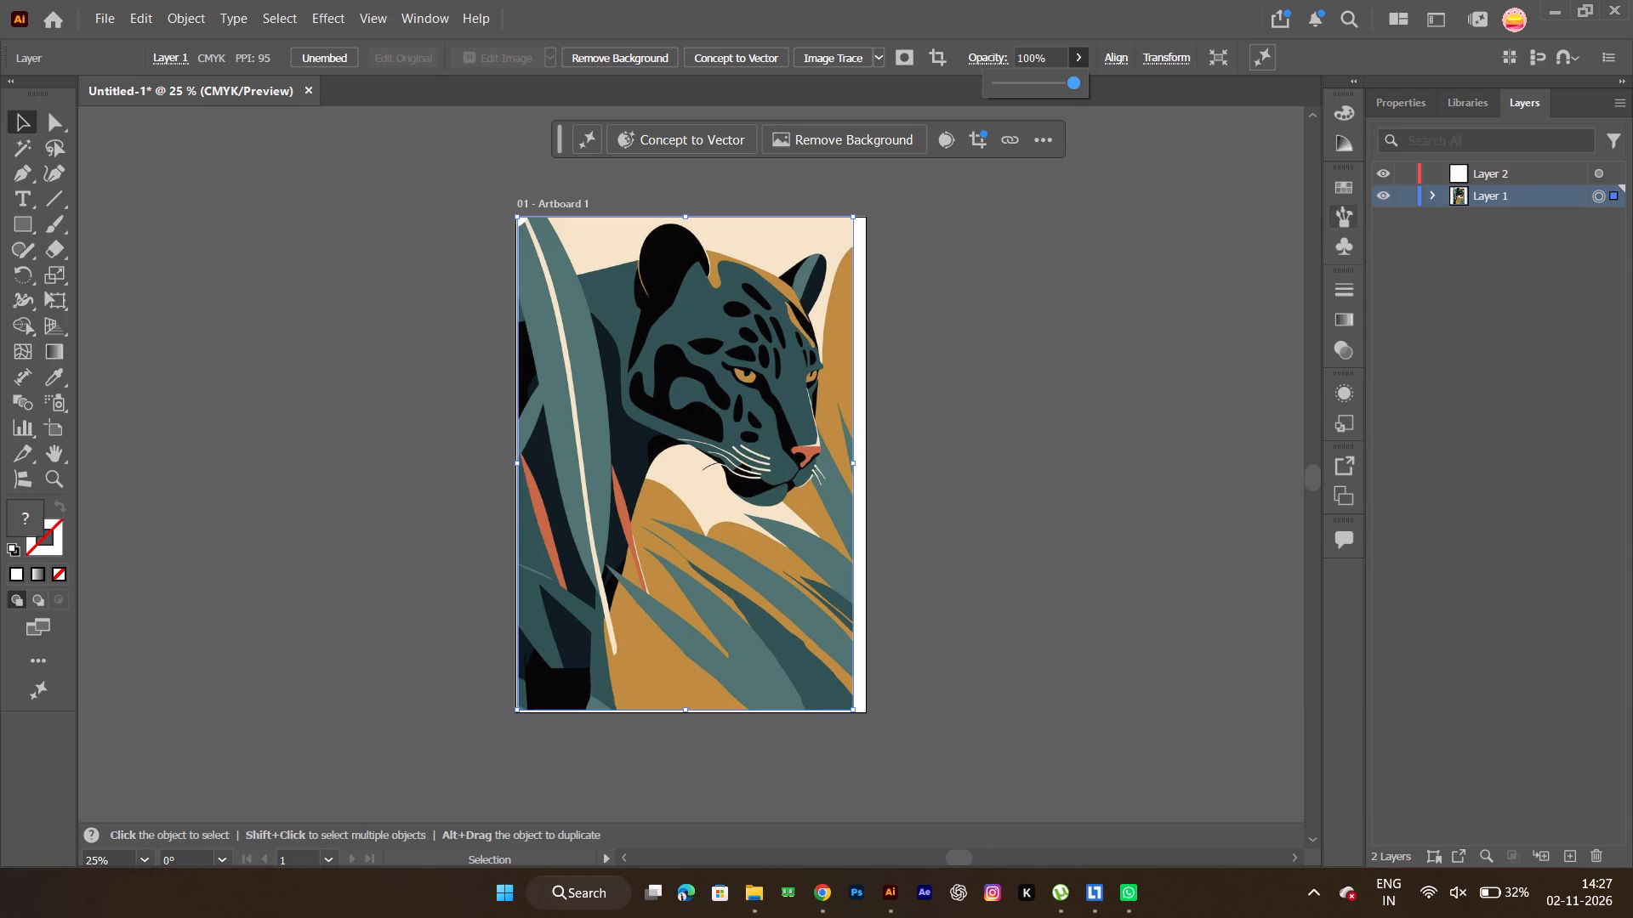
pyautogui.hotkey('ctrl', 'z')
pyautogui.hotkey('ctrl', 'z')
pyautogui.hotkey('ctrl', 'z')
# Lower the opacity of Layer 1 with the panther image to 77%, leaving the Move settings unapplied.
pyautogui.scroll(-19, 1030, 59)
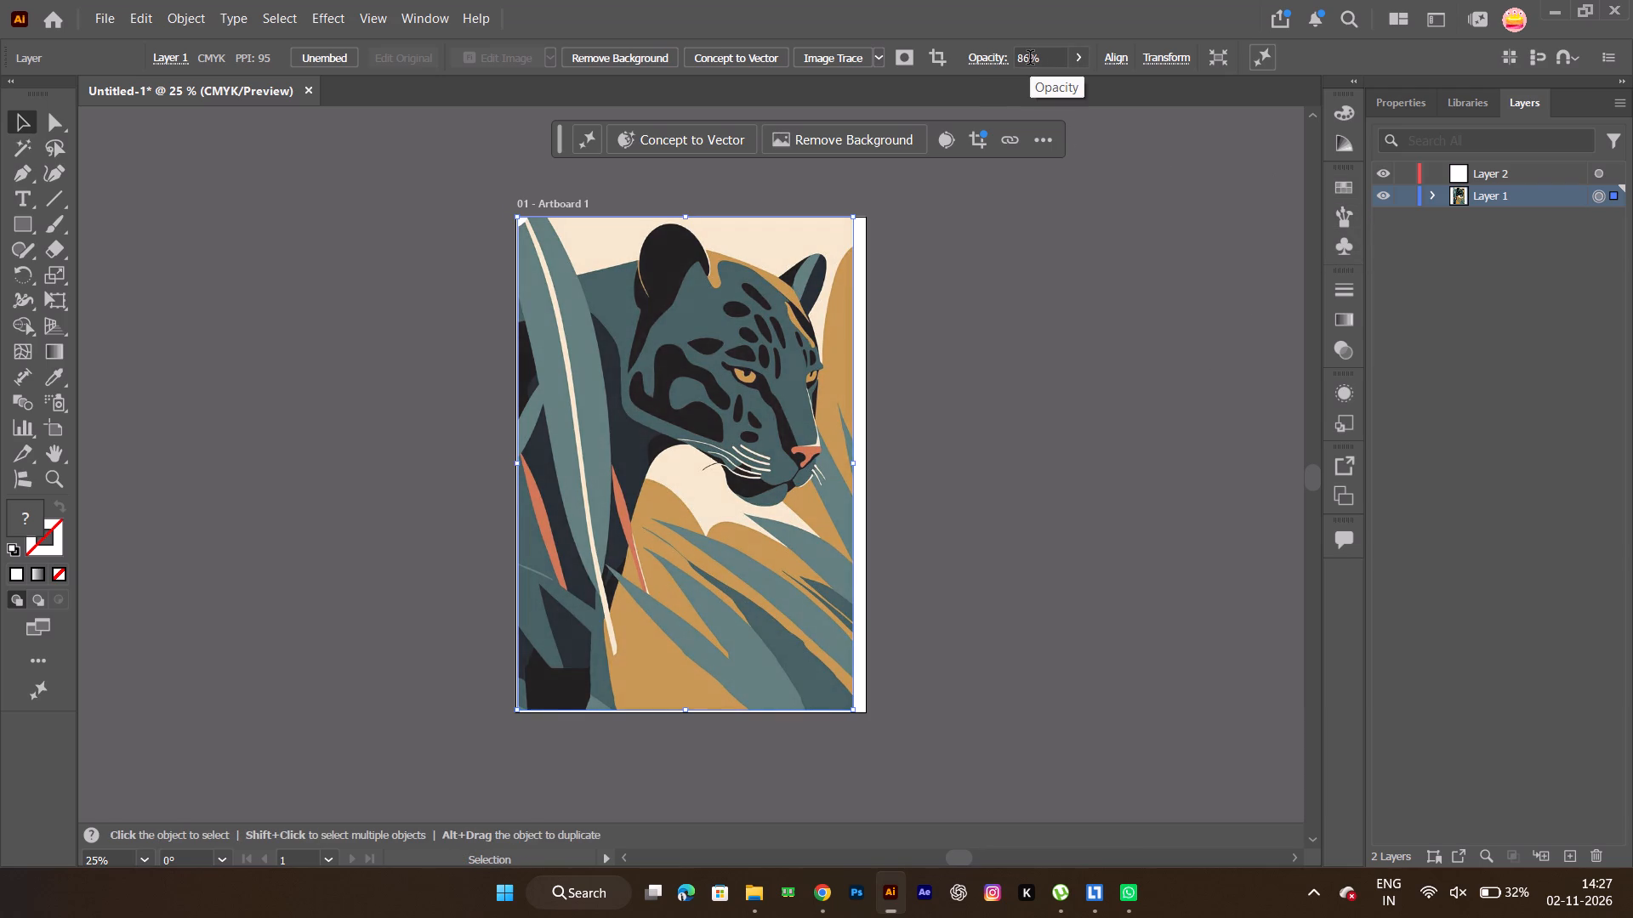
pyautogui.scroll(-4, 1030, 59)
pyautogui.press('Return')
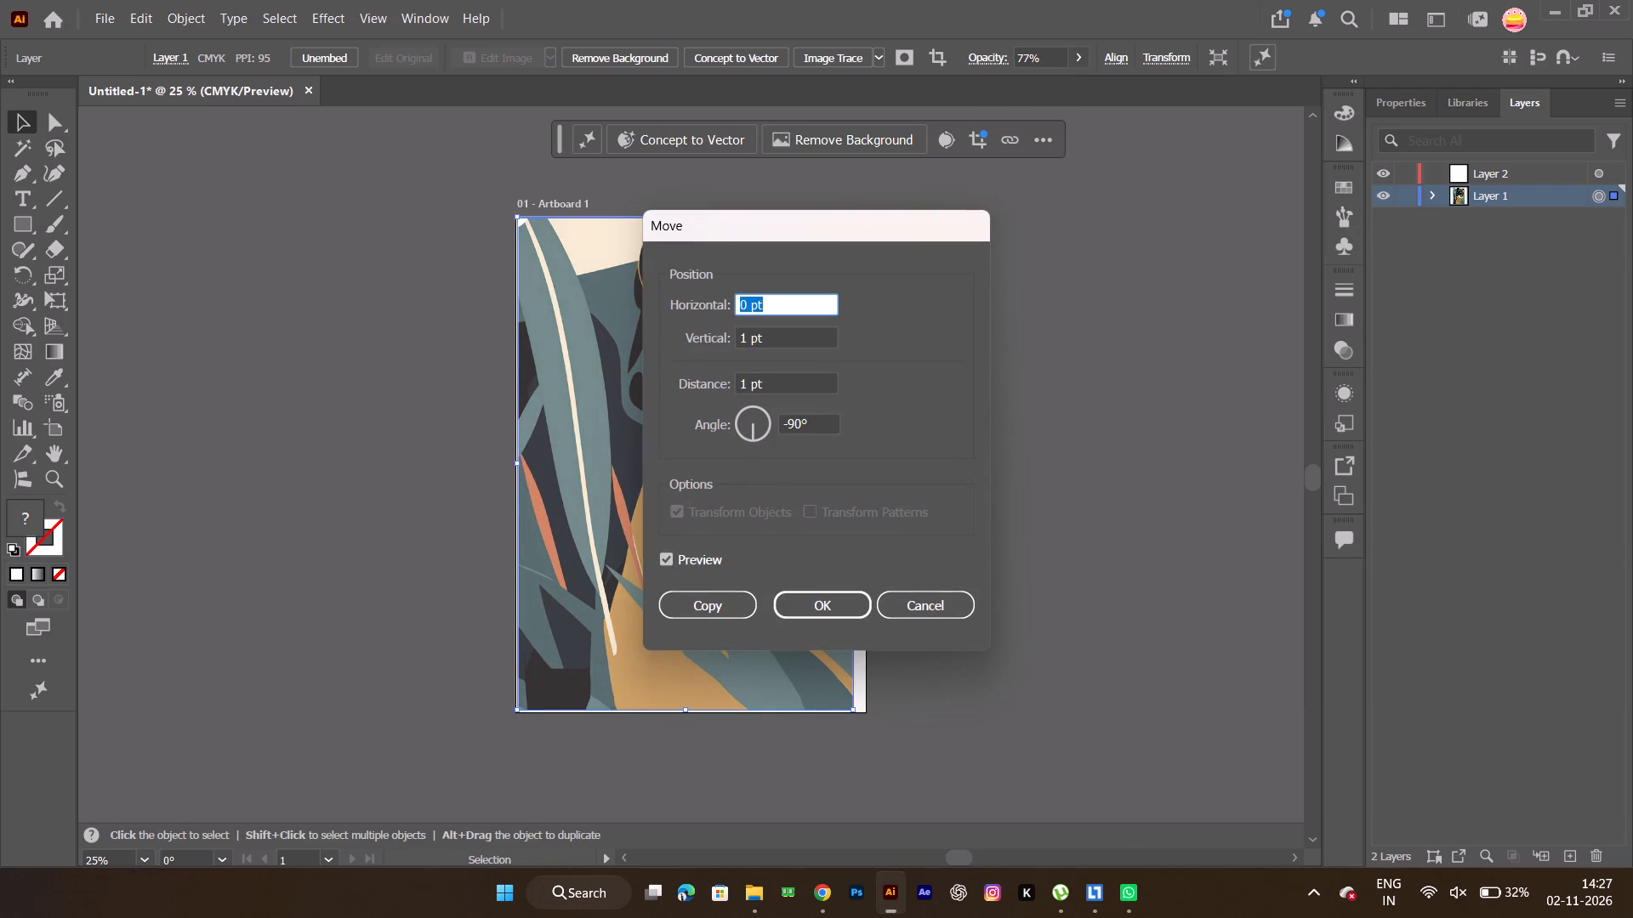
pyautogui.click(936, 604)
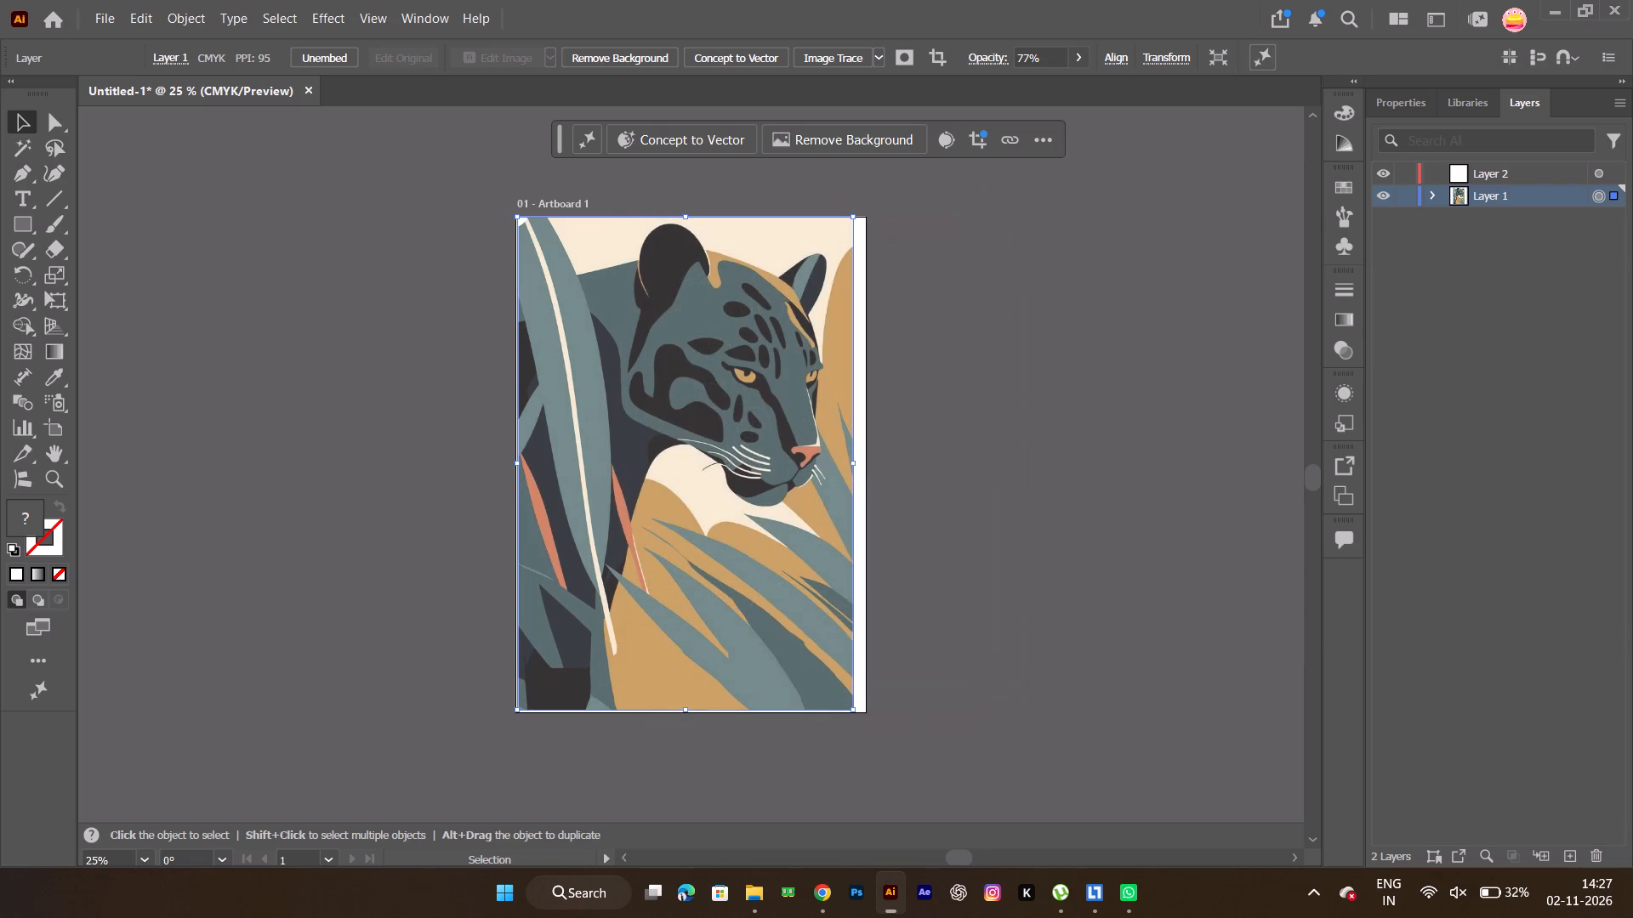
# Target Layer 2 and set up the Pen tool with the dark navy fill from the recent colors.
pyautogui.click(1579, 168)
pyautogui.click(1599, 178)
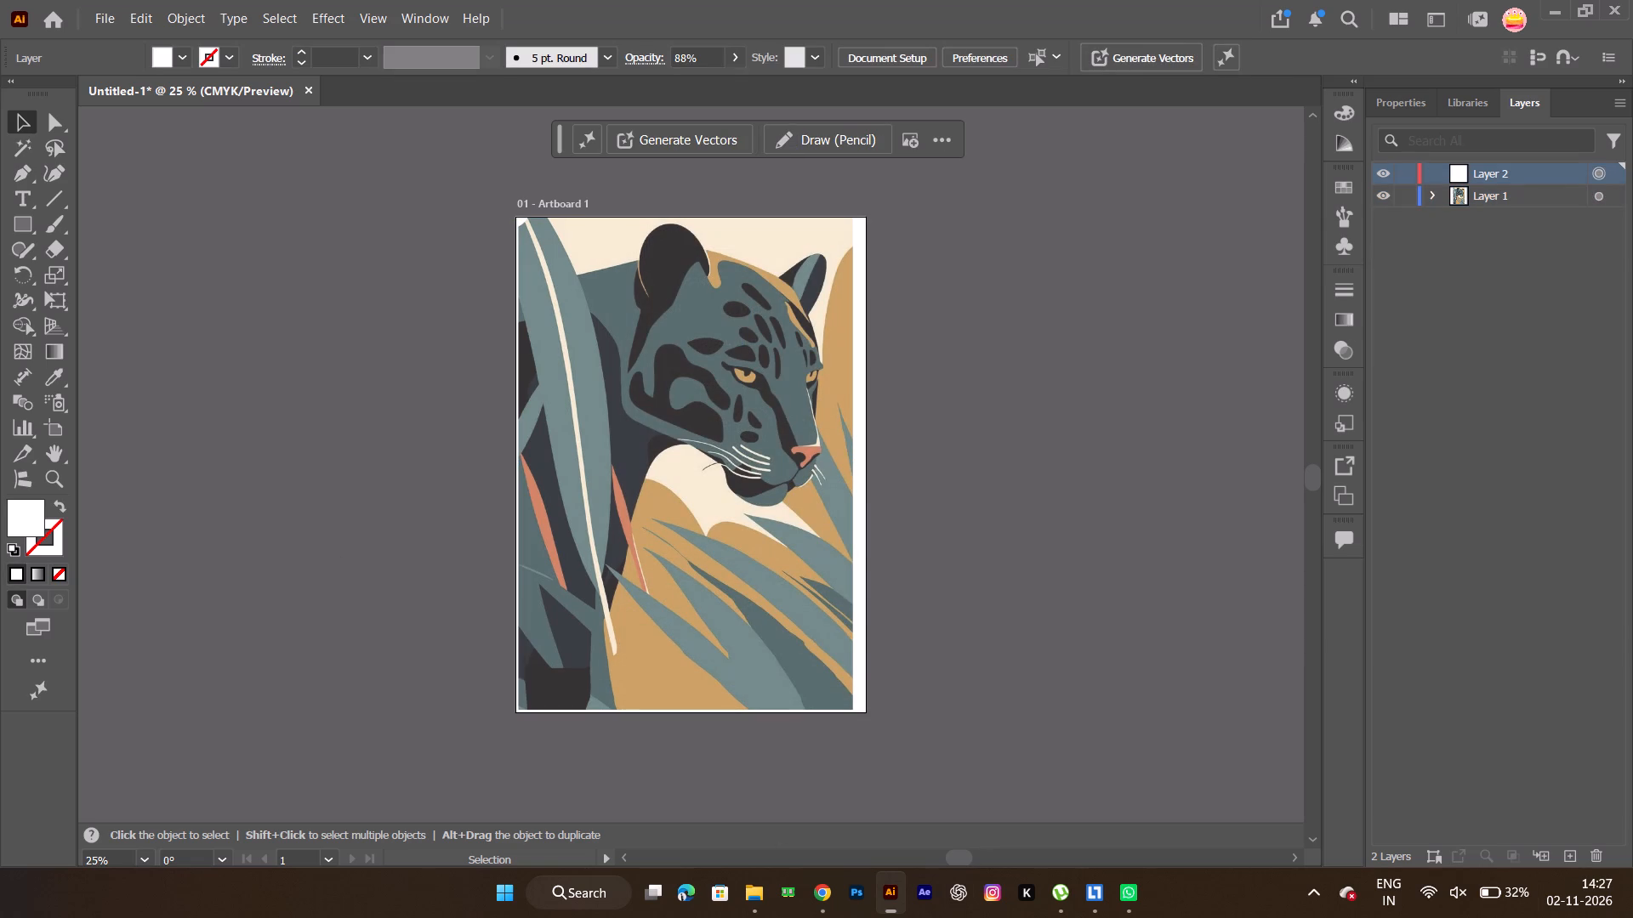
pyautogui.click(27, 173)
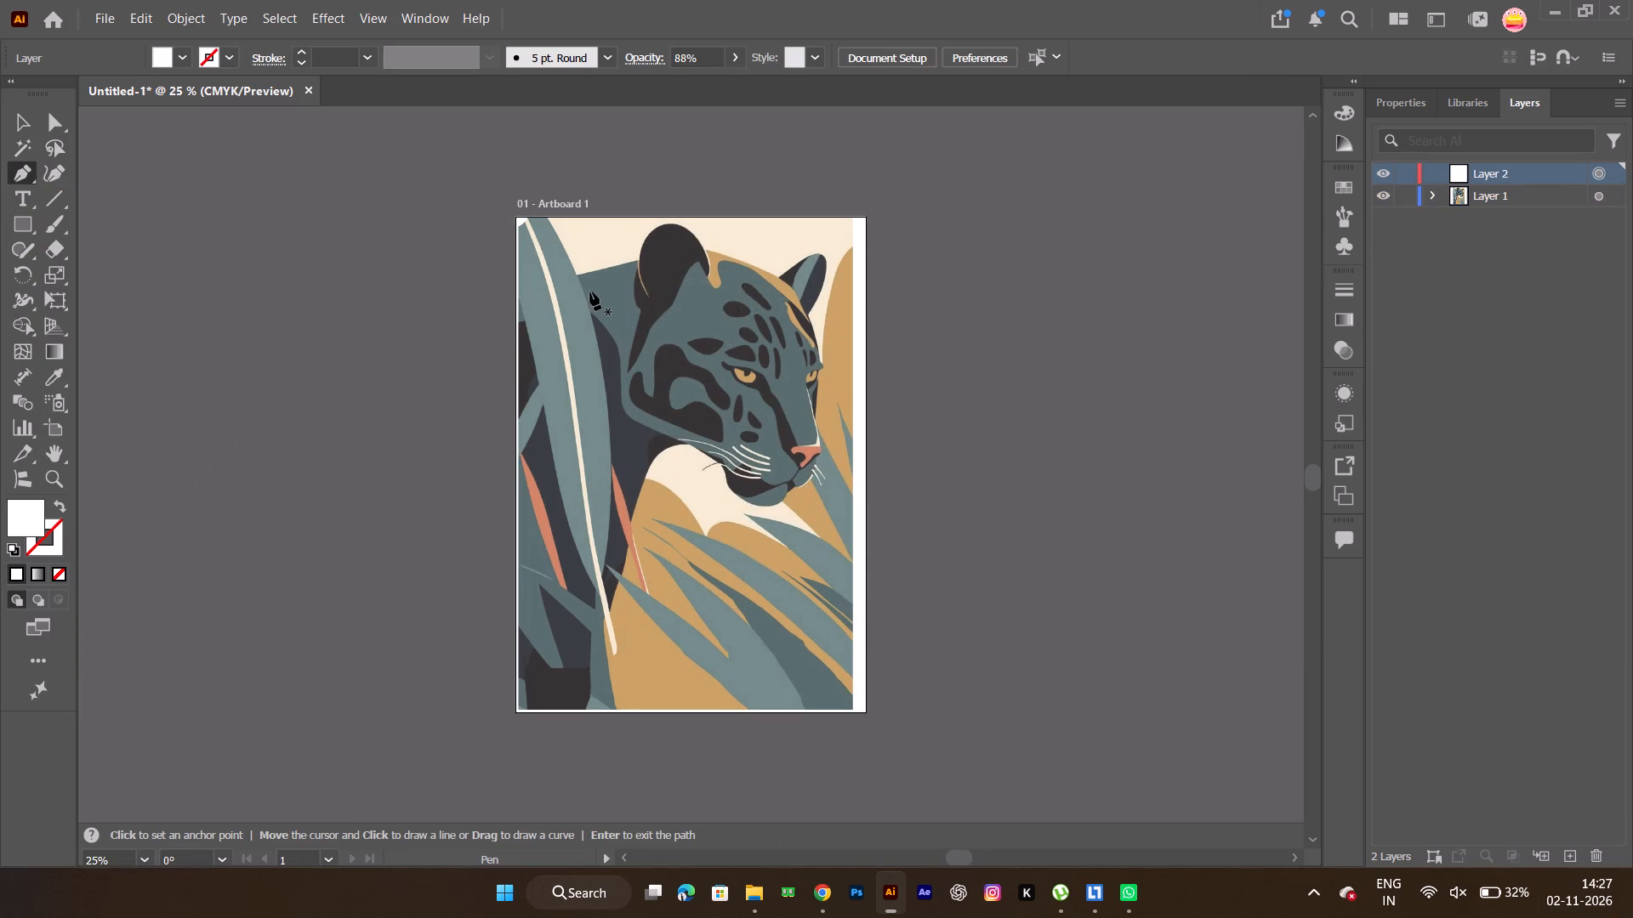
pyautogui.click(162, 64)
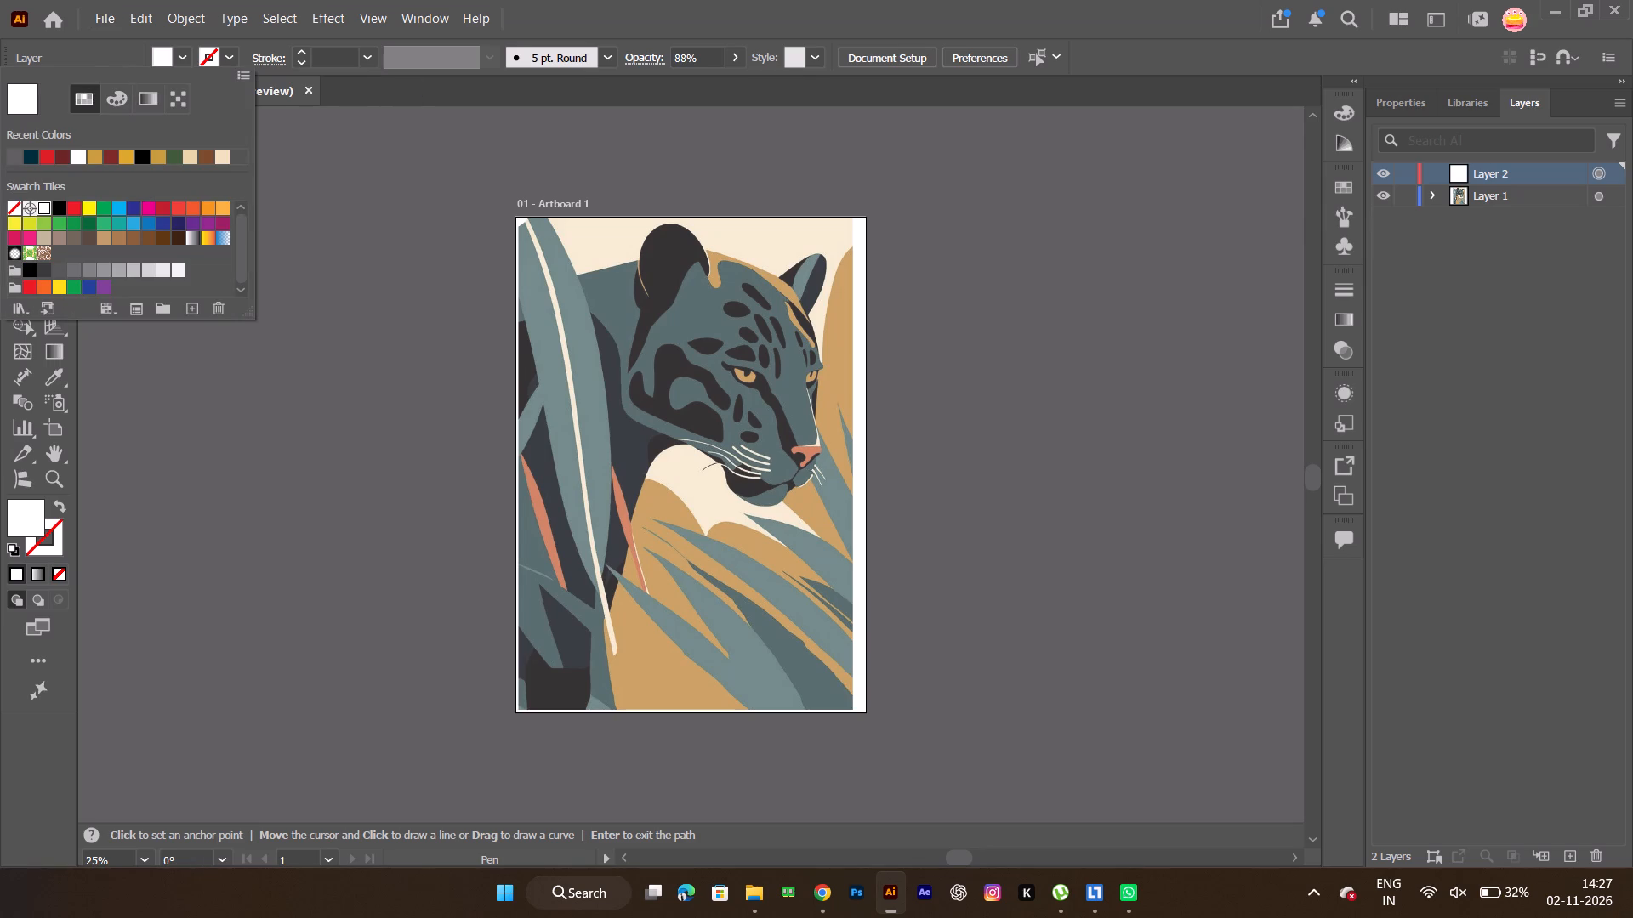
pyautogui.click(26, 163)
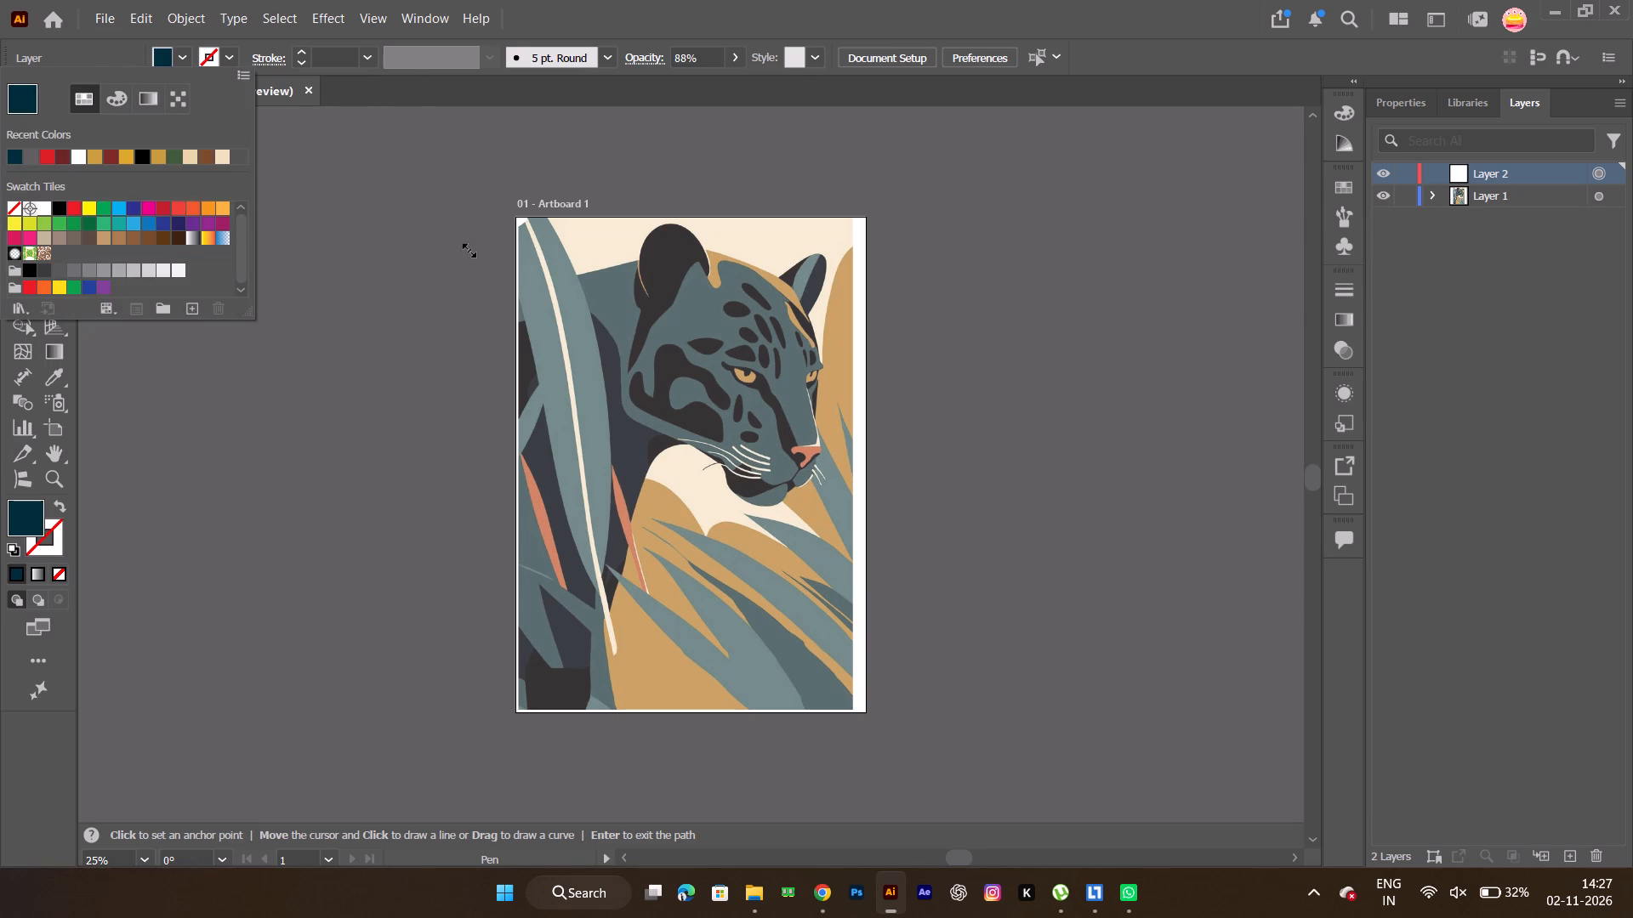
pyautogui.click(491, 243)
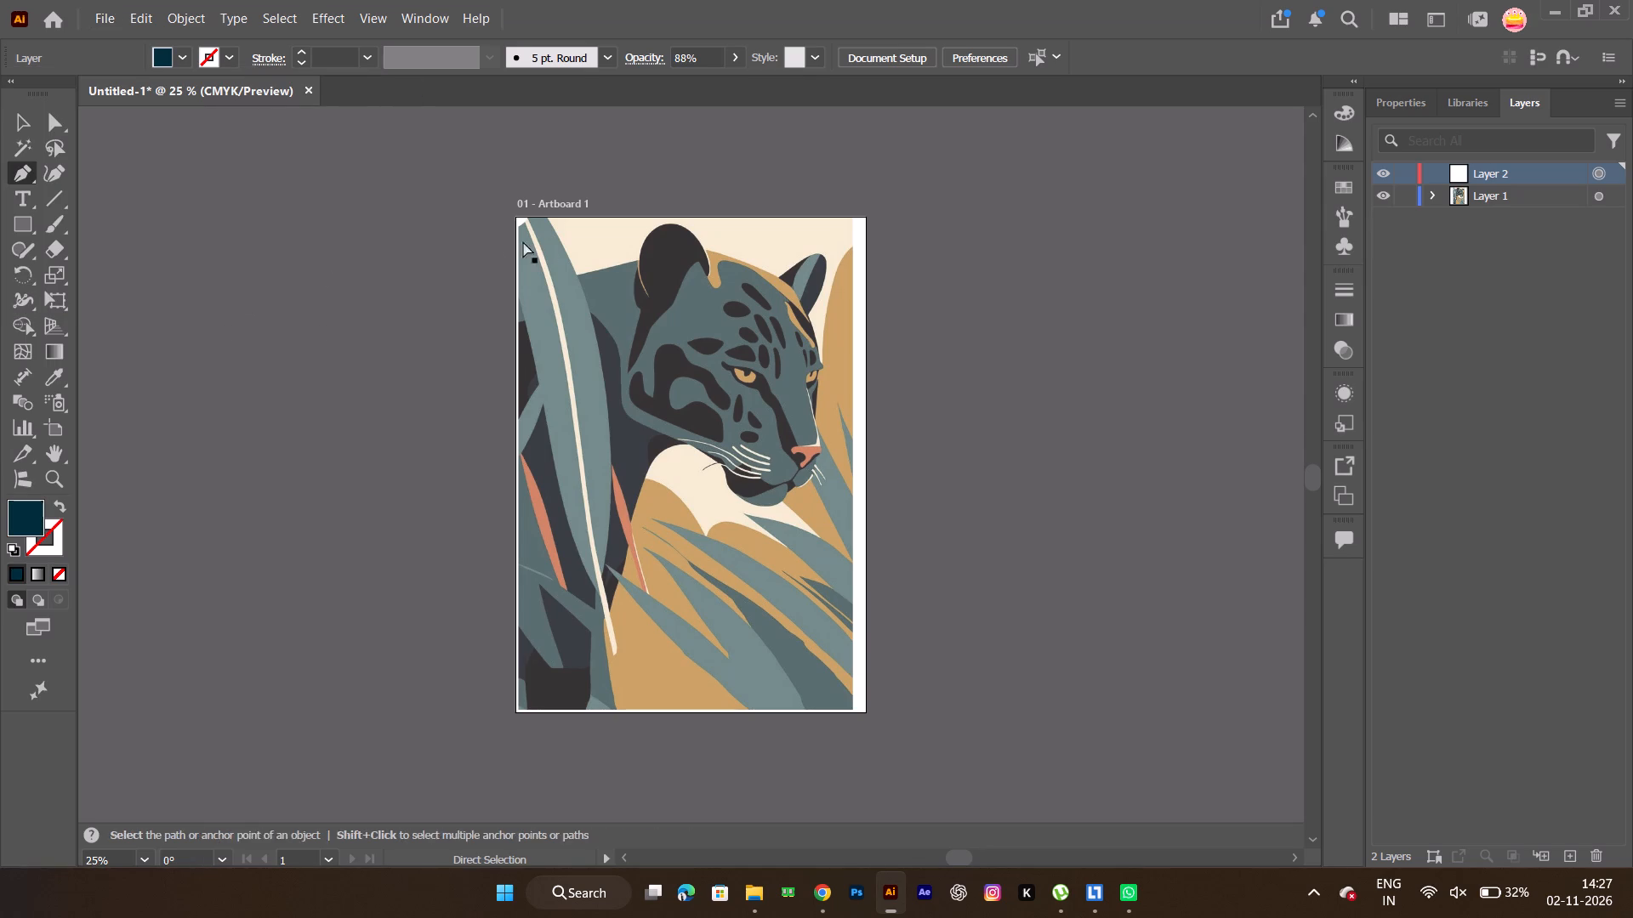
# Start the panther outline at the artboard's edge and run straight segments across the leaf and along the back to the near ear's base.
pyautogui.keyDown('ctrl'); pyautogui.keyDown('alt'); pyautogui.scroll(6, 555, 241); pyautogui.keyUp('alt'); pyautogui.keyUp('ctrl')
pyautogui.press('space')
pyautogui.moveTo(701, 611); pyautogui.dragTo(640, 521)
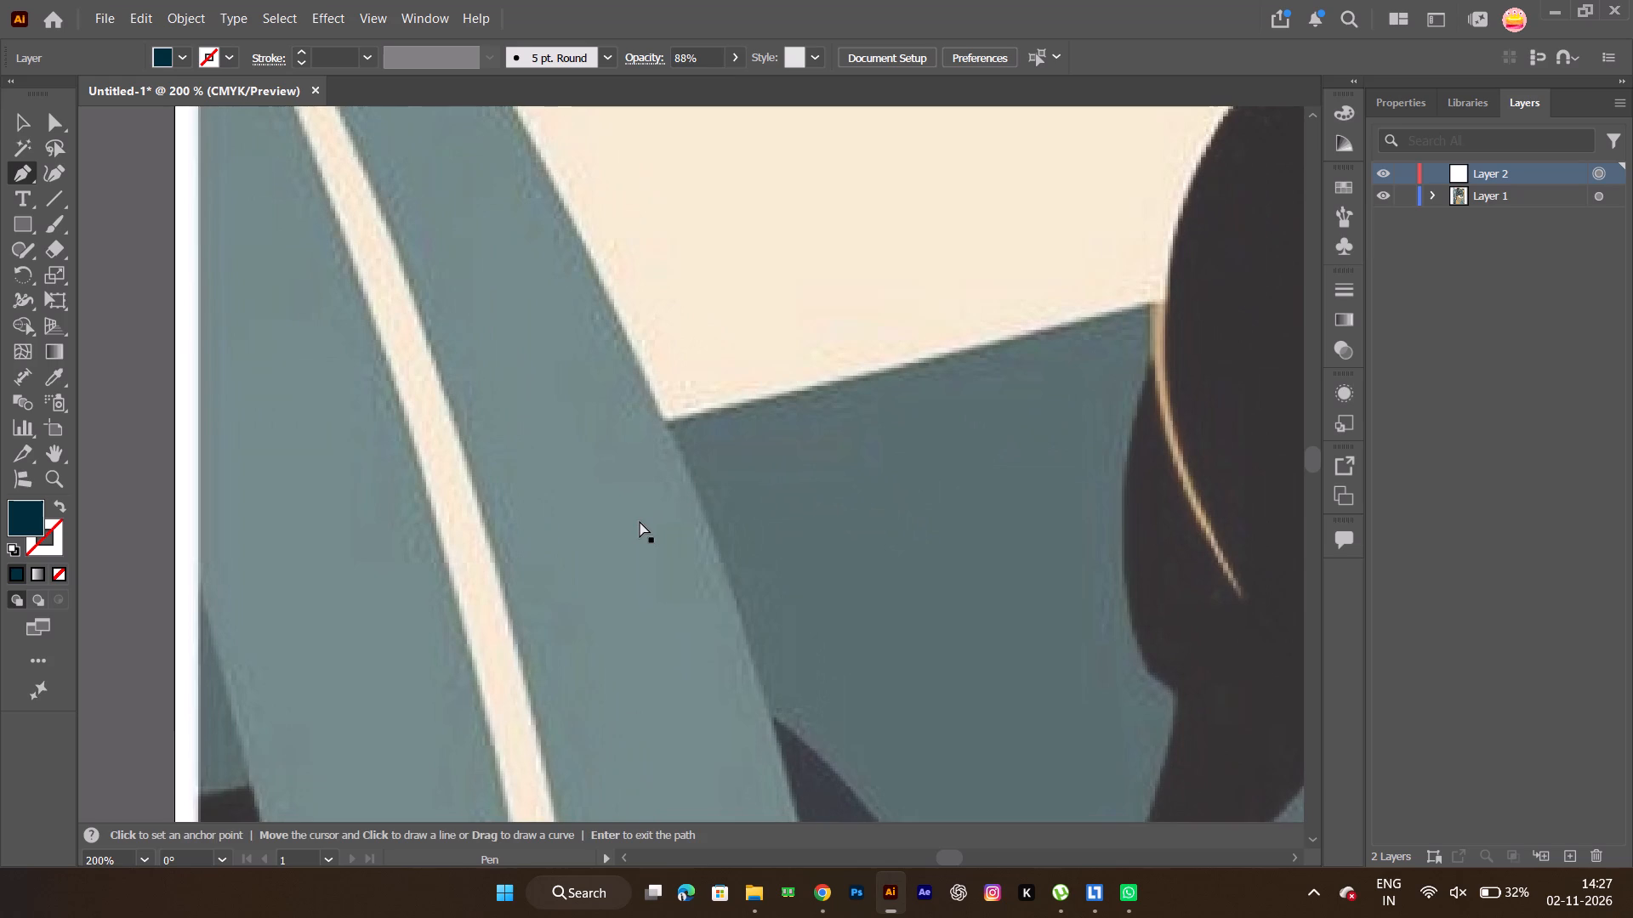
pyautogui.keyDown('ctrl'); pyautogui.keyDown('alt'); pyautogui.scroll(-5, 640, 521); pyautogui.keyUp('alt'); pyautogui.keyUp('ctrl')
pyautogui.keyDown('ctrl'); pyautogui.keyDown('alt'); pyautogui.scroll(5, 566, 538); pyautogui.keyUp('alt'); pyautogui.keyUp('ctrl')
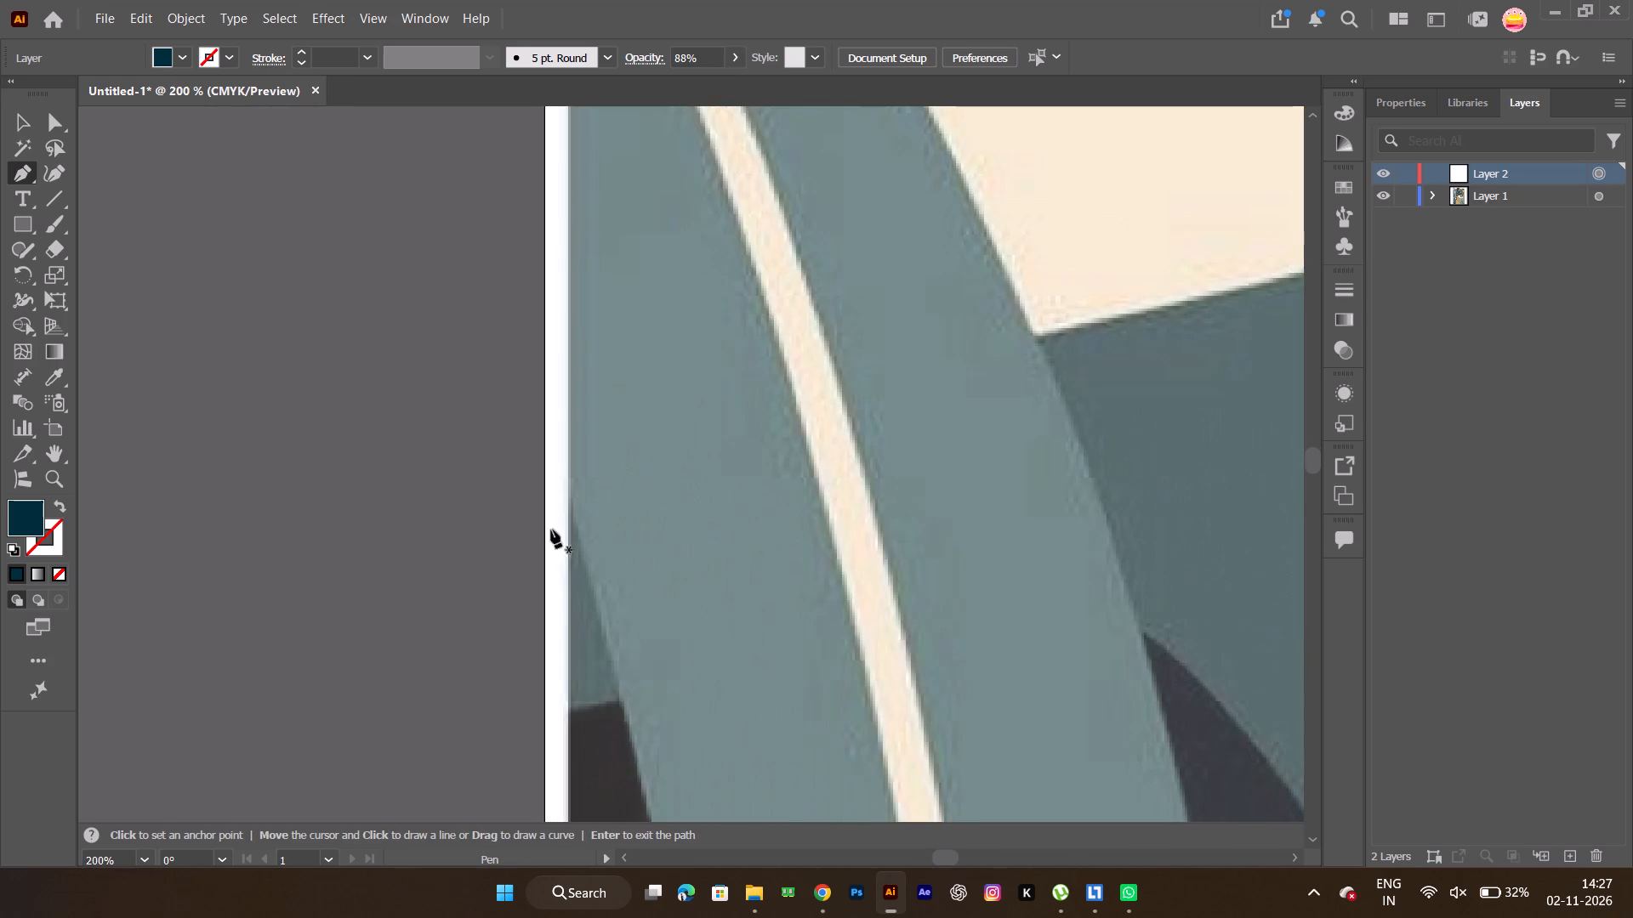
pyautogui.click(539, 495)
pyautogui.press('space')
pyautogui.press('space')
pyautogui.press('space')
pyautogui.press('space')
pyautogui.press('space')
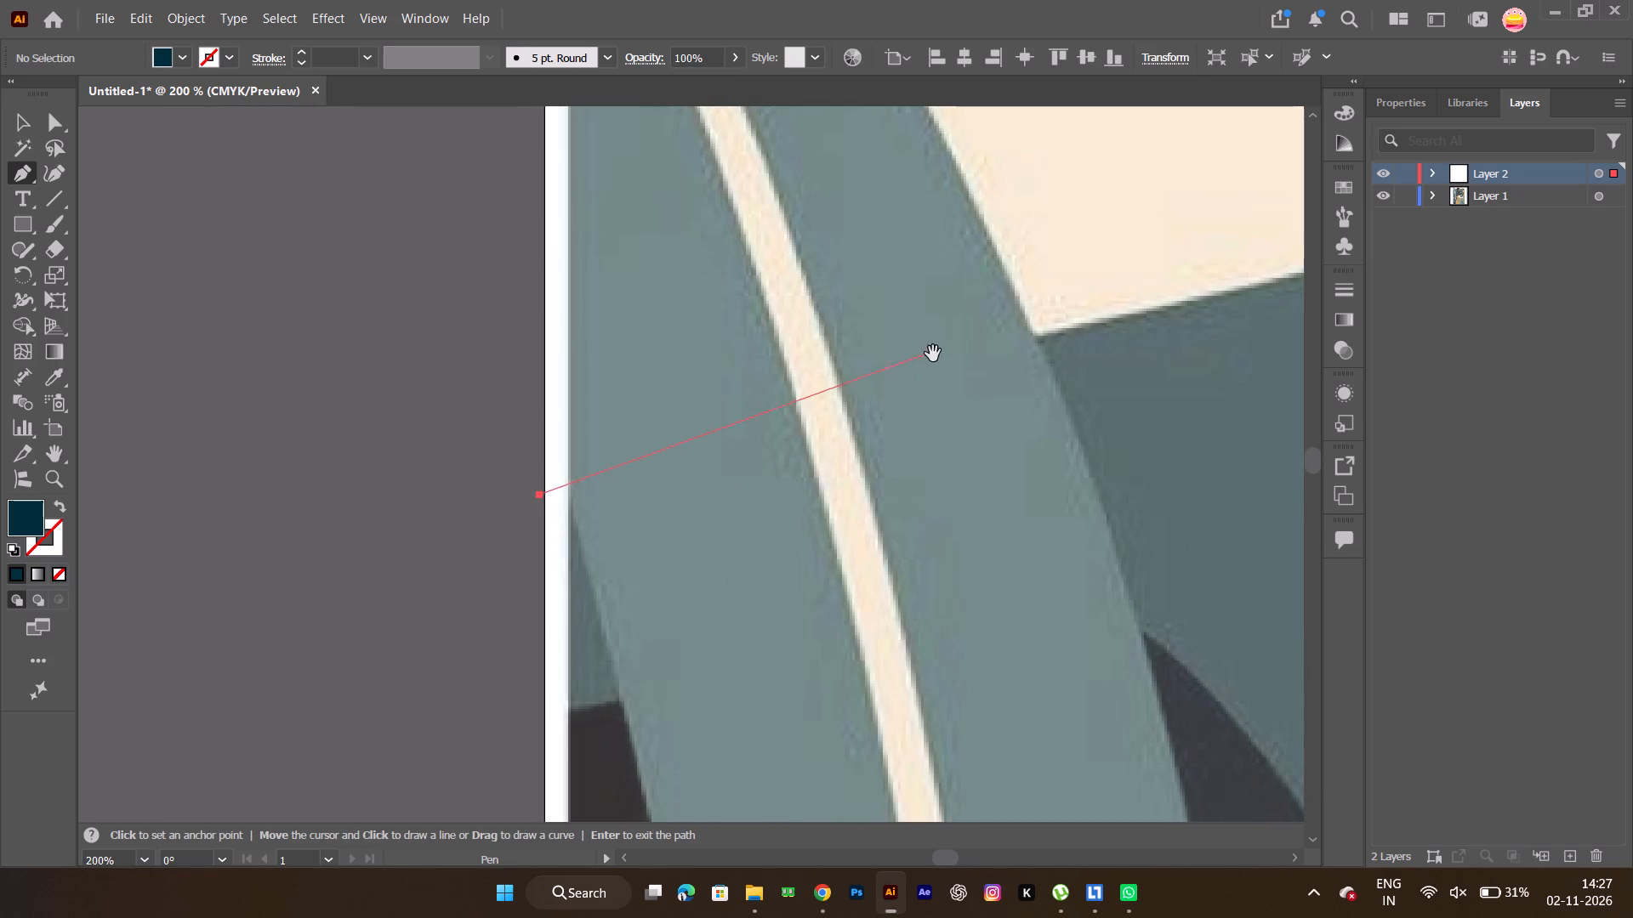
pyautogui.moveTo(933, 354); pyautogui.dragTo(509, 446)
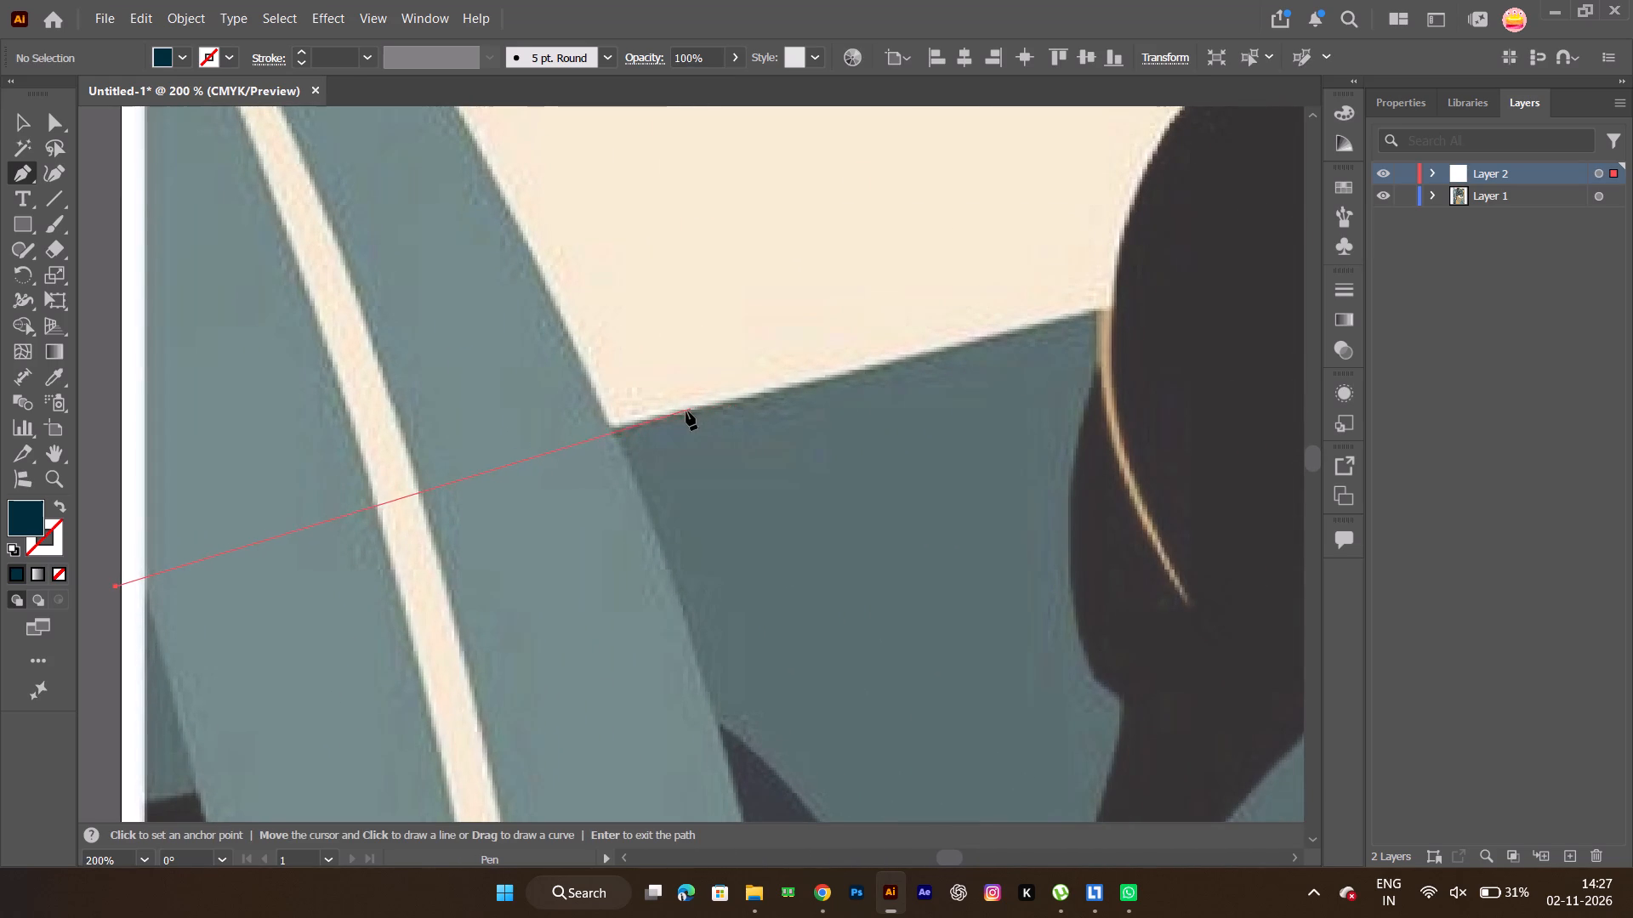
pyautogui.click(619, 430)
pyautogui.press('space')
pyautogui.press('space')
pyautogui.press('space')
pyautogui.press('space')
pyautogui.press('space')
pyautogui.moveTo(737, 394); pyautogui.dragTo(335, 502)
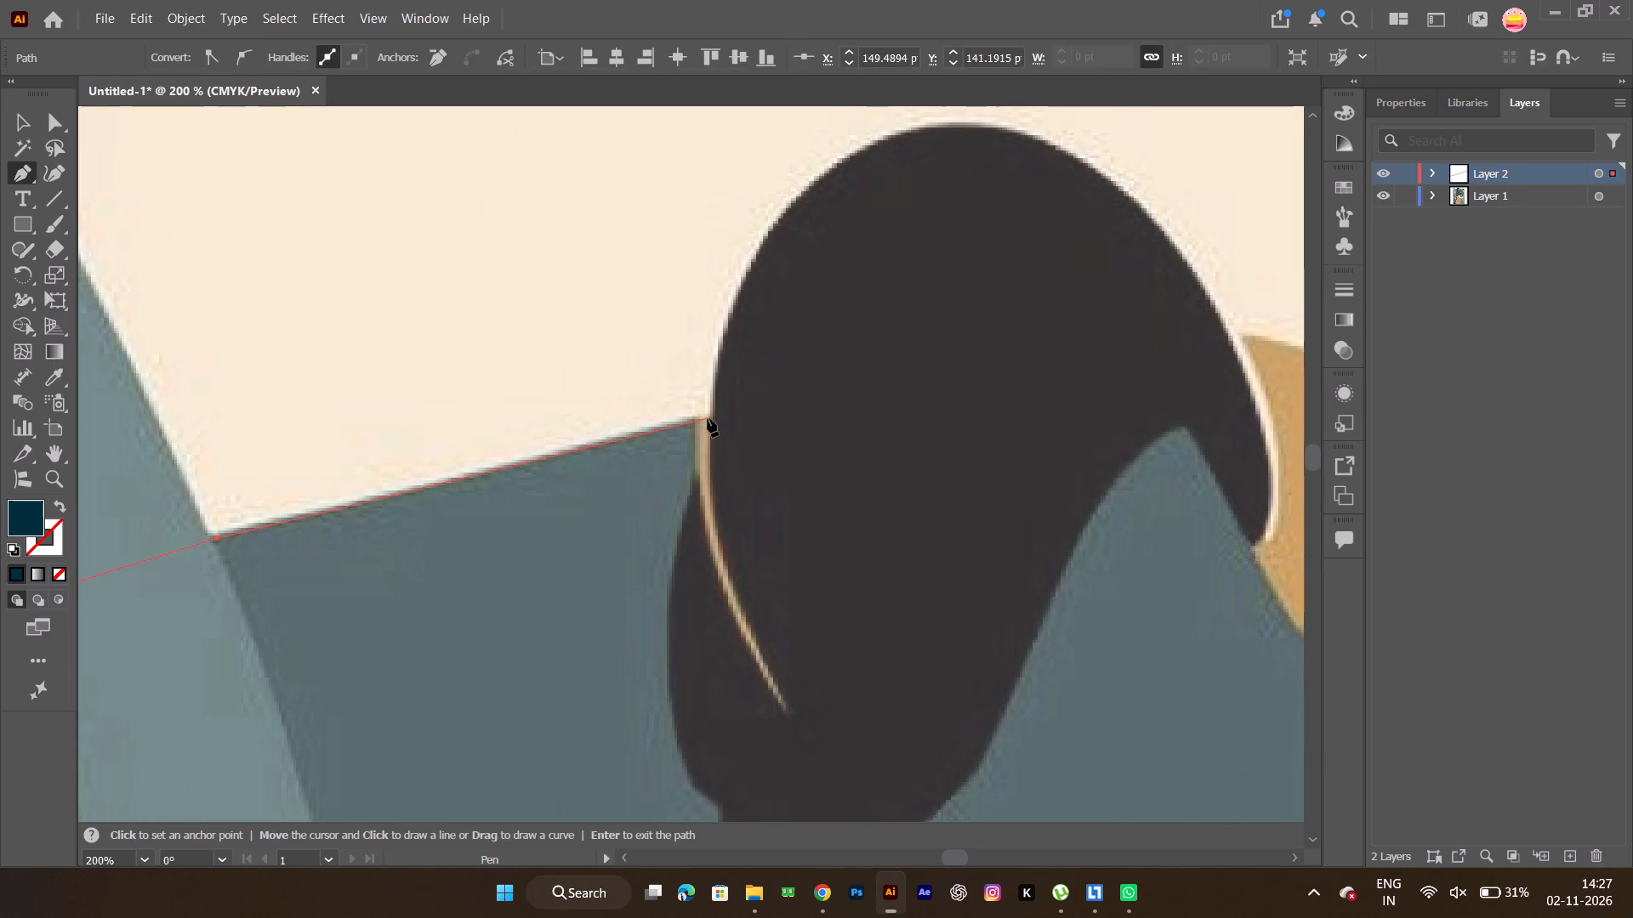
pyautogui.click(708, 418)
# Curve the outline up the near ear's outer edge to its top and remove the outgoing handle from that anchor.
pyautogui.press('space')
pyautogui.press('space')
pyautogui.press('space')
pyautogui.press('space')
pyautogui.press('space')
pyautogui.press('space')
pyautogui.press('space')
pyautogui.moveTo(778, 372); pyautogui.dragTo(583, 594)
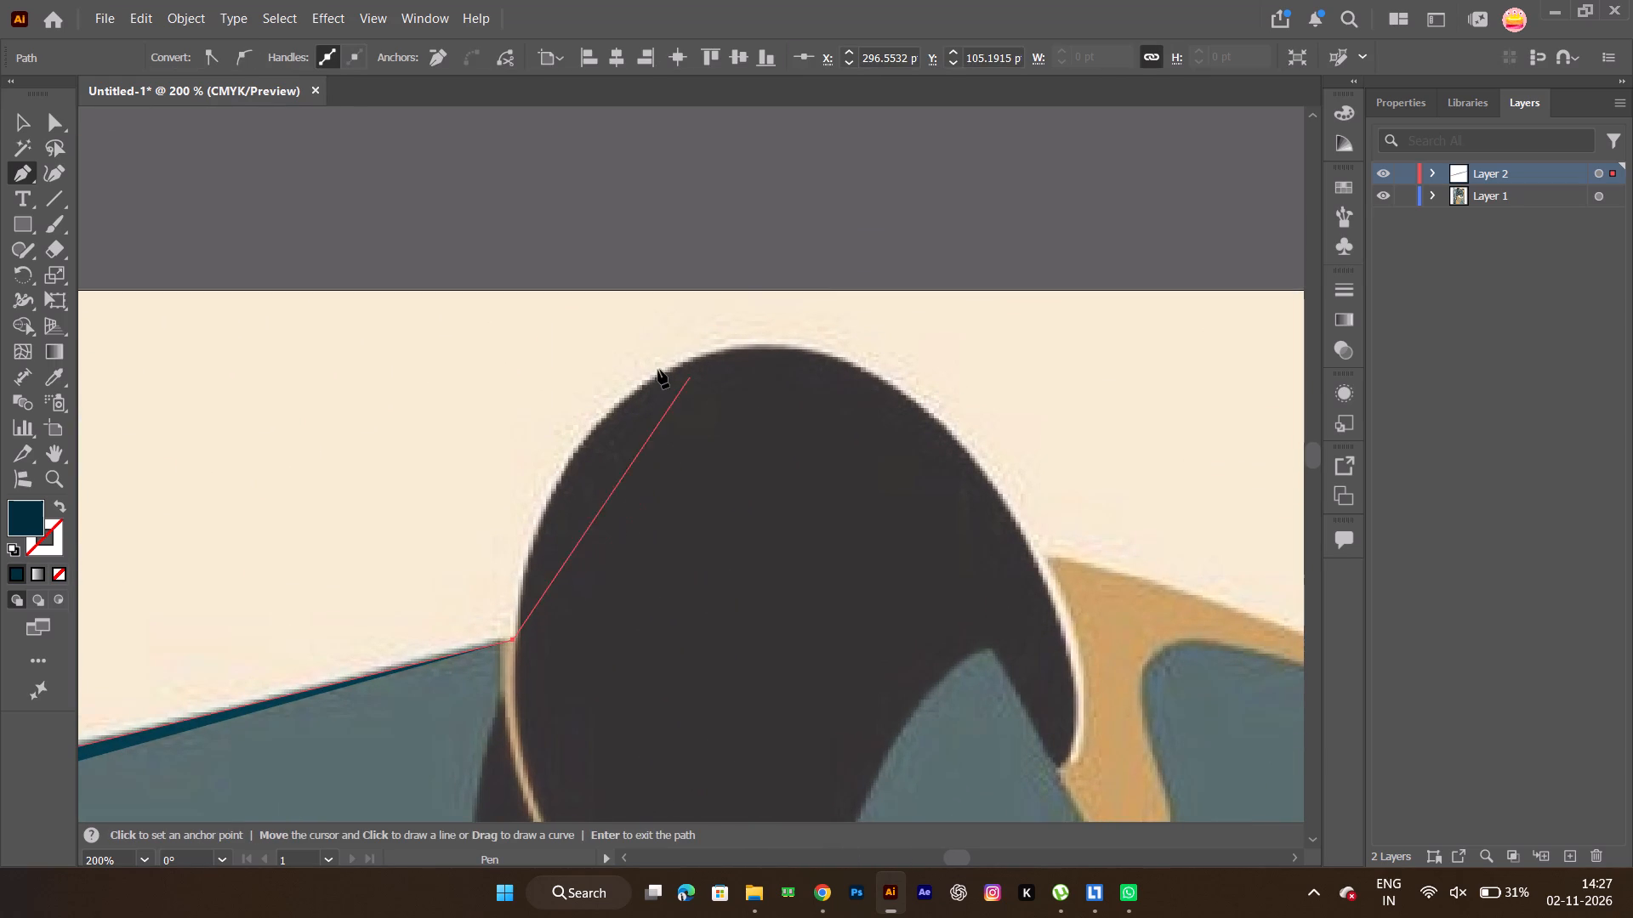
pyautogui.moveTo(731, 349); pyautogui.dragTo(832, 362)
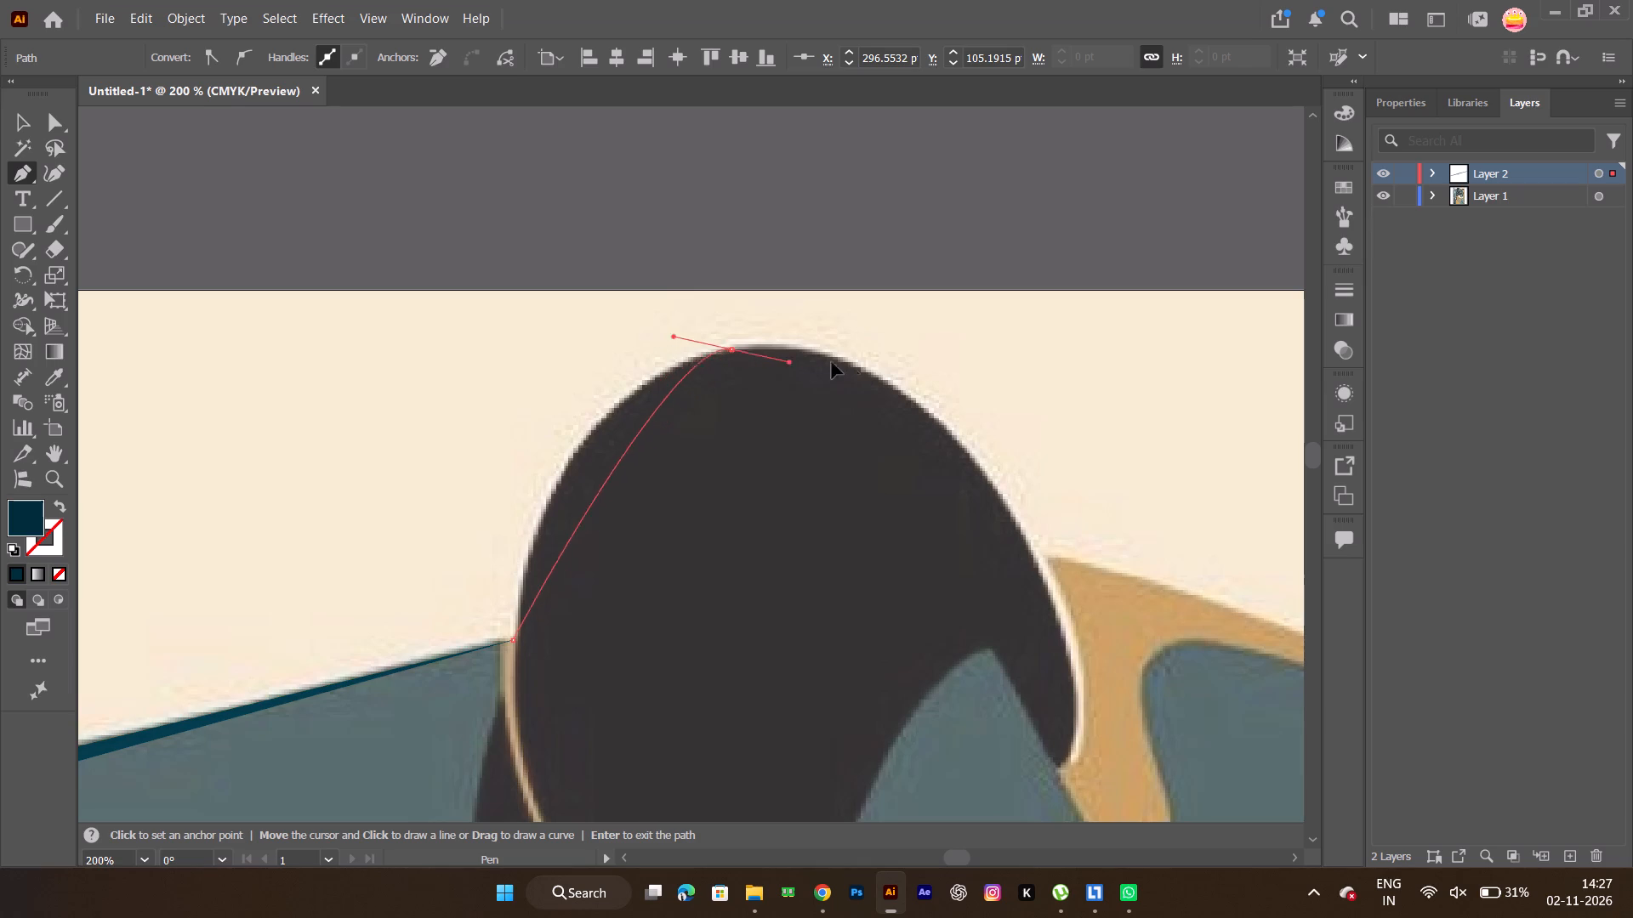
pyautogui.moveTo(832, 362); pyautogui.dragTo(938, 297)
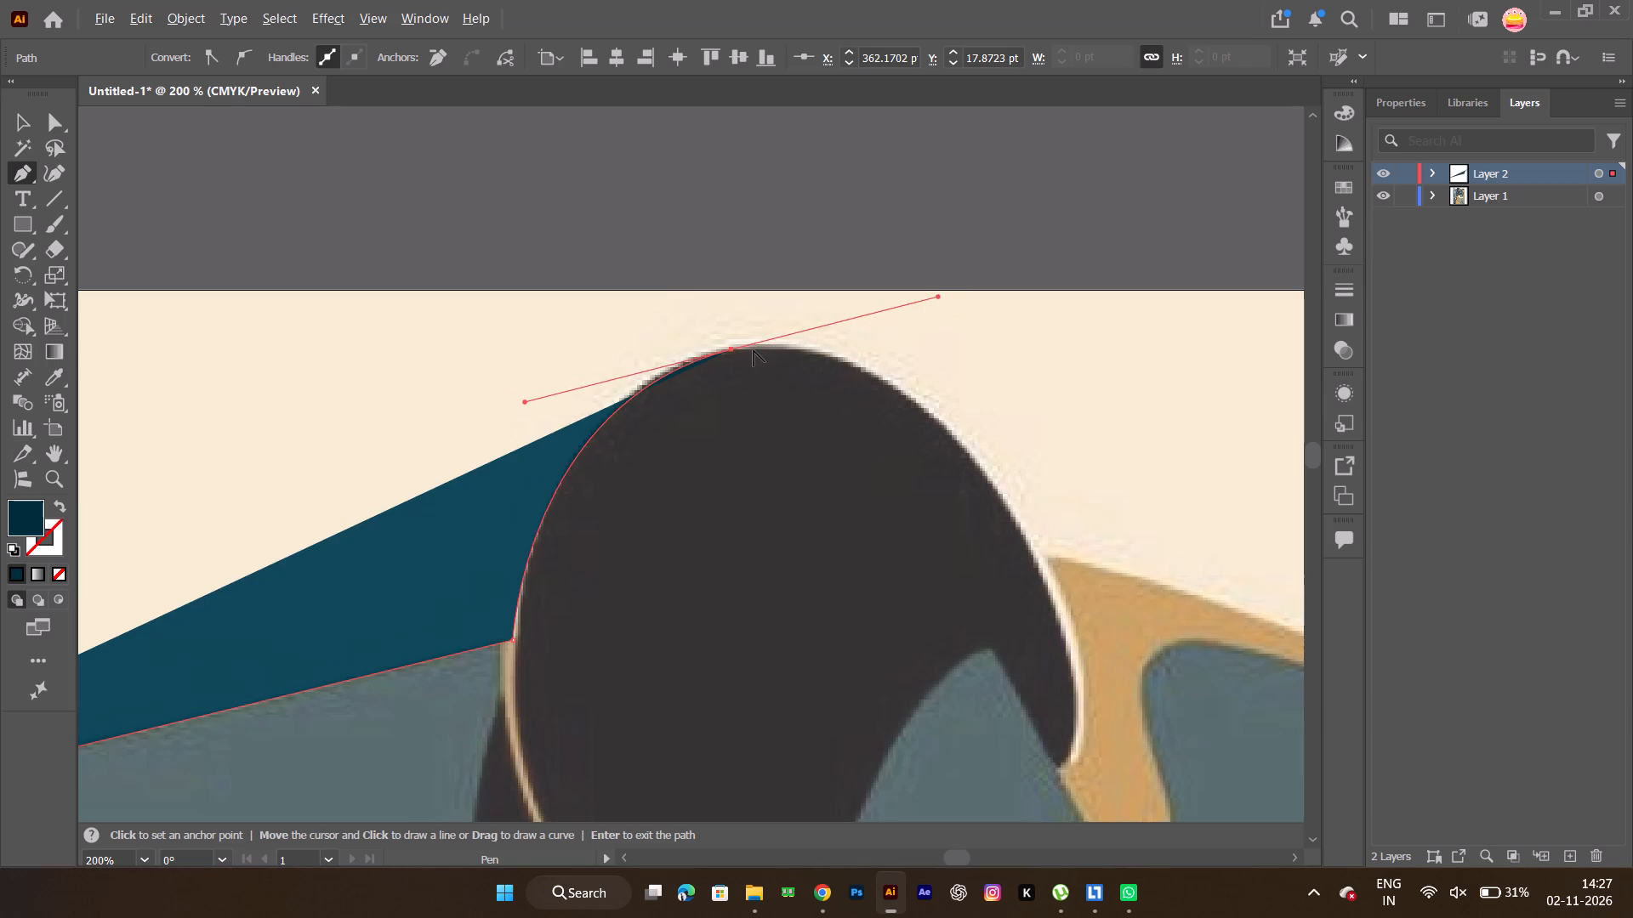
pyautogui.keyDown('alt'); pyautogui.click(735, 354); pyautogui.keyUp('alt')
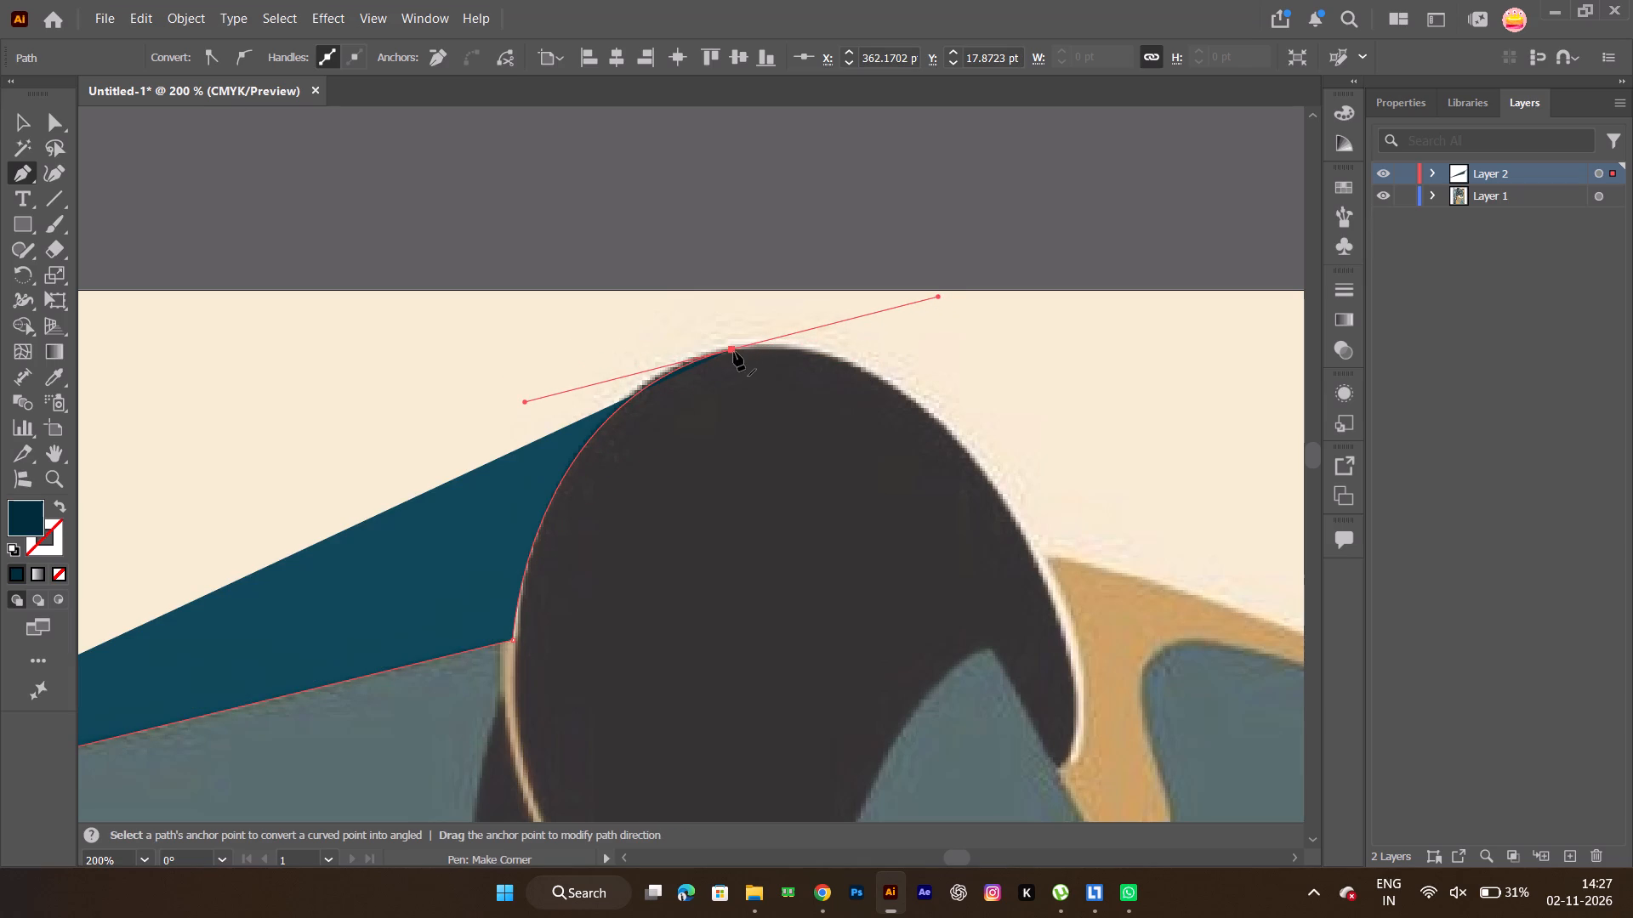
pyautogui.keyDown('alt'); pyautogui.click(734, 352); pyautogui.keyUp('alt')
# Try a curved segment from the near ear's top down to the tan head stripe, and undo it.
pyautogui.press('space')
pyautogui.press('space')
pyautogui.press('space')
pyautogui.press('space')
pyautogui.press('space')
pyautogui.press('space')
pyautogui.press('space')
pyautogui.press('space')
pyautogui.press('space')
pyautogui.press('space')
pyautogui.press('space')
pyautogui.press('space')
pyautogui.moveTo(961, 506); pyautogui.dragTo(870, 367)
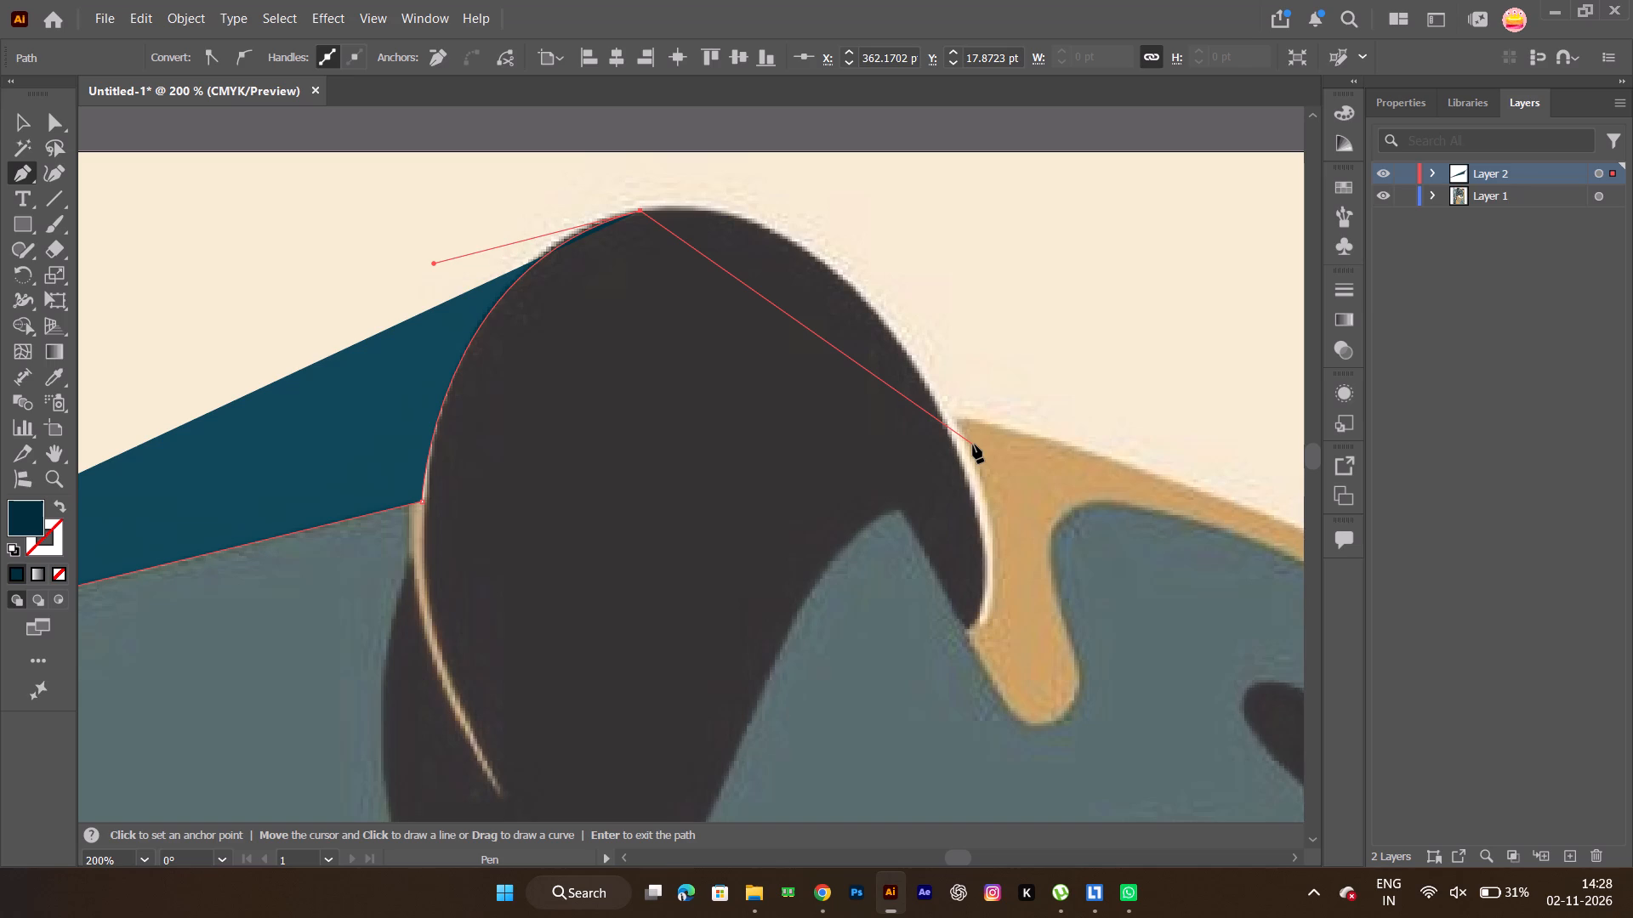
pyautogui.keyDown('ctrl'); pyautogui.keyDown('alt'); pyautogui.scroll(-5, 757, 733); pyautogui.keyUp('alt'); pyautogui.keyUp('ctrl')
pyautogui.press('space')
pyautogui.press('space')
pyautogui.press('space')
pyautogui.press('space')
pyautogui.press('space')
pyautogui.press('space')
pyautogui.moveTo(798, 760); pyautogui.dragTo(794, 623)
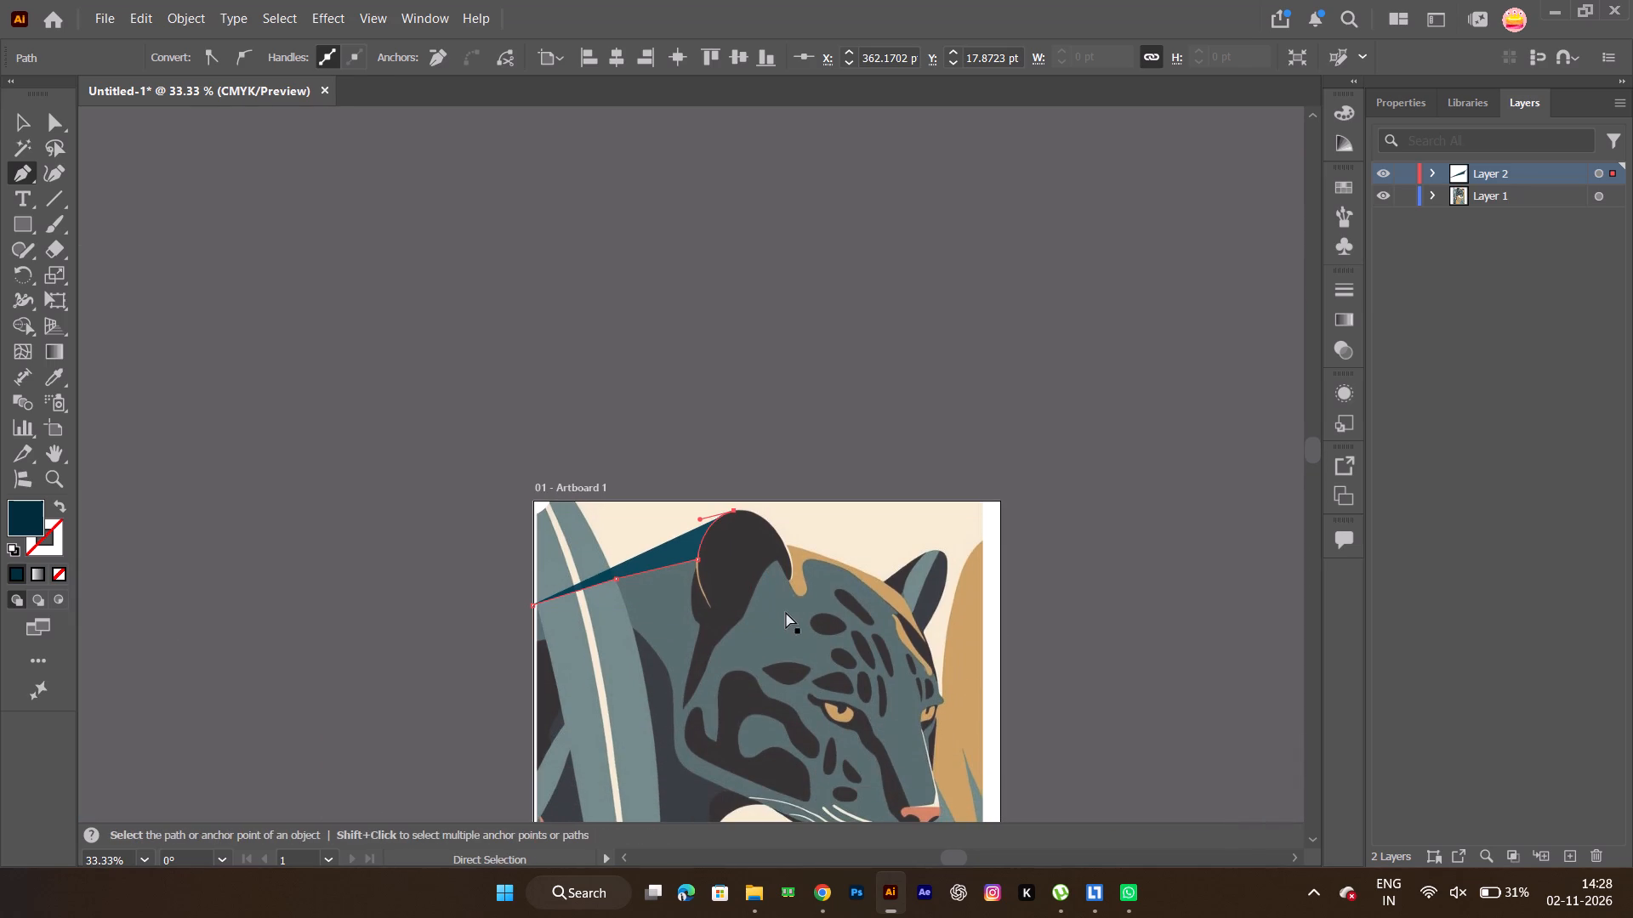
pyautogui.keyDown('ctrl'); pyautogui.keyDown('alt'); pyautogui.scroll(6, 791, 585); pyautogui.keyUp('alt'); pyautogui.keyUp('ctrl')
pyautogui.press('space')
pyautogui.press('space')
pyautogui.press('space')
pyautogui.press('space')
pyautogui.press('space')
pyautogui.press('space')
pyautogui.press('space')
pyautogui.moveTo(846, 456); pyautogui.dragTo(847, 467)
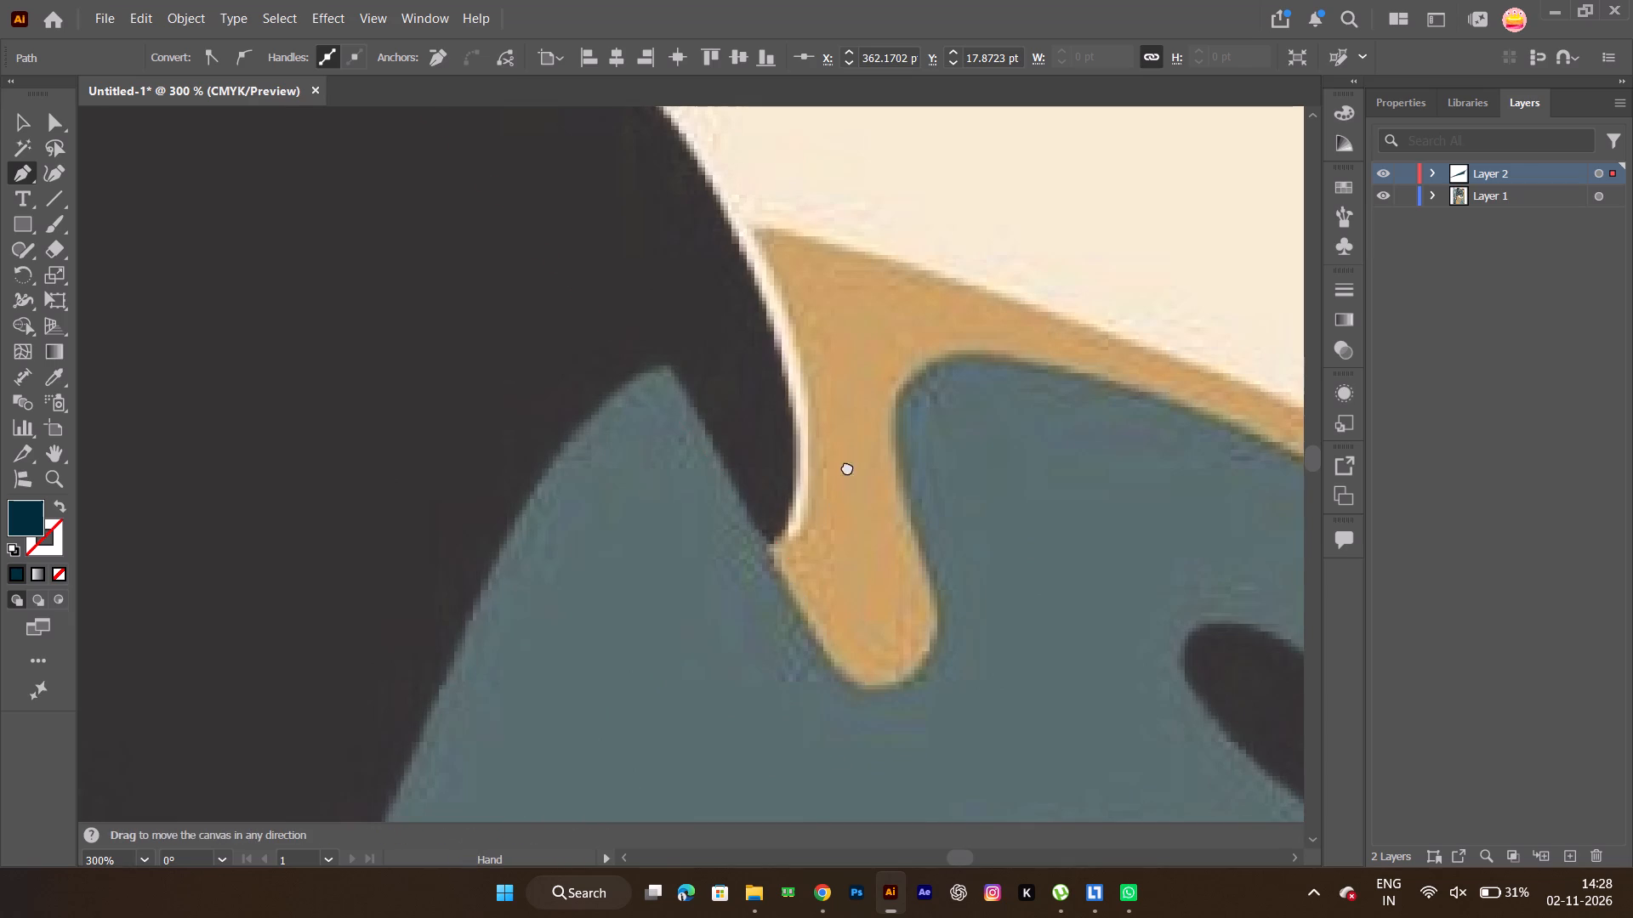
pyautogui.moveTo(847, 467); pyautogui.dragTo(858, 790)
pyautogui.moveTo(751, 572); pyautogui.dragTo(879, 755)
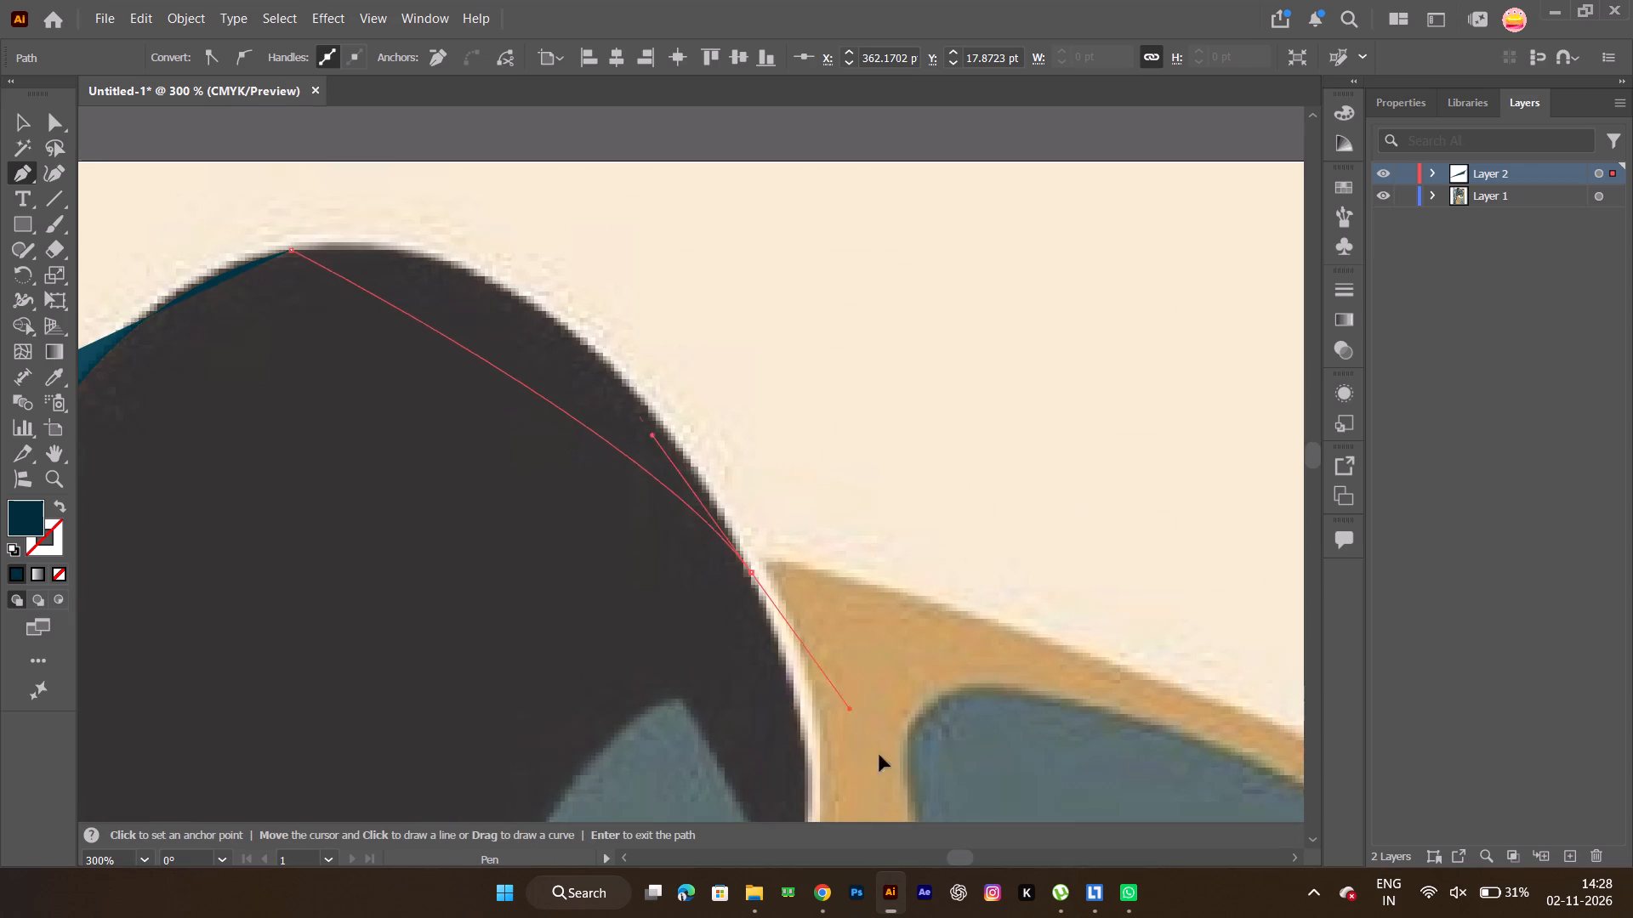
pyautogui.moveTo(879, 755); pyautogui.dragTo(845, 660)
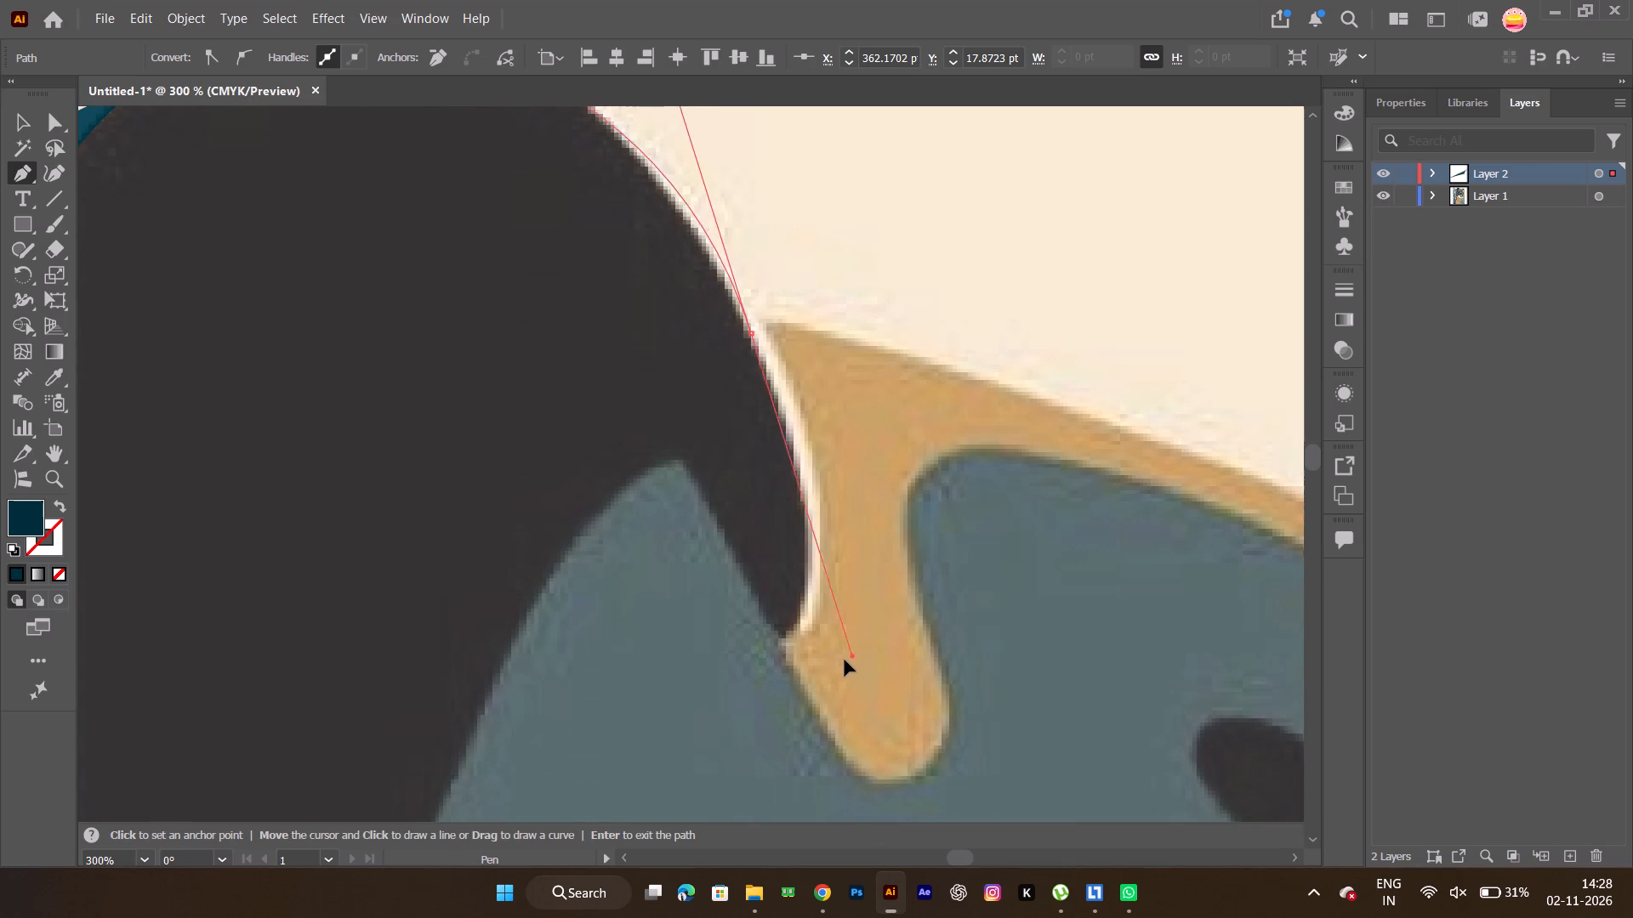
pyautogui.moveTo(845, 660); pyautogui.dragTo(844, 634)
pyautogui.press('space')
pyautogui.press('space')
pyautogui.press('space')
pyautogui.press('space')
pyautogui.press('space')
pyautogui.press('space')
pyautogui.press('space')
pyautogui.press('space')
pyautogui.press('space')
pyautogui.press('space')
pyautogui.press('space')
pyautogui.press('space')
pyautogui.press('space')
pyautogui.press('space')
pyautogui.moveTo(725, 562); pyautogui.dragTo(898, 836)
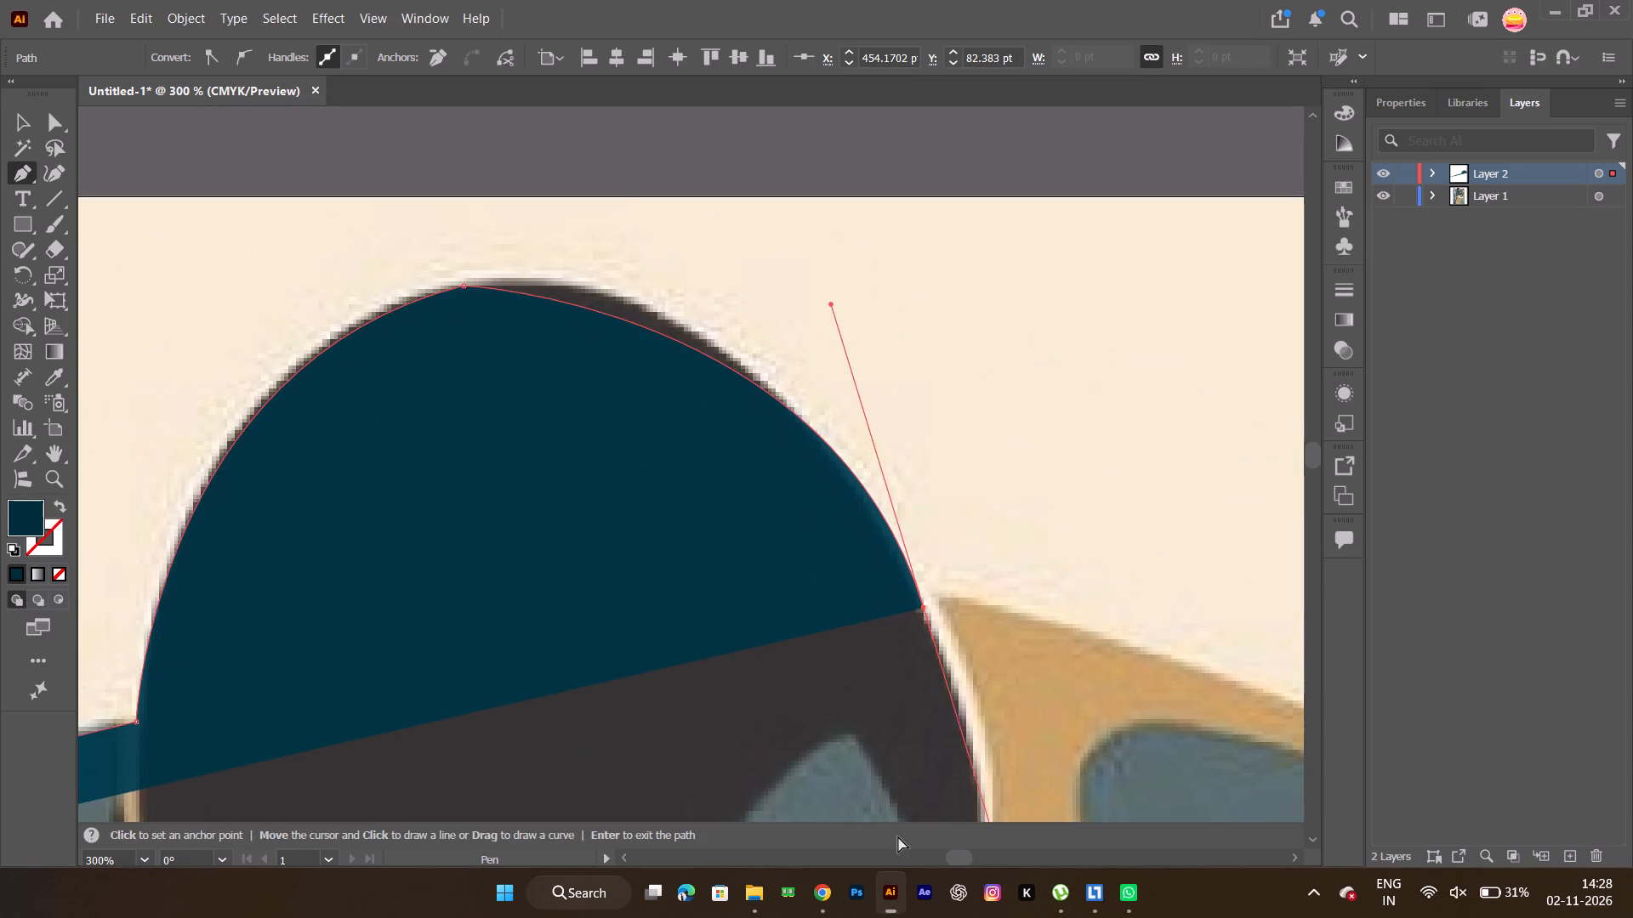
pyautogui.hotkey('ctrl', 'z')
# Curve the outline from the near ear's top down to the start of the tan stripe and remove the anchor's outgoing handle.
pyautogui.moveTo(908, 583); pyautogui.dragTo(919, 845)
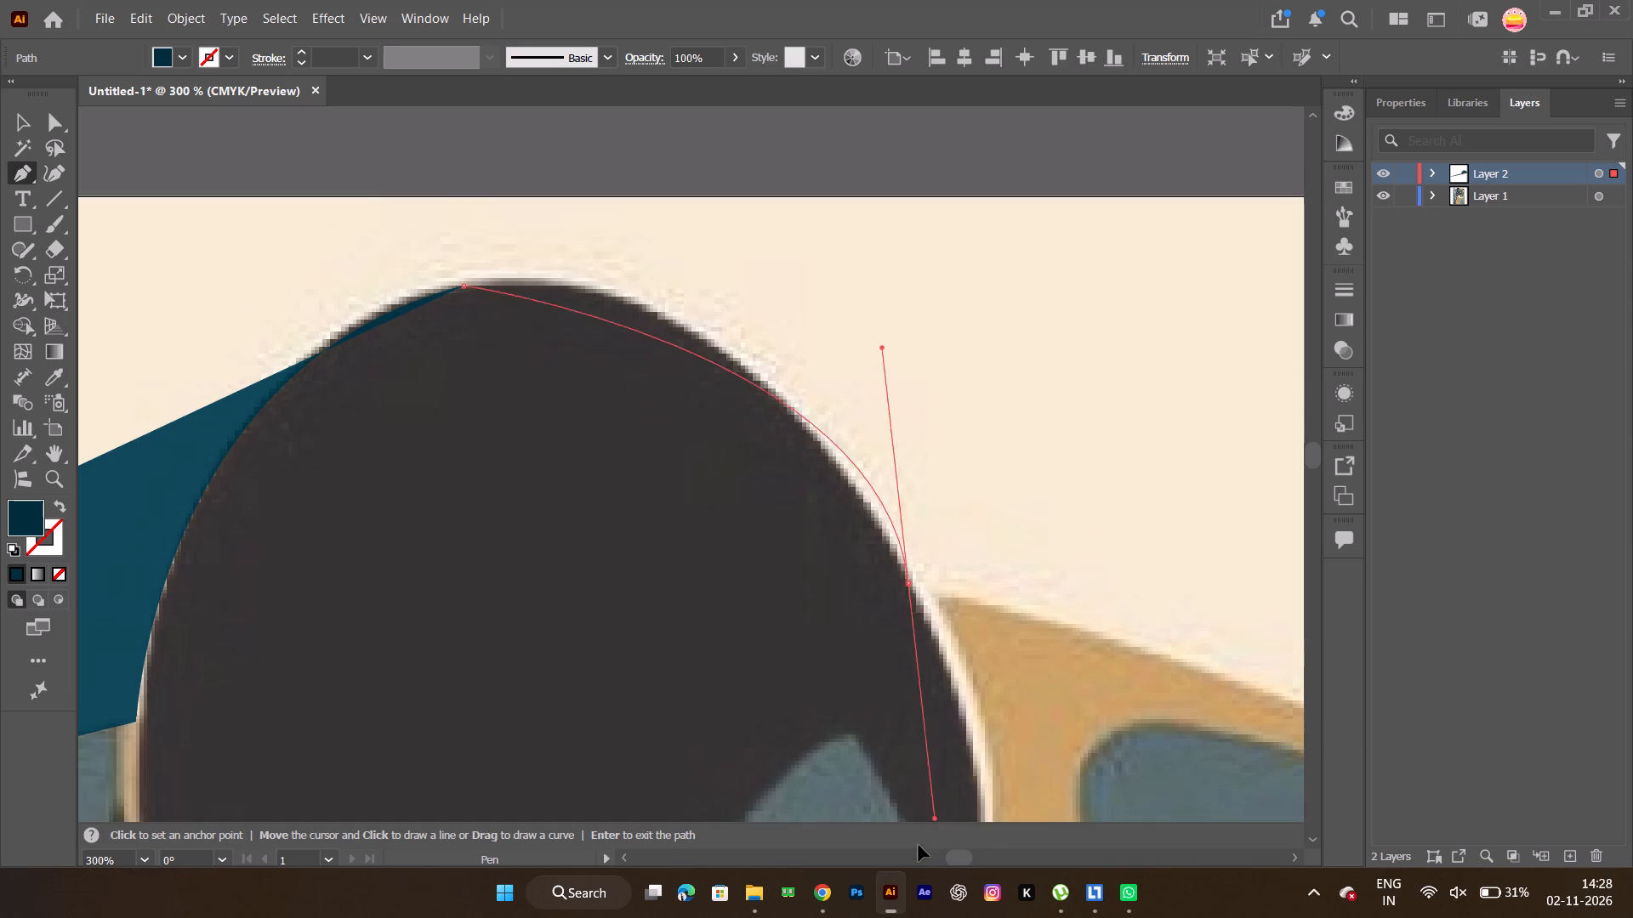
pyautogui.moveTo(919, 845); pyautogui.dragTo(1047, 805)
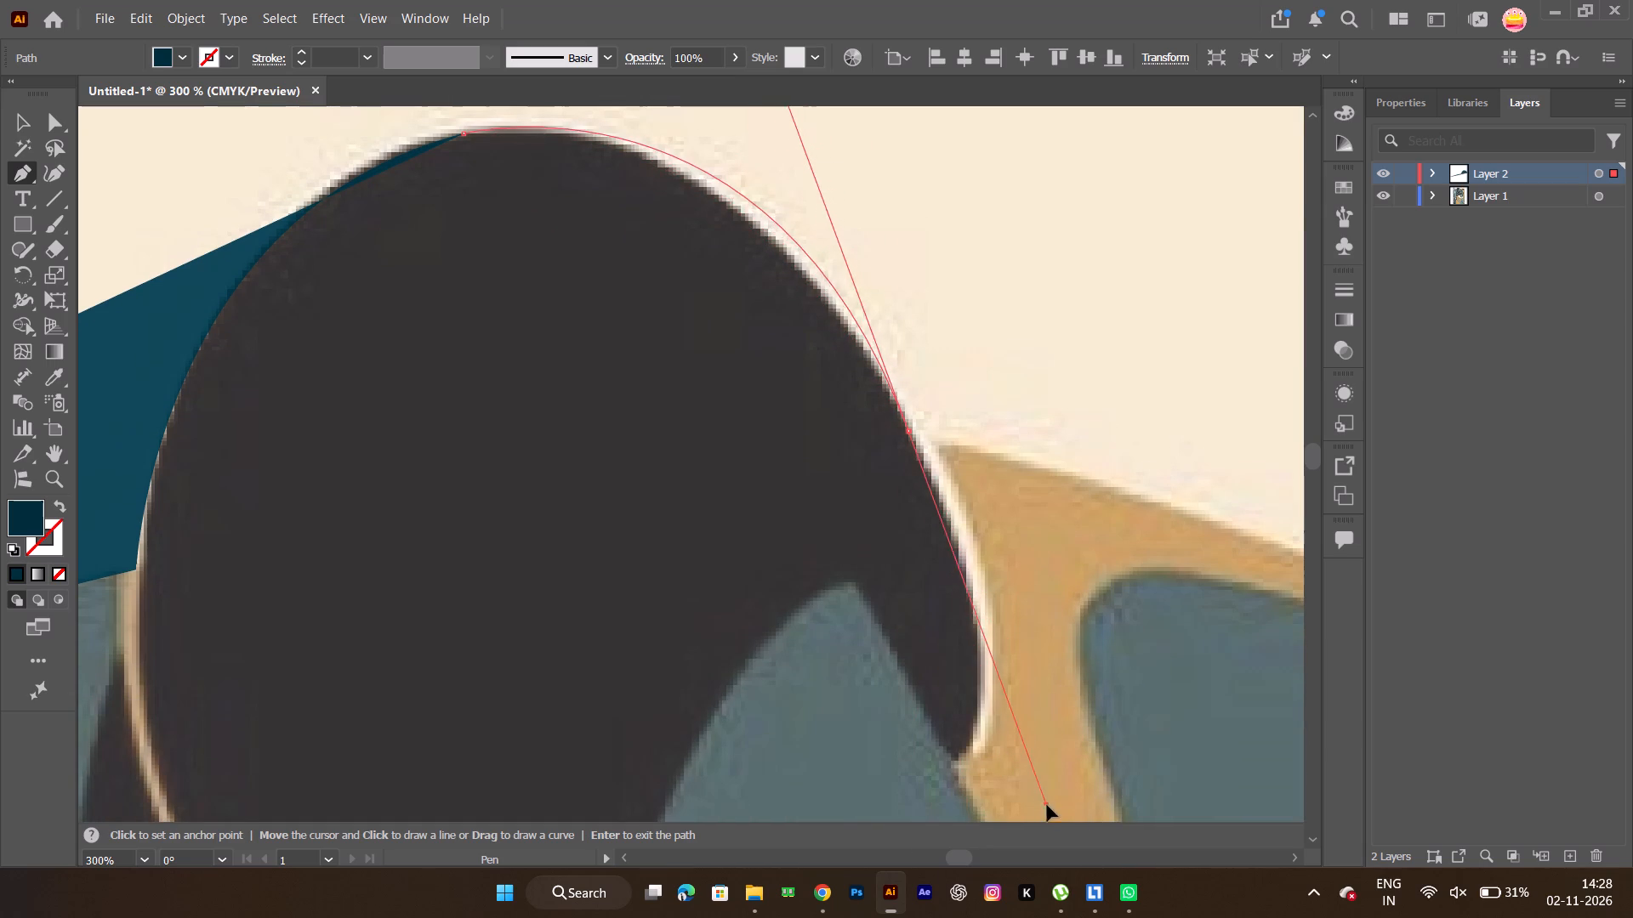
pyautogui.moveTo(1047, 805); pyautogui.dragTo(1096, 799)
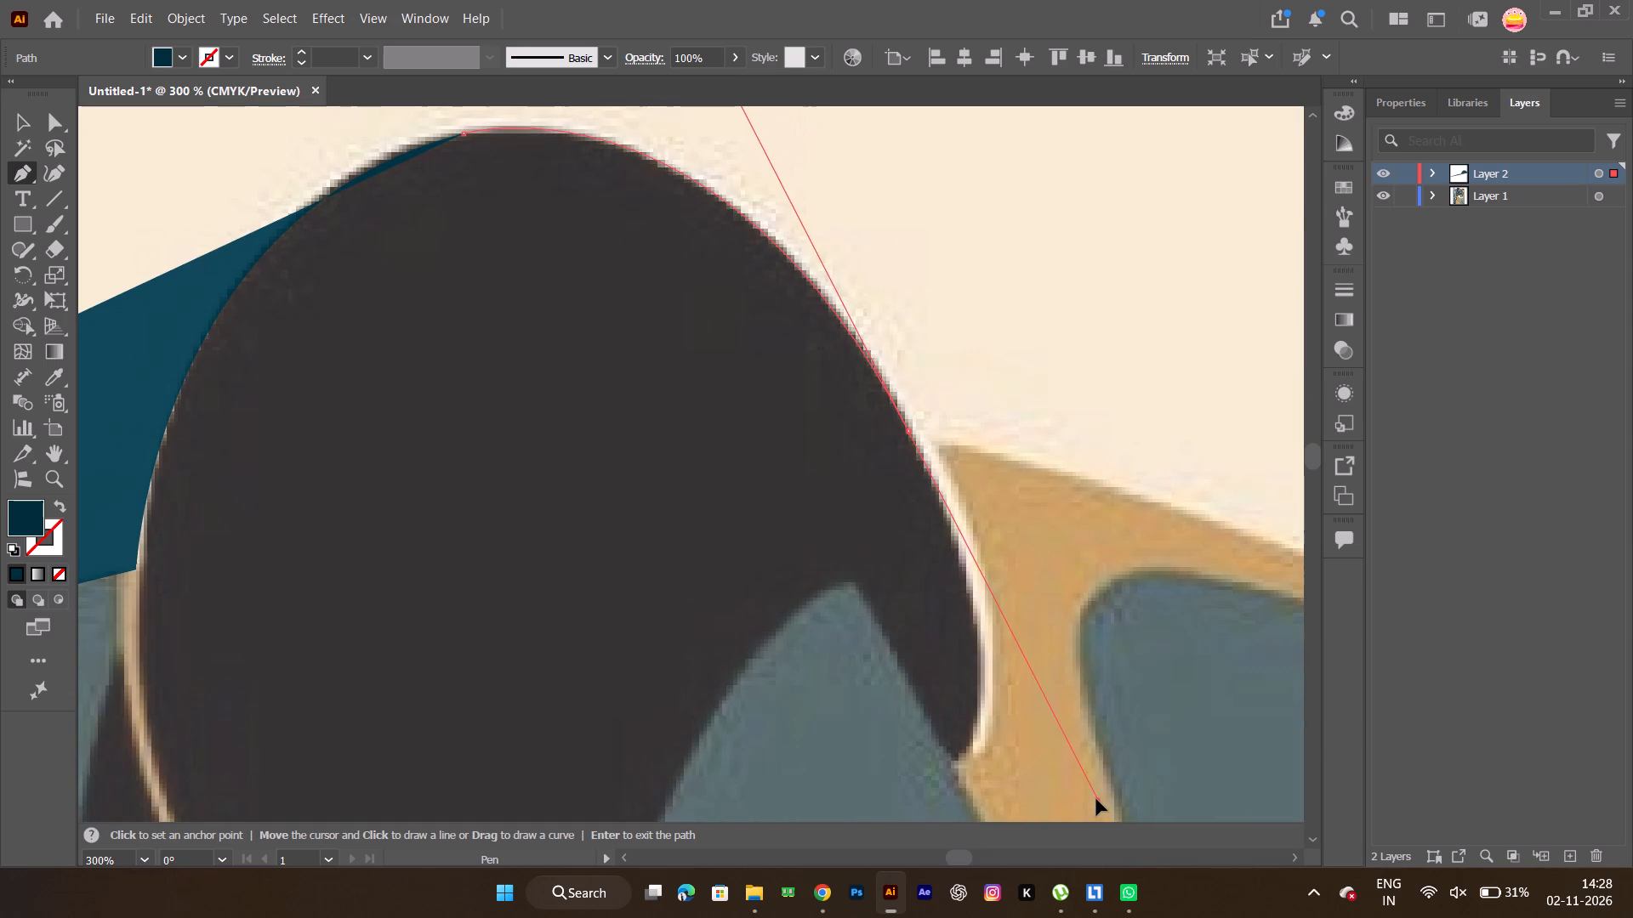
pyautogui.moveTo(1096, 799); pyautogui.dragTo(1096, 797)
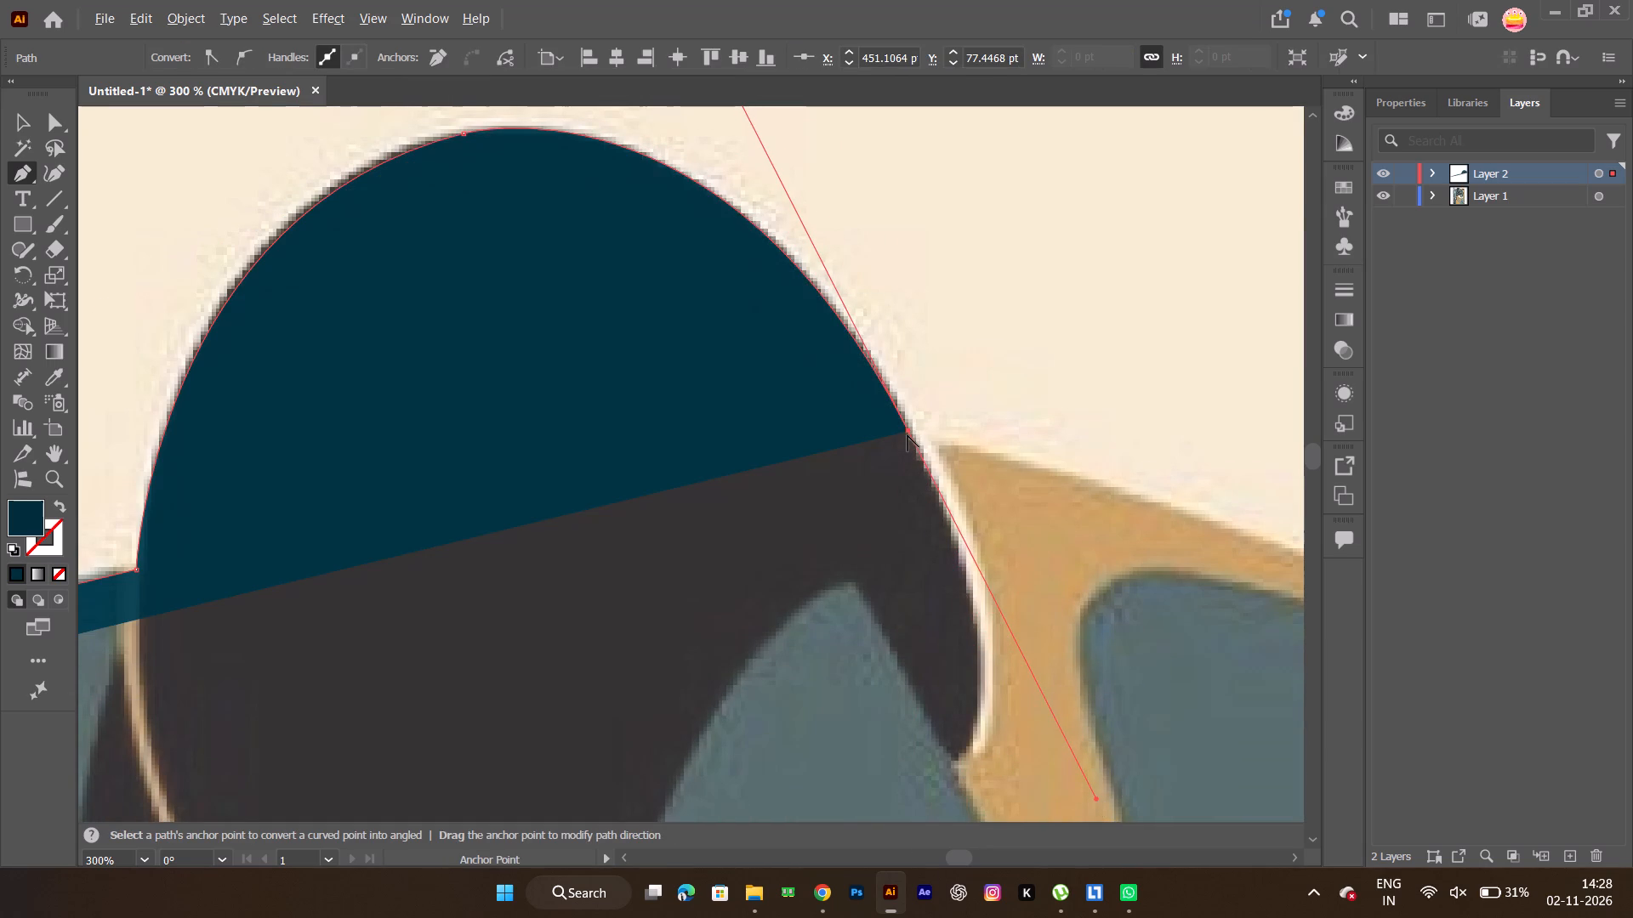
pyautogui.keyDown('alt'); pyautogui.click(908, 435); pyautogui.keyUp('alt')
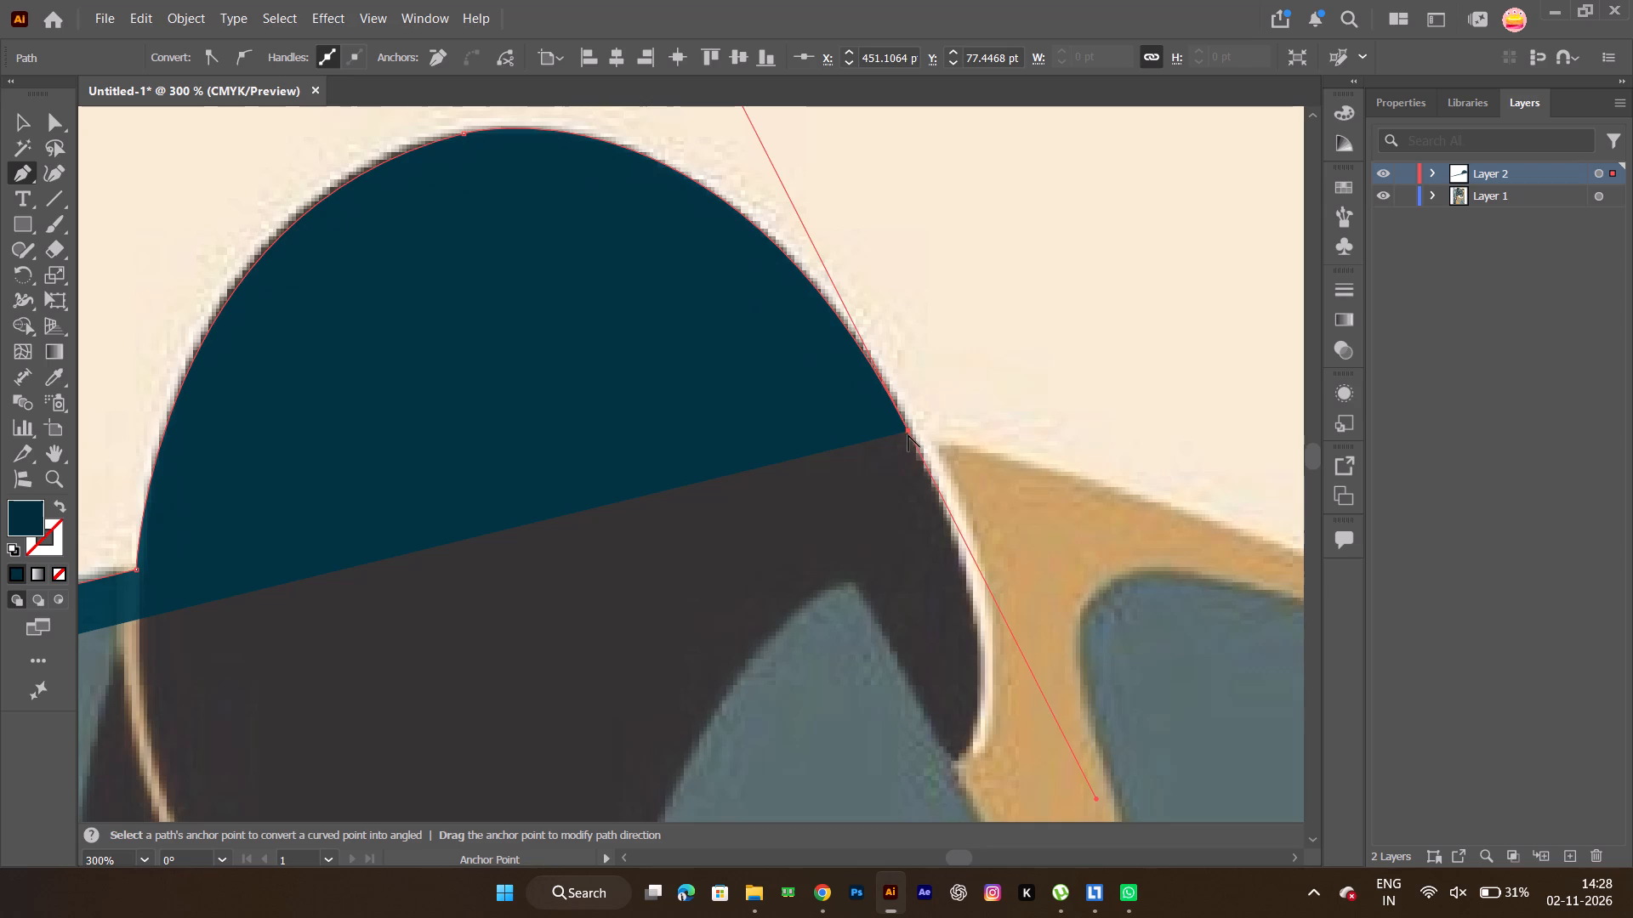
pyautogui.keyDown('alt'); pyautogui.click(908, 435); pyautogui.keyUp('alt')
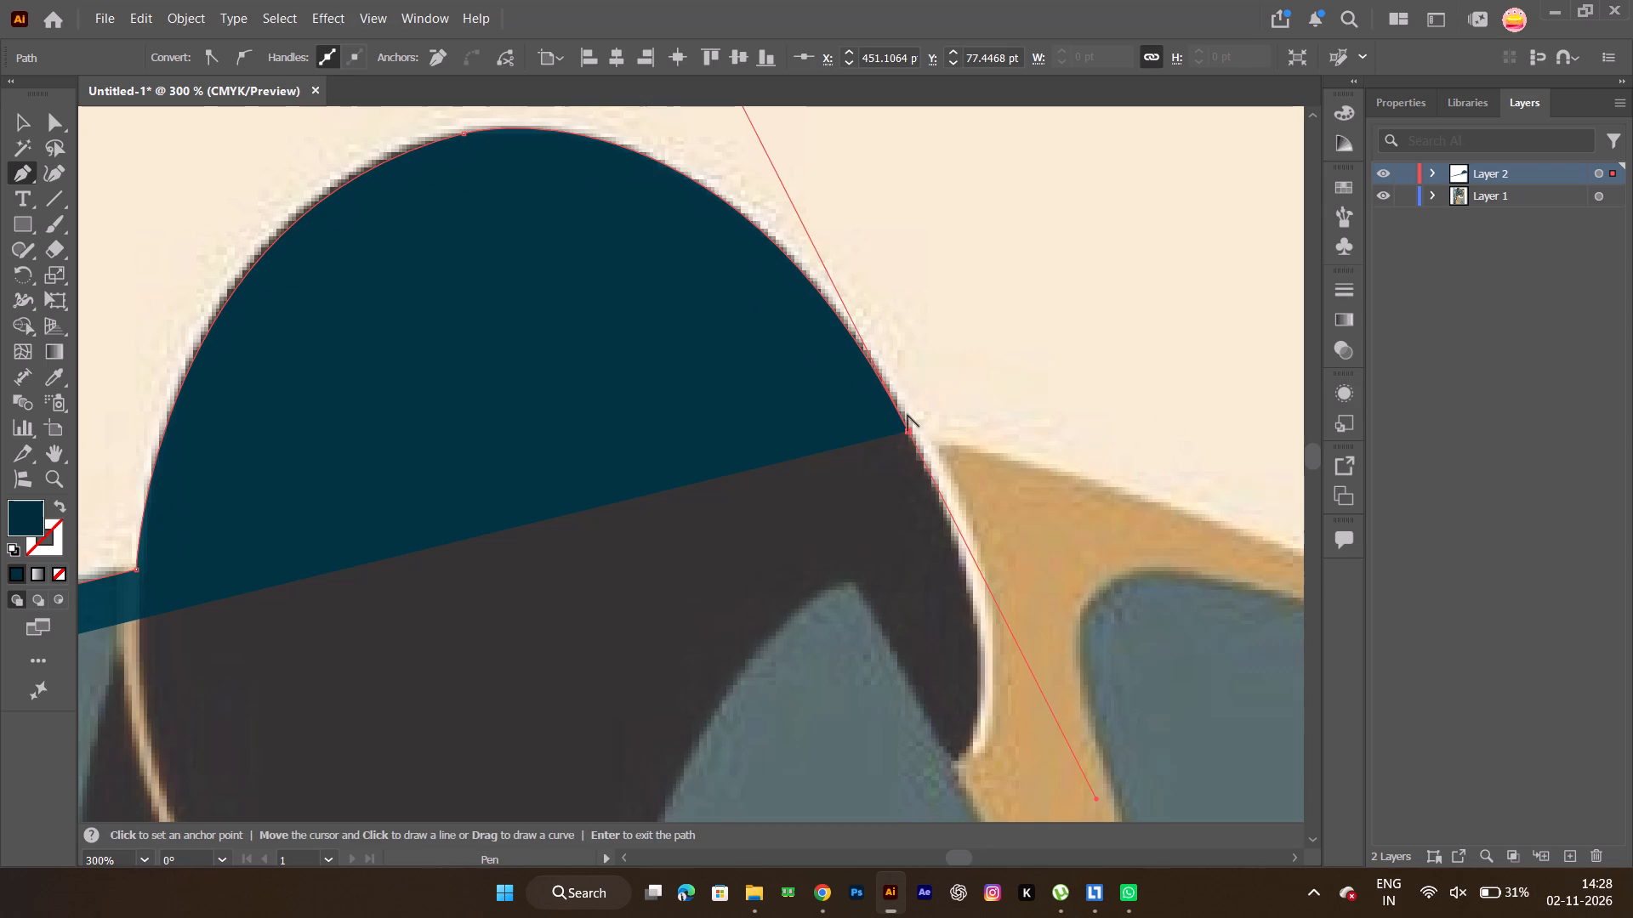
pyautogui.keyDown('alt'); pyautogui.click(906, 431); pyautogui.keyUp('alt')
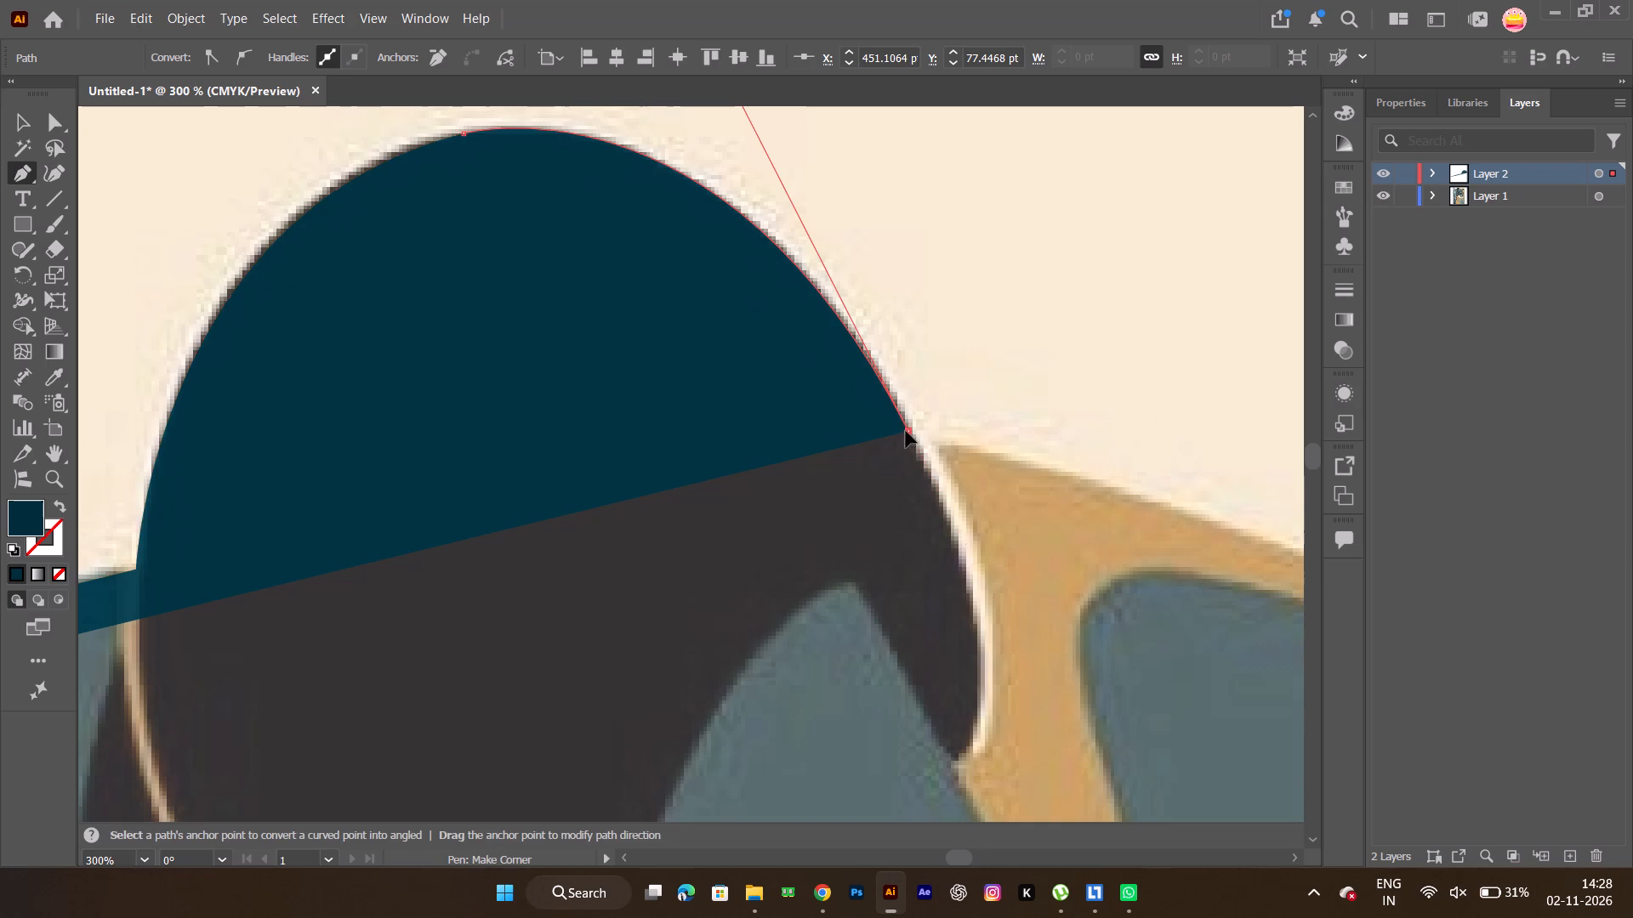
# Continue the outline along the upper edge of the tan head stripe to the base of the far ear, with a corner anchor midway.
pyautogui.press('space')
pyautogui.press('space')
pyautogui.press('space')
pyautogui.press('space')
pyautogui.moveTo(1004, 469); pyautogui.dragTo(681, 473)
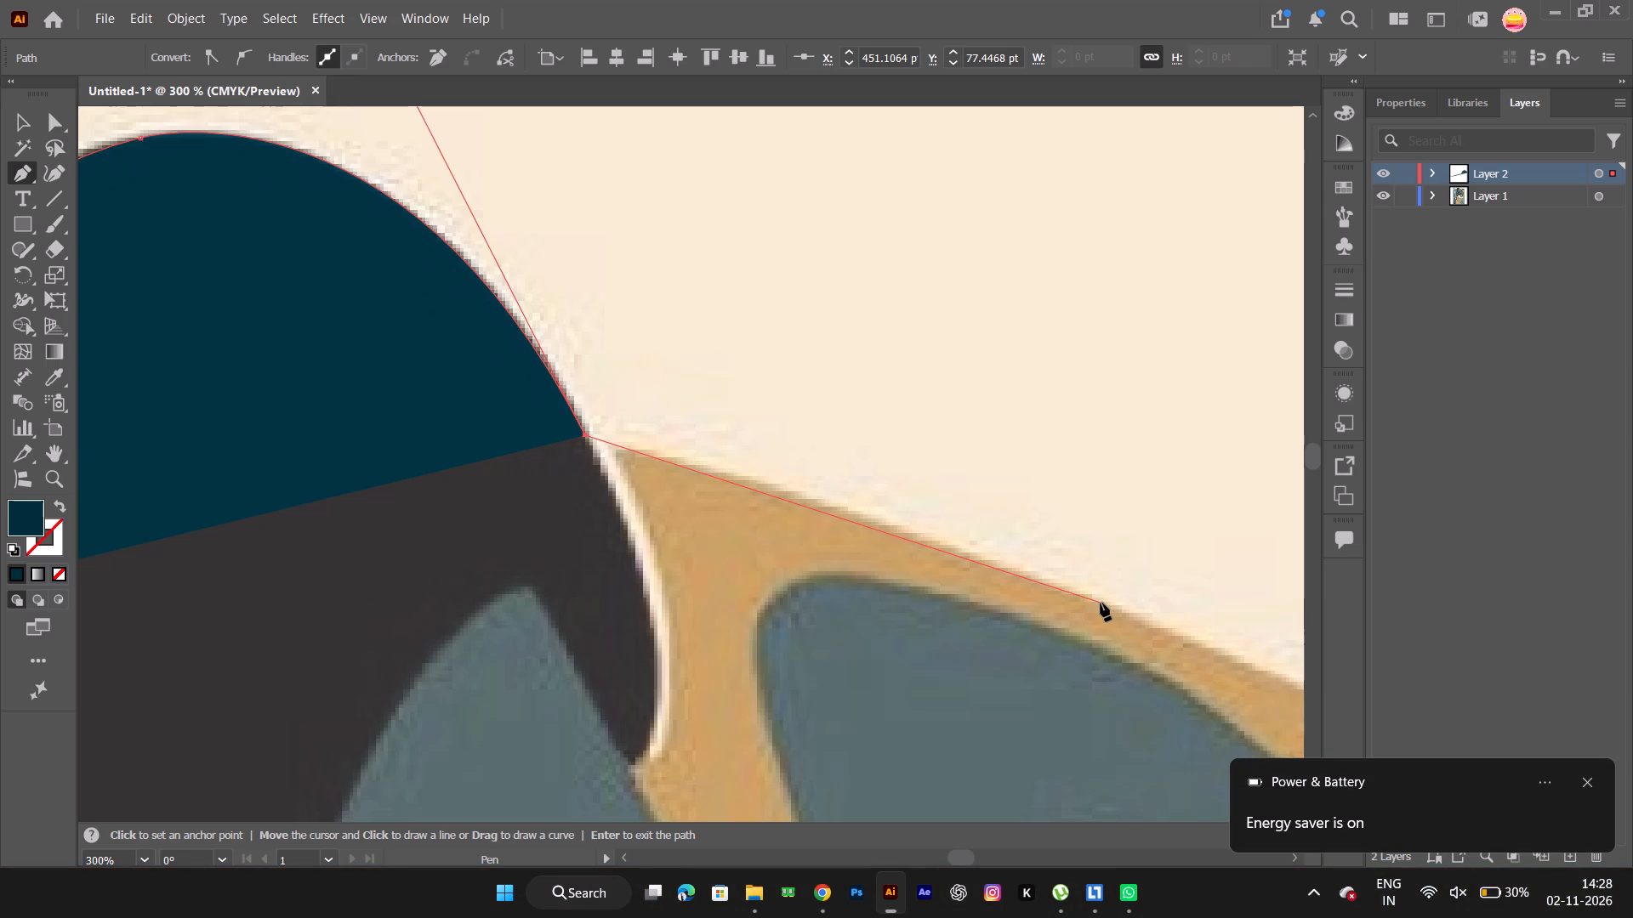
pyautogui.press('space')
pyautogui.moveTo(1190, 626); pyautogui.dragTo(1065, 560)
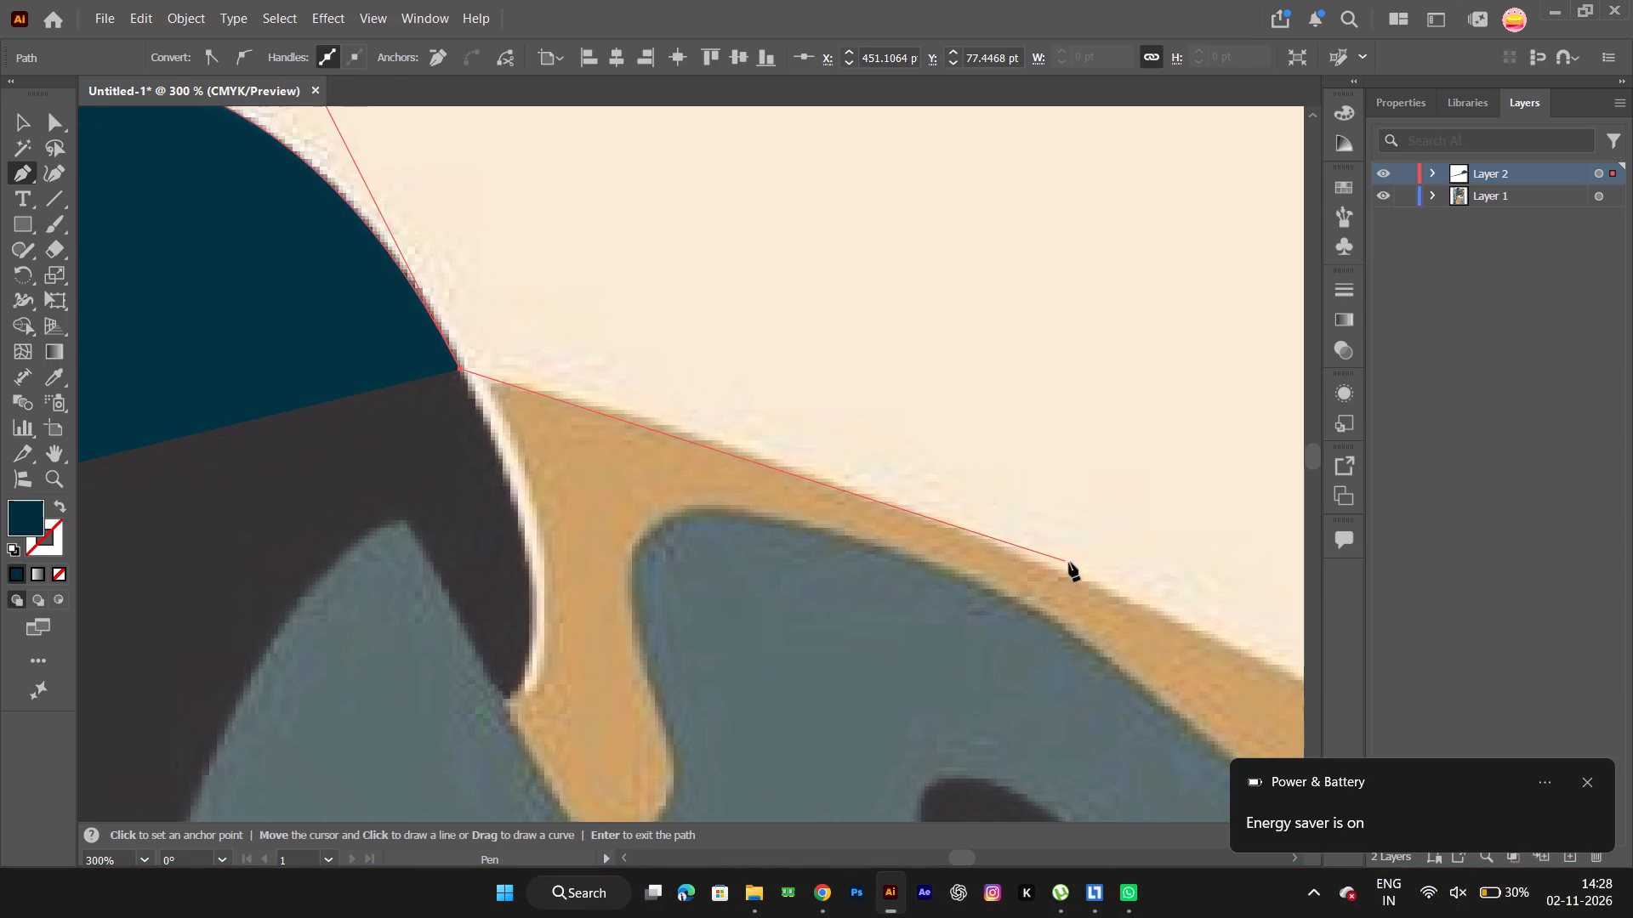
pyautogui.moveTo(1081, 581); pyautogui.dragTo(1185, 651)
pyautogui.press('space')
pyautogui.press('space')
pyautogui.press('space')
pyautogui.press('space')
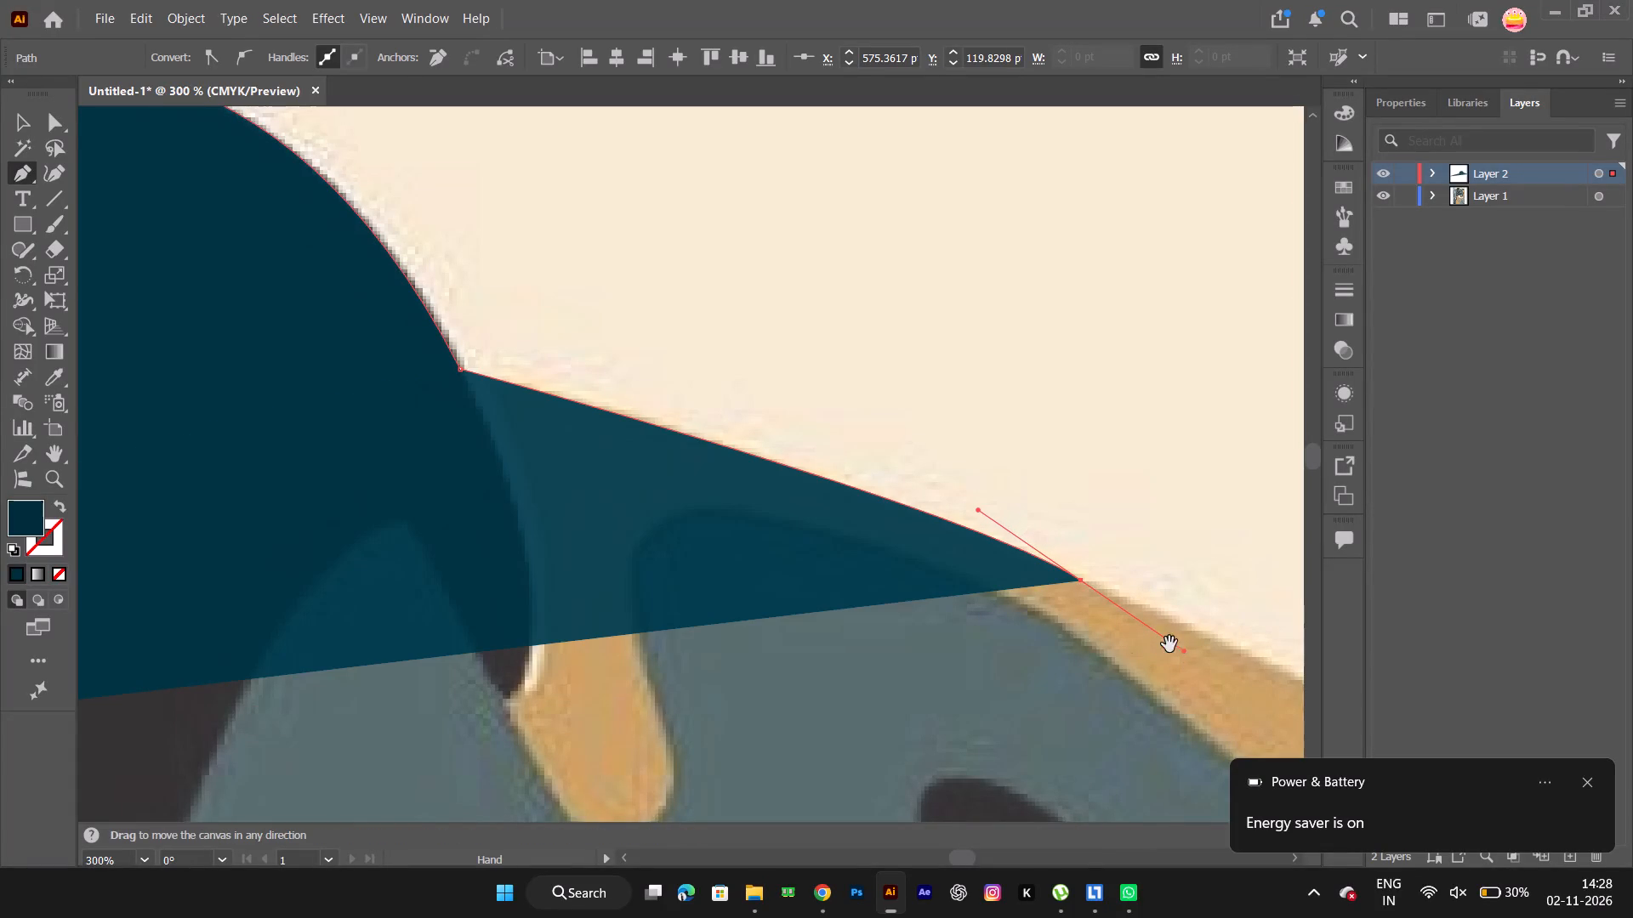
pyautogui.moveTo(1132, 644); pyautogui.dragTo(936, 643)
pyautogui.keyDown('alt'); pyautogui.click(884, 579); pyautogui.keyUp('alt')
pyautogui.press('space')
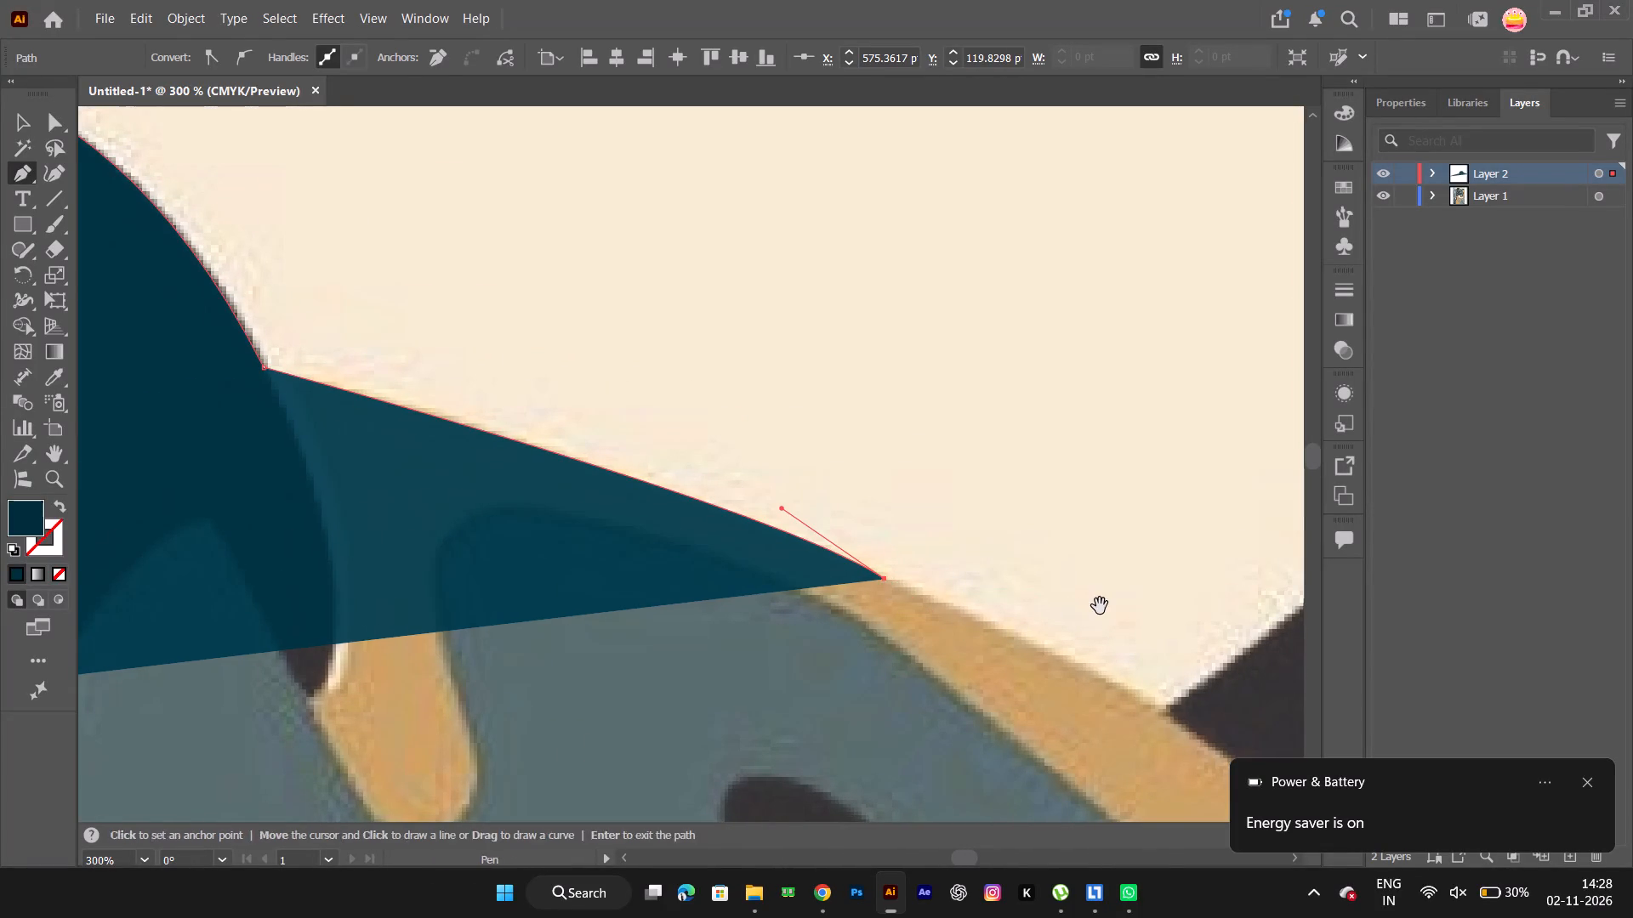
pyautogui.press('space')
pyautogui.press('space')
pyautogui.moveTo(865, 611); pyautogui.dragTo(486, 507)
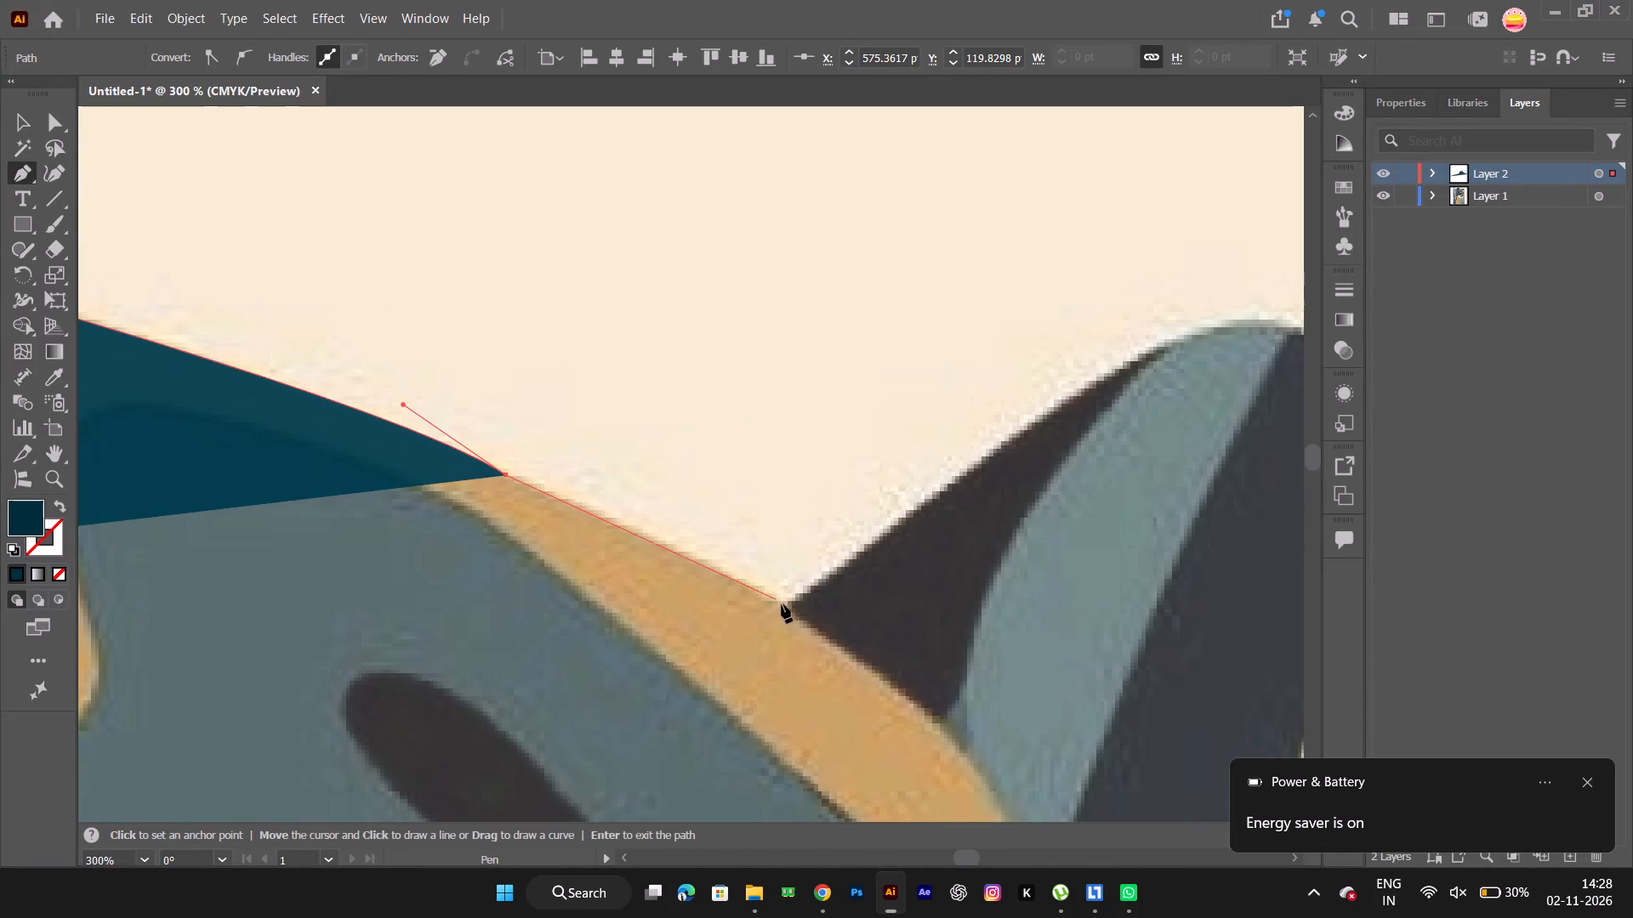
pyautogui.click(786, 614)
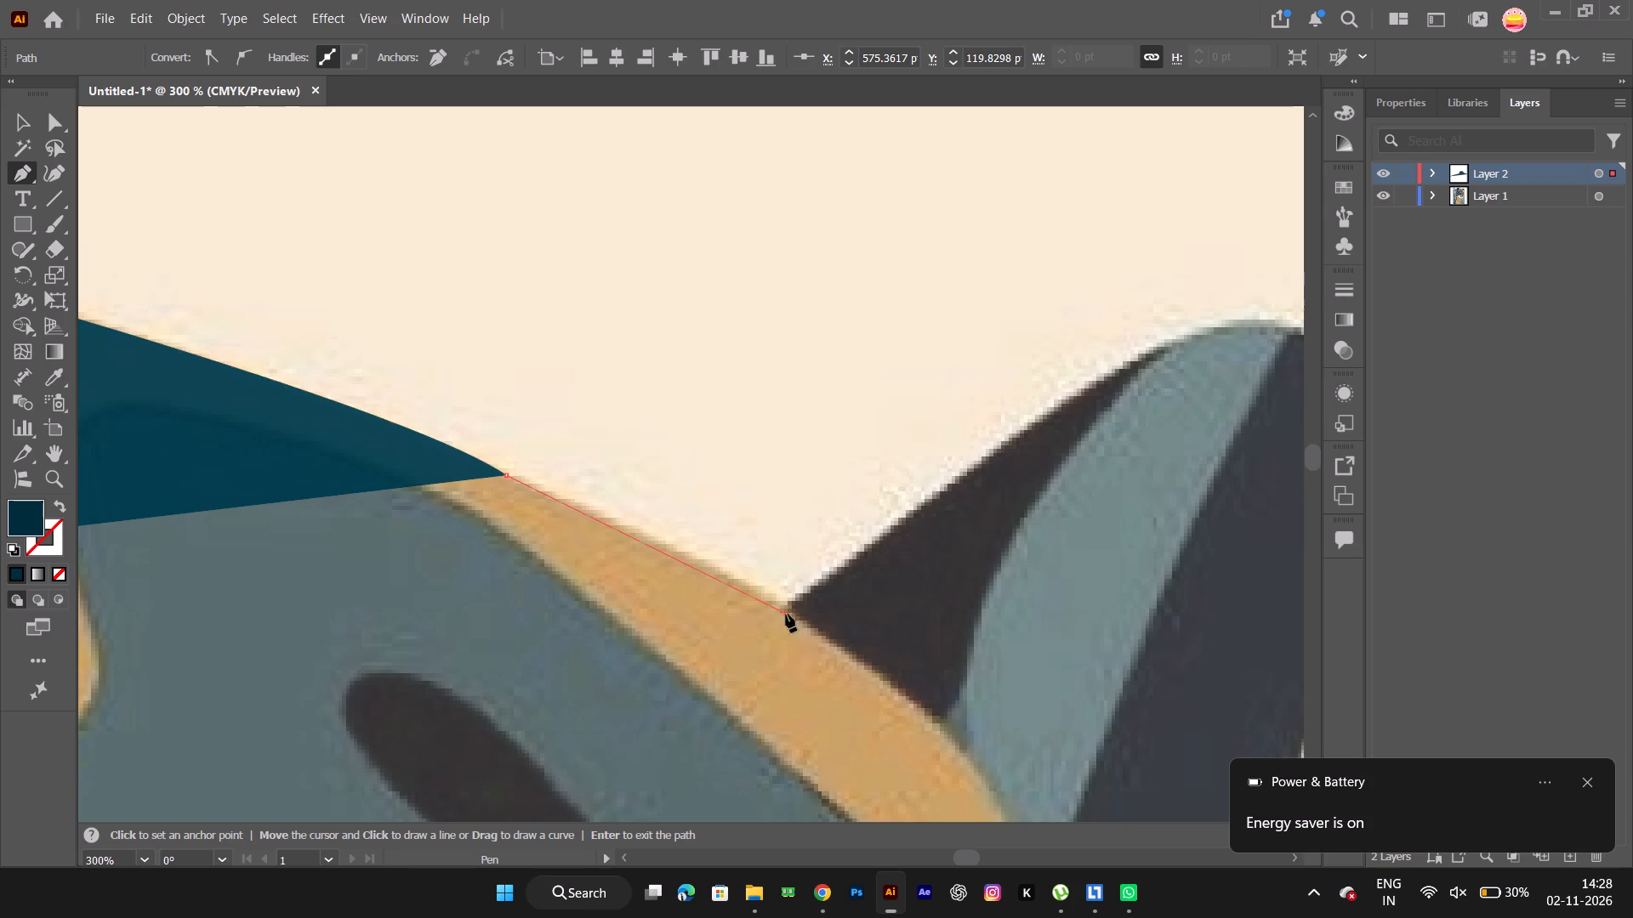
# Curve the outline up and over the far ear's rounded tip with two anchors, removing each anchor's outgoing handle.
pyautogui.press('space')
pyautogui.press('space')
pyautogui.press('space')
pyautogui.press('space')
pyautogui.moveTo(930, 547); pyautogui.dragTo(691, 628)
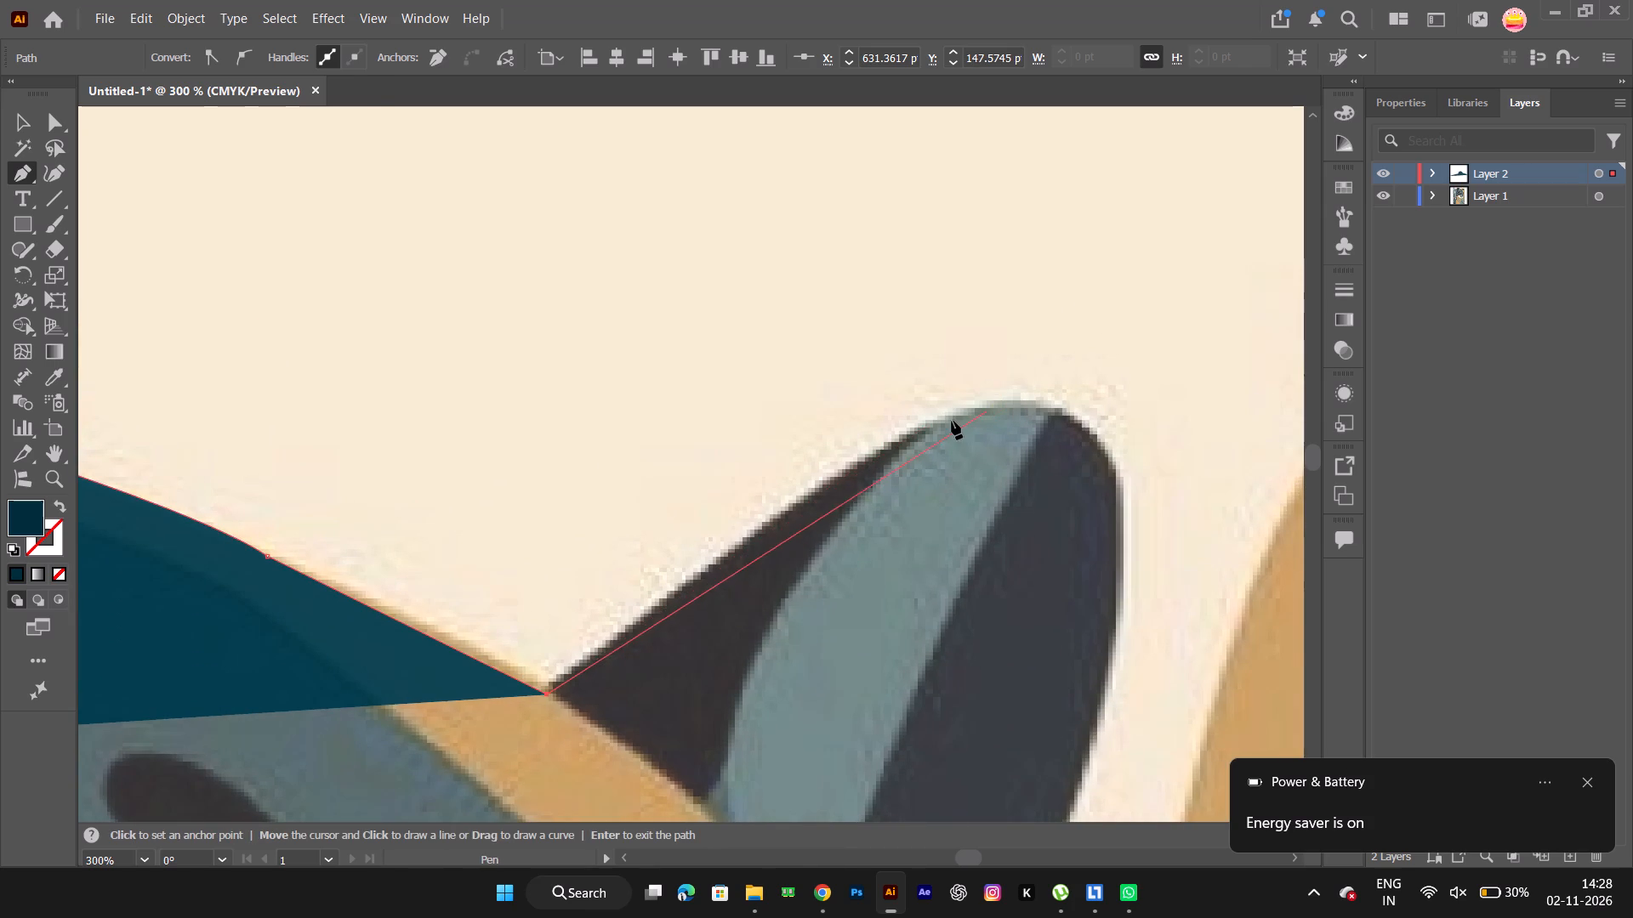
pyautogui.moveTo(933, 422); pyautogui.dragTo(1013, 404)
pyautogui.keyDown('alt'); pyautogui.click(931, 420); pyautogui.keyUp('alt')
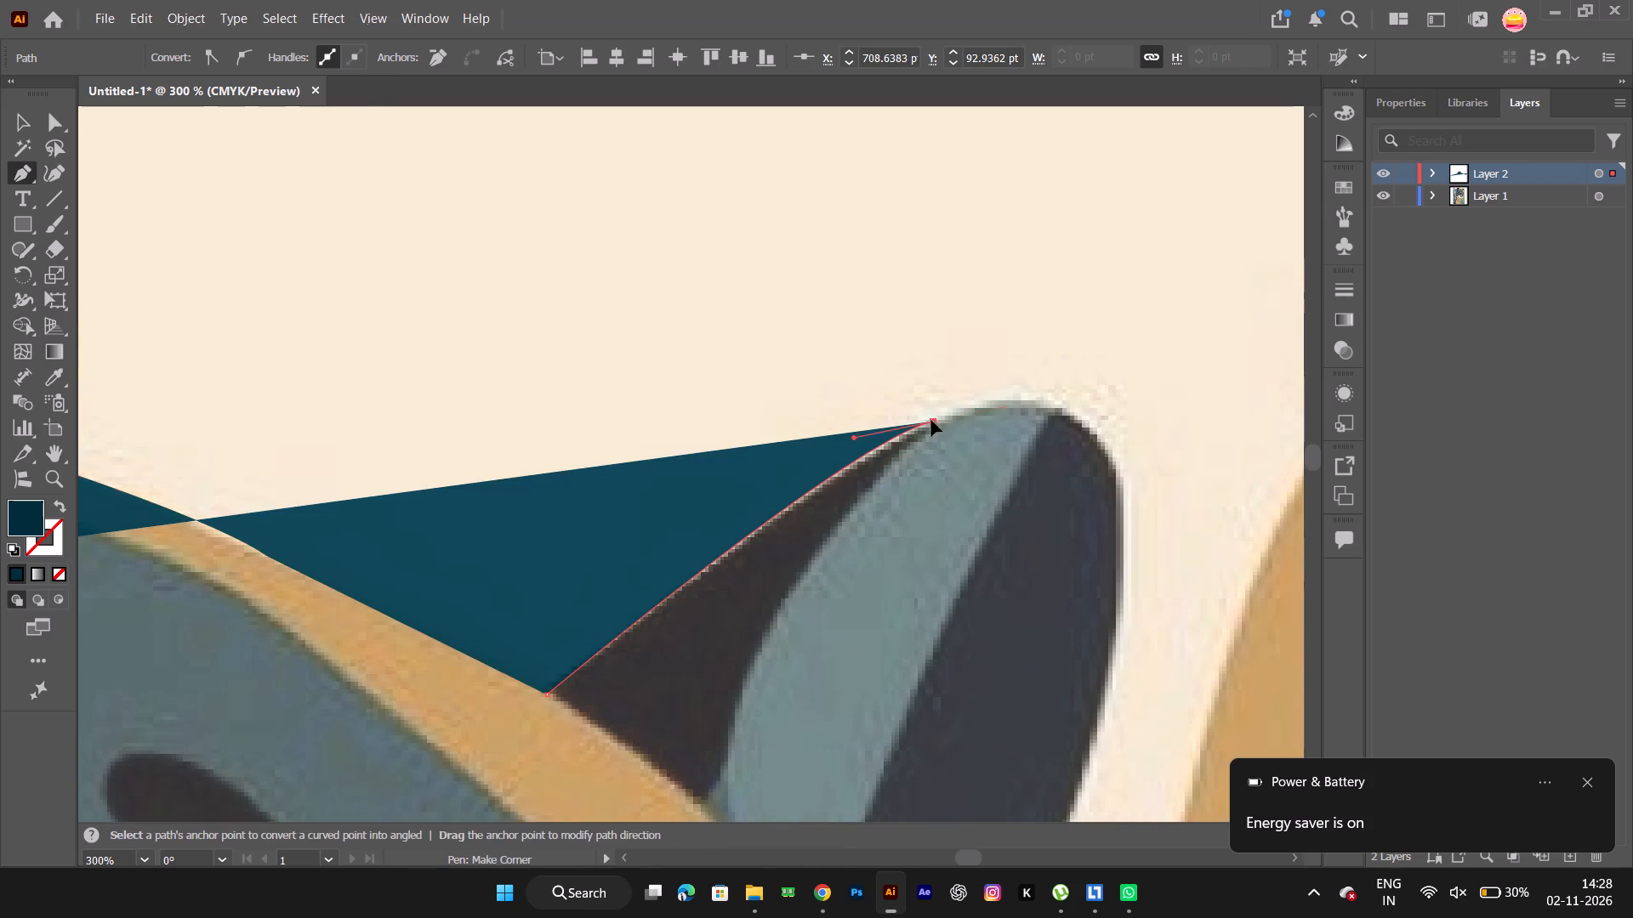
pyautogui.moveTo(1110, 462); pyautogui.dragTo(1215, 549)
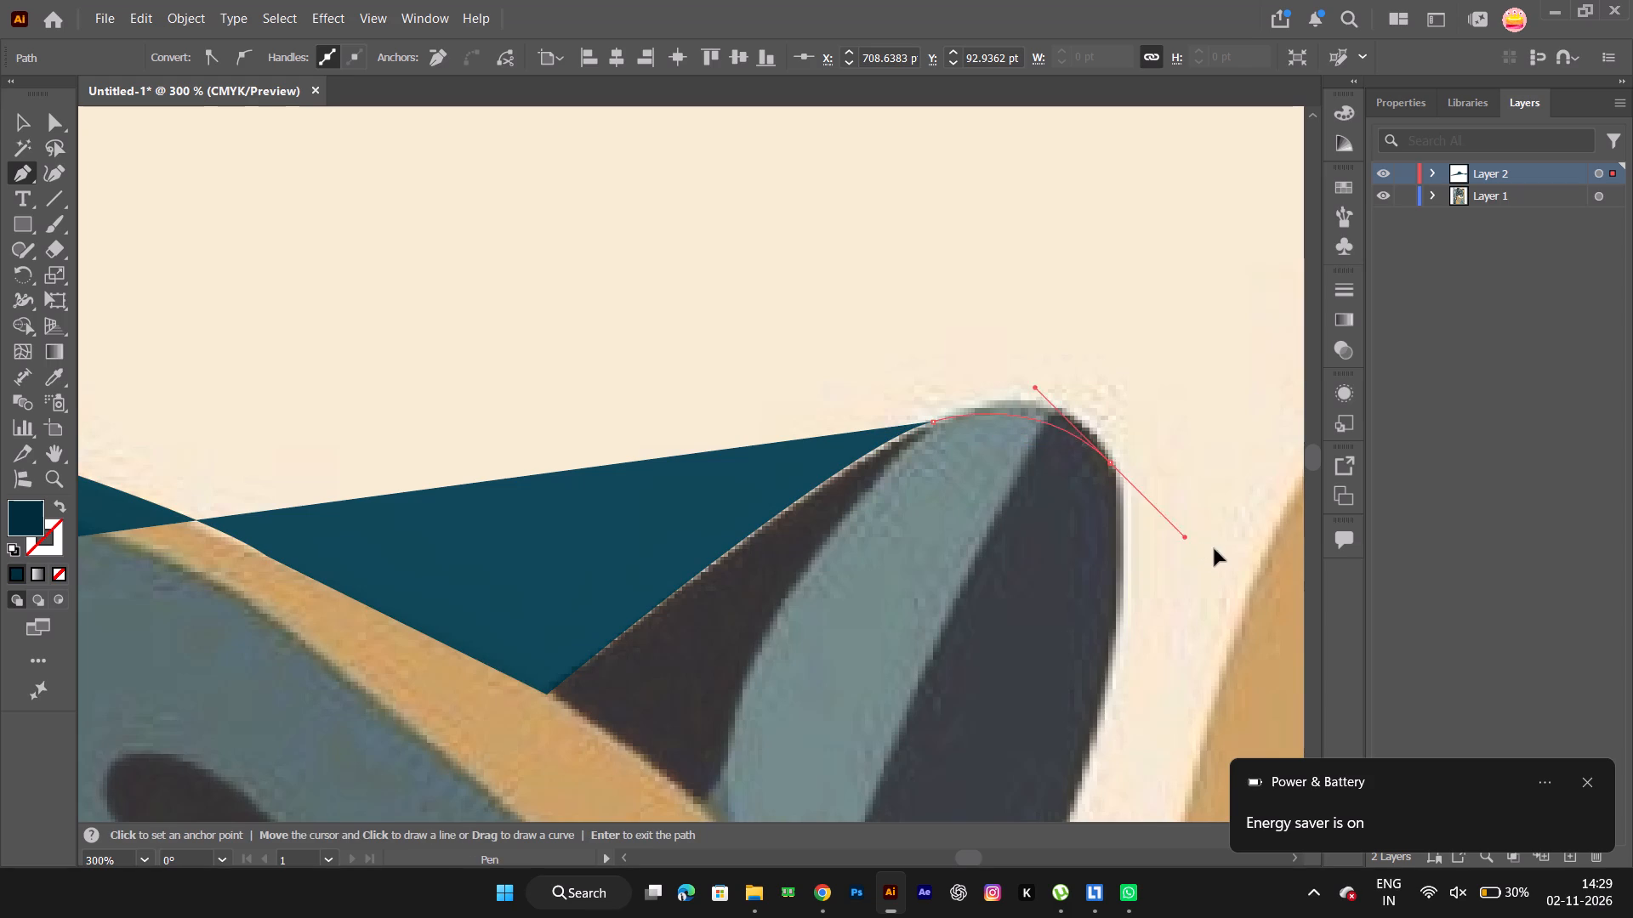
pyautogui.moveTo(1215, 549); pyautogui.dragTo(1157, 571)
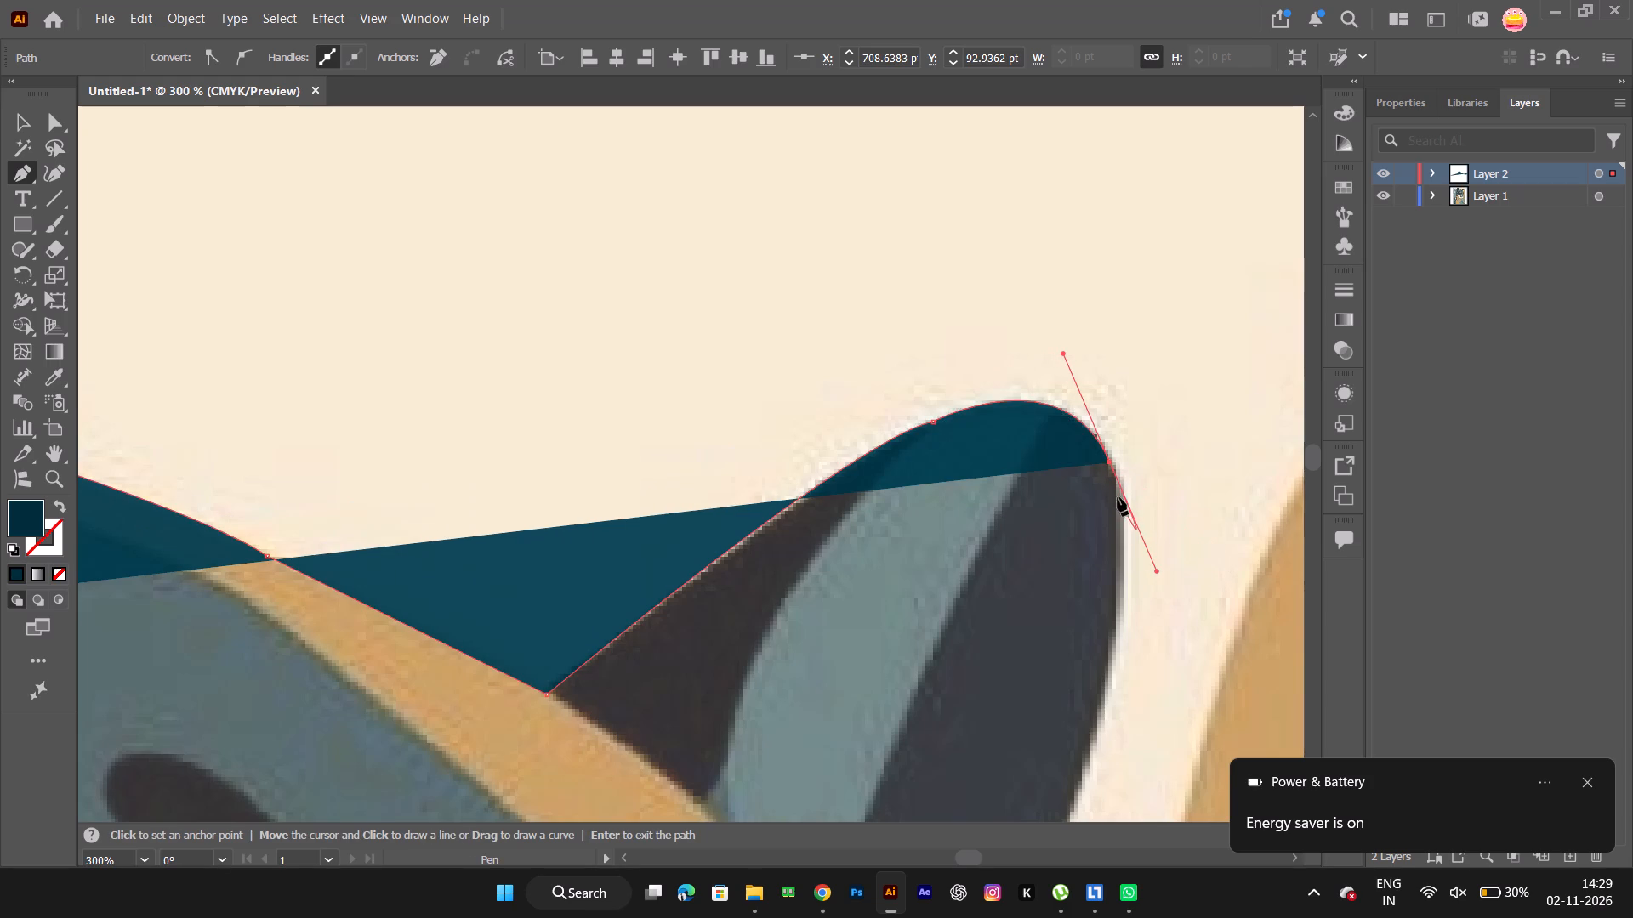
pyautogui.keyDown('alt'); pyautogui.click(1112, 461); pyautogui.keyUp('alt')
# Extend the outline with a straight segment from the far ear's tip partway down its outer edge.
pyautogui.press('space')
pyautogui.press('space')
pyautogui.press('space')
pyautogui.press('space')
pyautogui.press('space')
pyautogui.press('space')
pyautogui.press('space')
pyautogui.press('space')
pyautogui.press('space')
pyautogui.press('space')
pyautogui.press('space')
pyautogui.moveTo(1084, 540); pyautogui.dragTo(1084, 528)
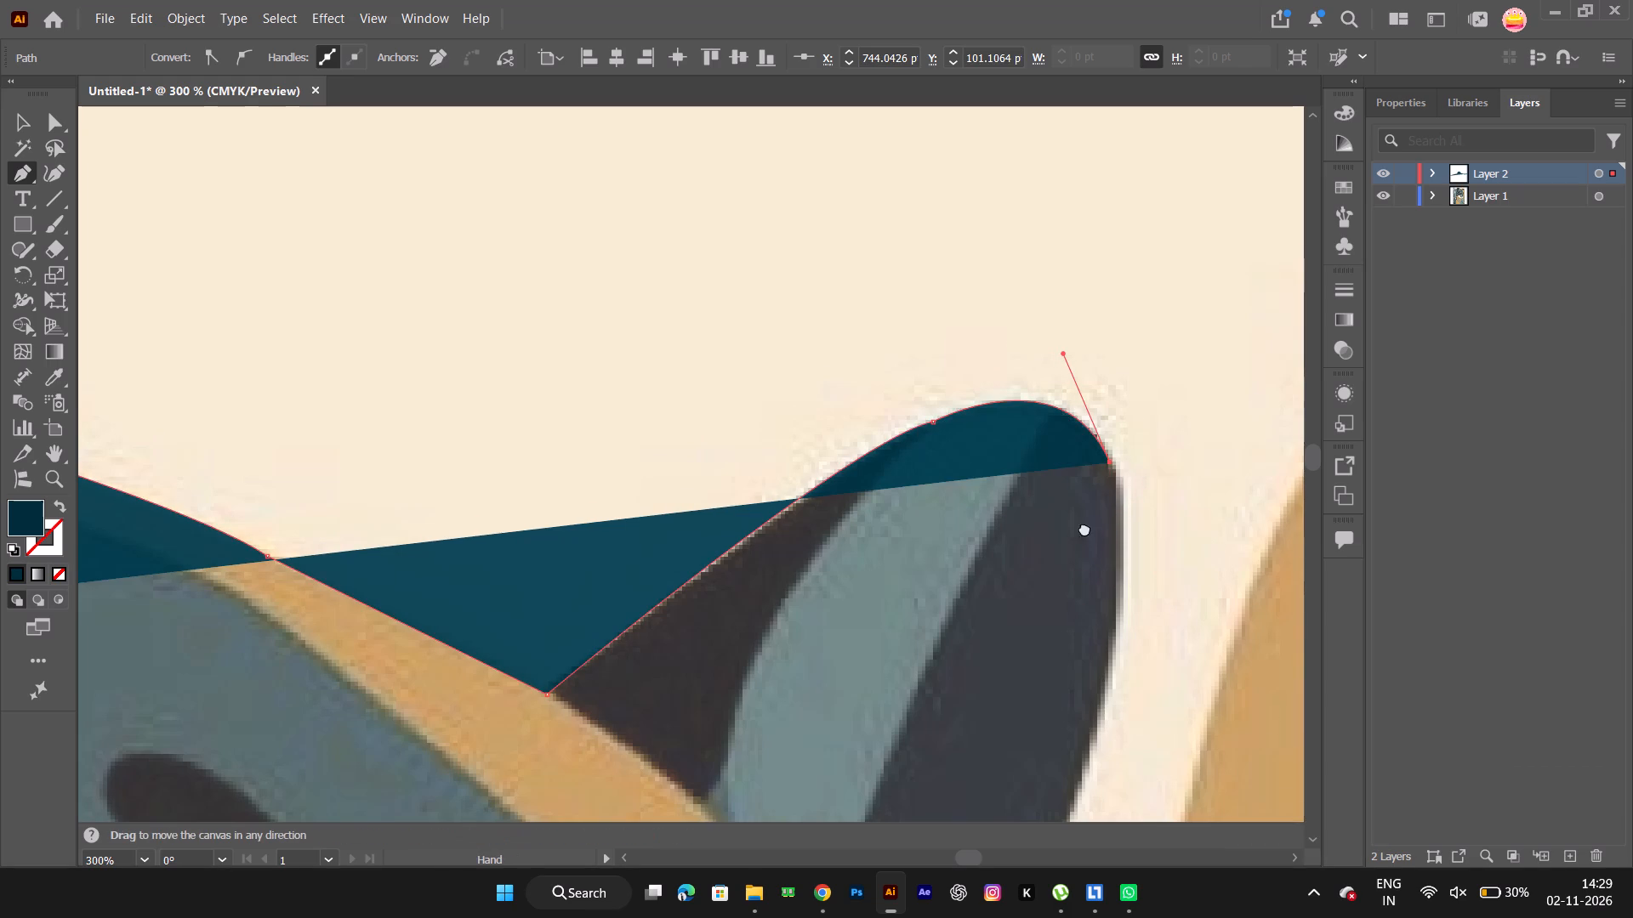
pyautogui.moveTo(1084, 528); pyautogui.dragTo(1082, 367)
pyautogui.click(1114, 464)
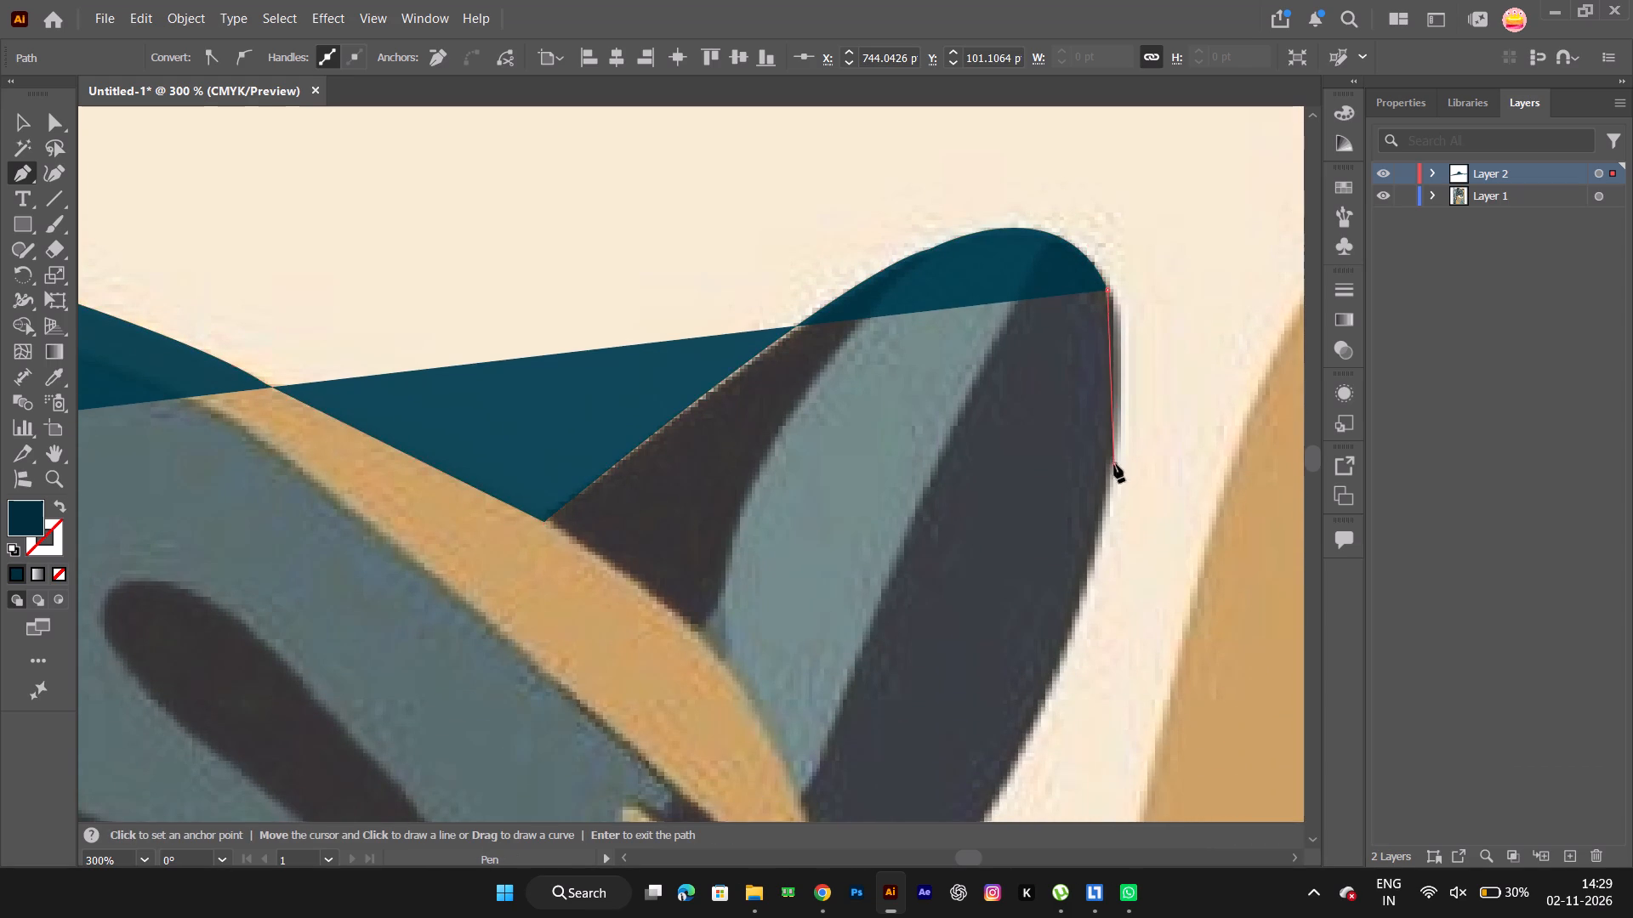
# Curve the outline down the far ear's lower outer edge, remove the anchor's outgoing handle, and run it straight to the ear's base.
pyautogui.press('space')
pyautogui.press('space')
pyautogui.press('space')
pyautogui.press('space')
pyautogui.press('space')
pyautogui.press('space')
pyautogui.press('space')
pyautogui.moveTo(1076, 612); pyautogui.dragTo(1091, 431)
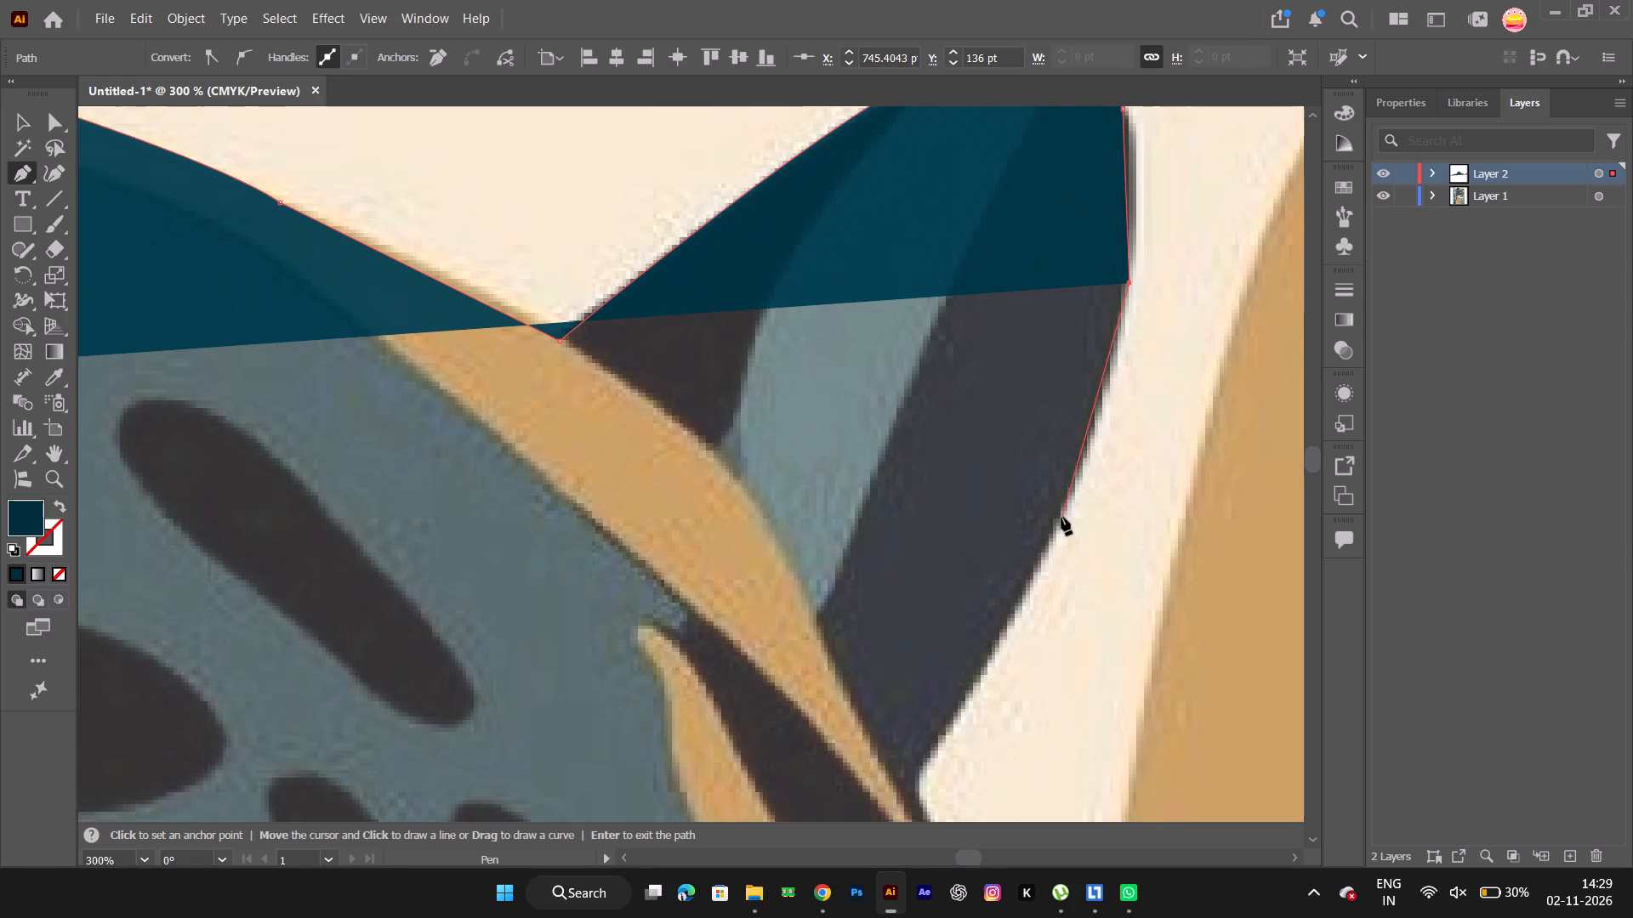
pyautogui.moveTo(1048, 546); pyautogui.dragTo(1015, 597)
pyautogui.keyDown('alt'); pyautogui.click(1049, 547); pyautogui.keyUp('alt')
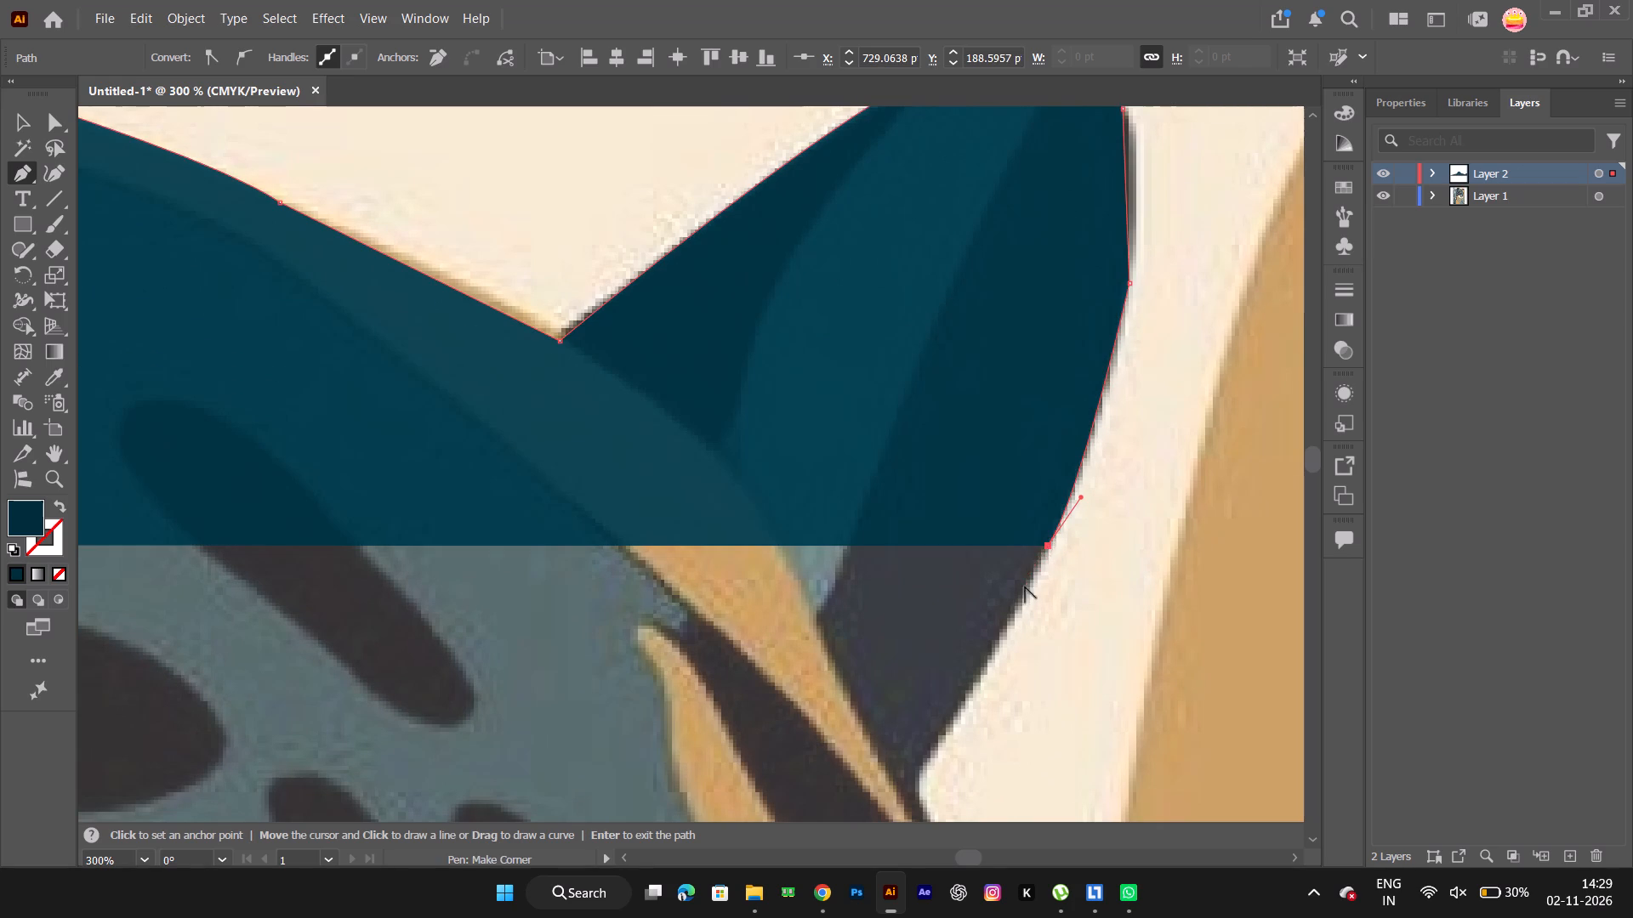
pyautogui.press('space')
pyautogui.press('space')
pyautogui.press('space')
pyautogui.press('space')
pyautogui.press('space')
pyautogui.moveTo(984, 705); pyautogui.dragTo(1011, 550)
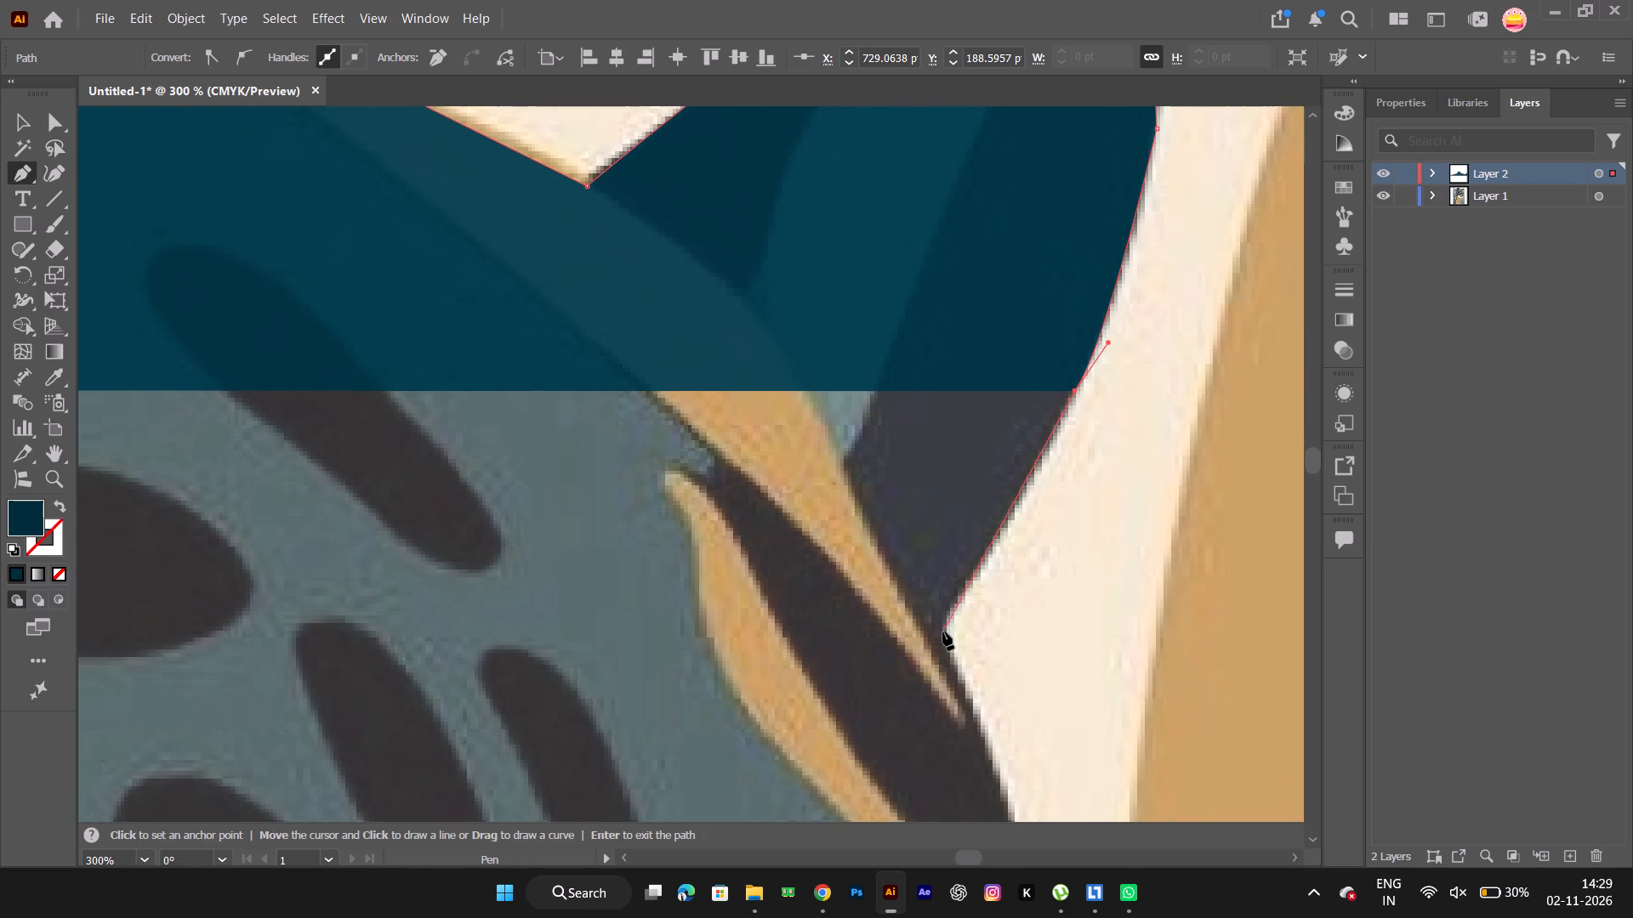
pyautogui.click(943, 632)
# Add a straight segment from the far ear's base down the dark upper edge of the forehead.
pyautogui.press('space')
pyautogui.press('space')
pyautogui.press('space')
pyautogui.press('space')
pyautogui.press('space')
pyautogui.press('space')
pyautogui.press('space')
pyautogui.press('space')
pyautogui.press('space')
pyautogui.moveTo(966, 726); pyautogui.dragTo(820, 467)
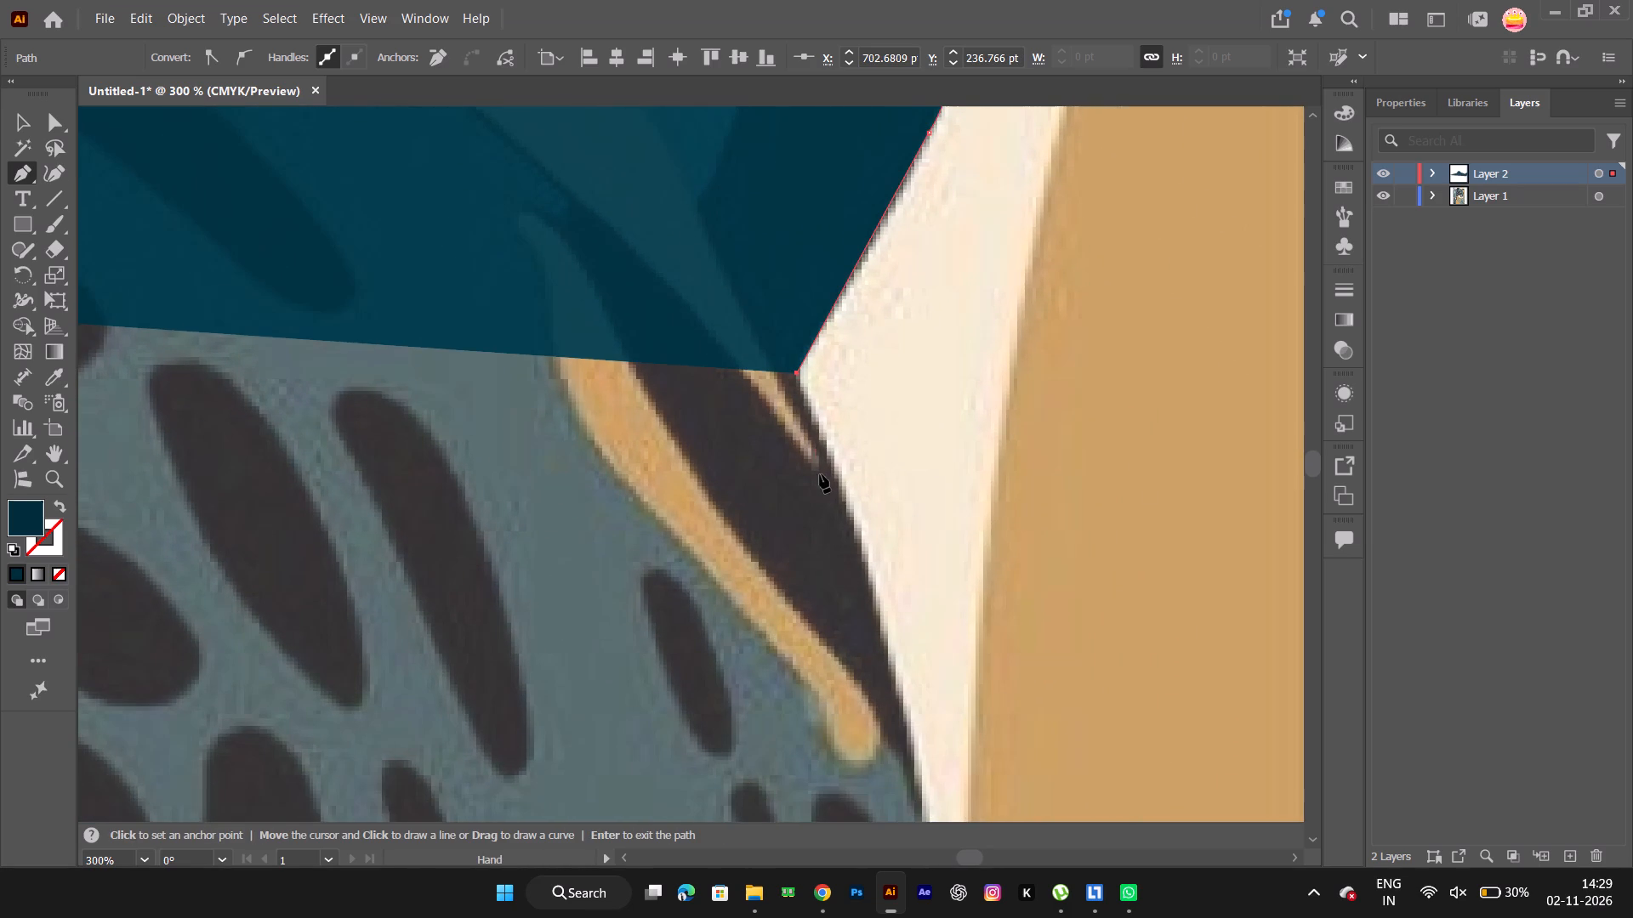
pyautogui.click(862, 543)
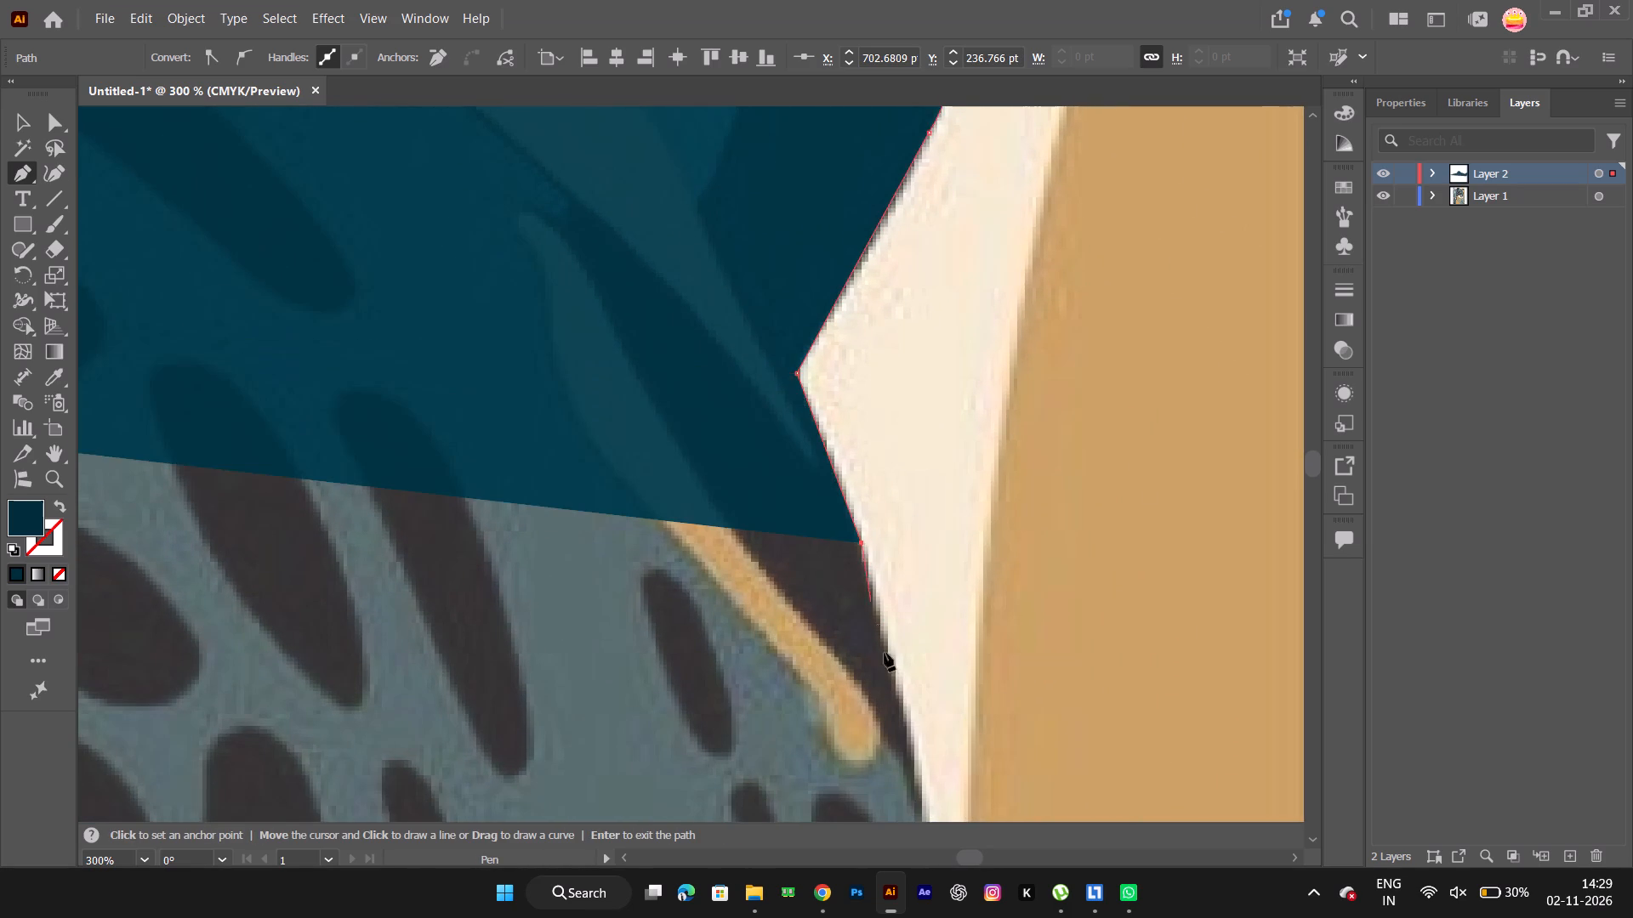
# Continue the outline down the forehead edge to the notch above the brow, with a curved anchor midway whose outgoing handle is removed.
pyautogui.press('space')
pyautogui.press('space')
pyautogui.press('space')
pyautogui.press('space')
pyautogui.press('space')
pyautogui.press('space')
pyautogui.press('space')
pyautogui.press('space')
pyautogui.press('space')
pyautogui.moveTo(889, 675); pyautogui.dragTo(859, 399)
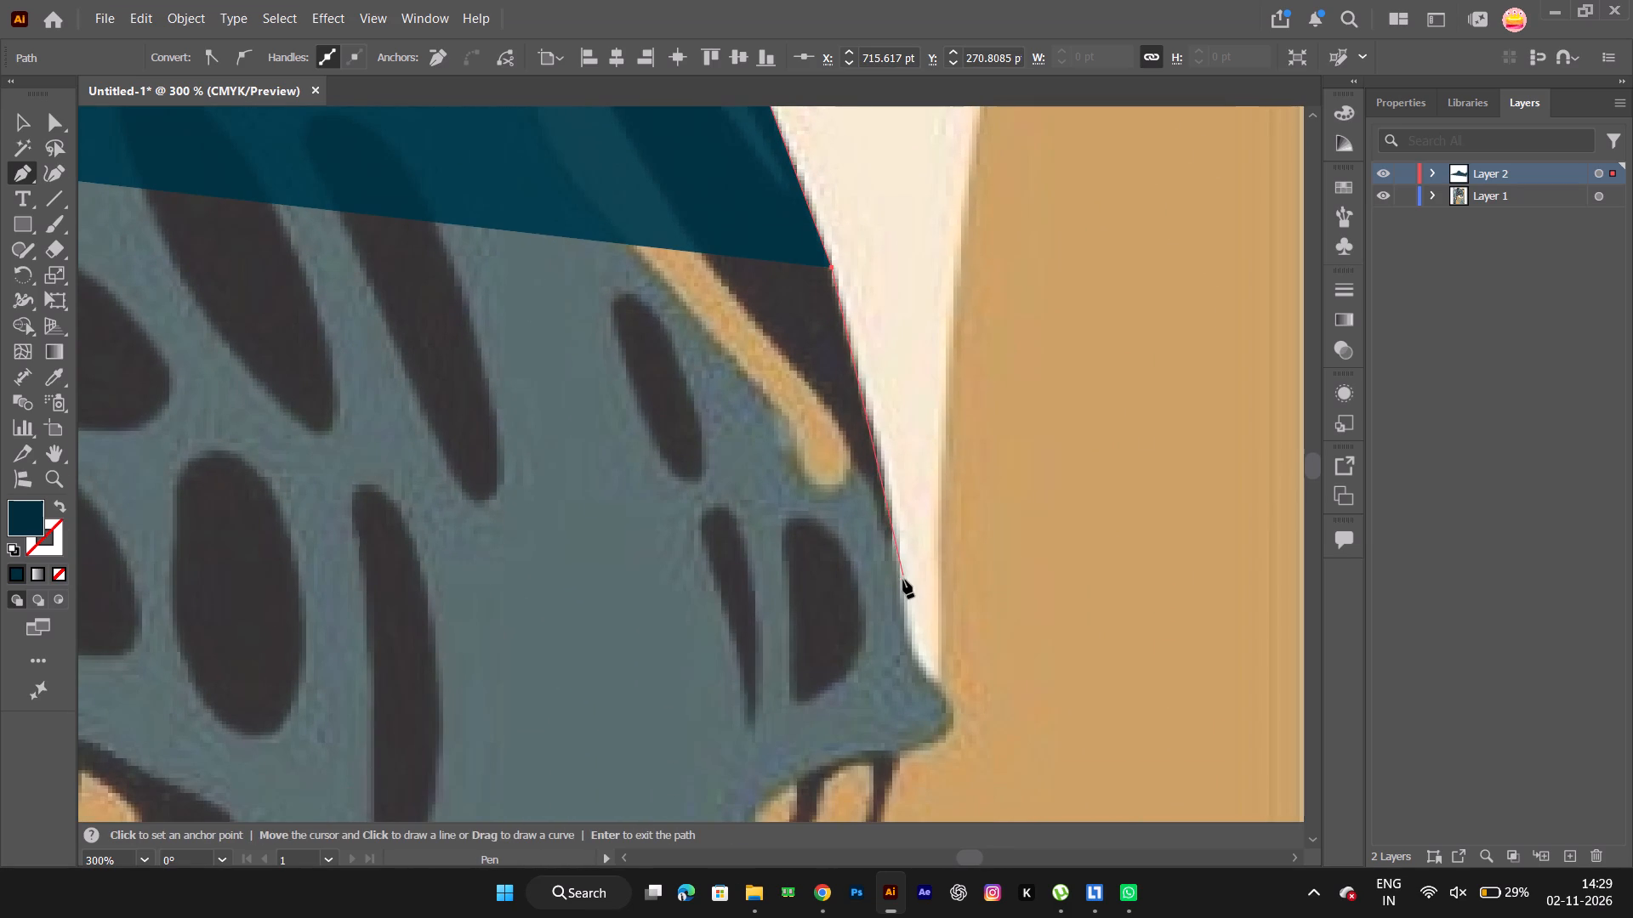
pyautogui.moveTo(894, 539); pyautogui.dragTo(908, 643)
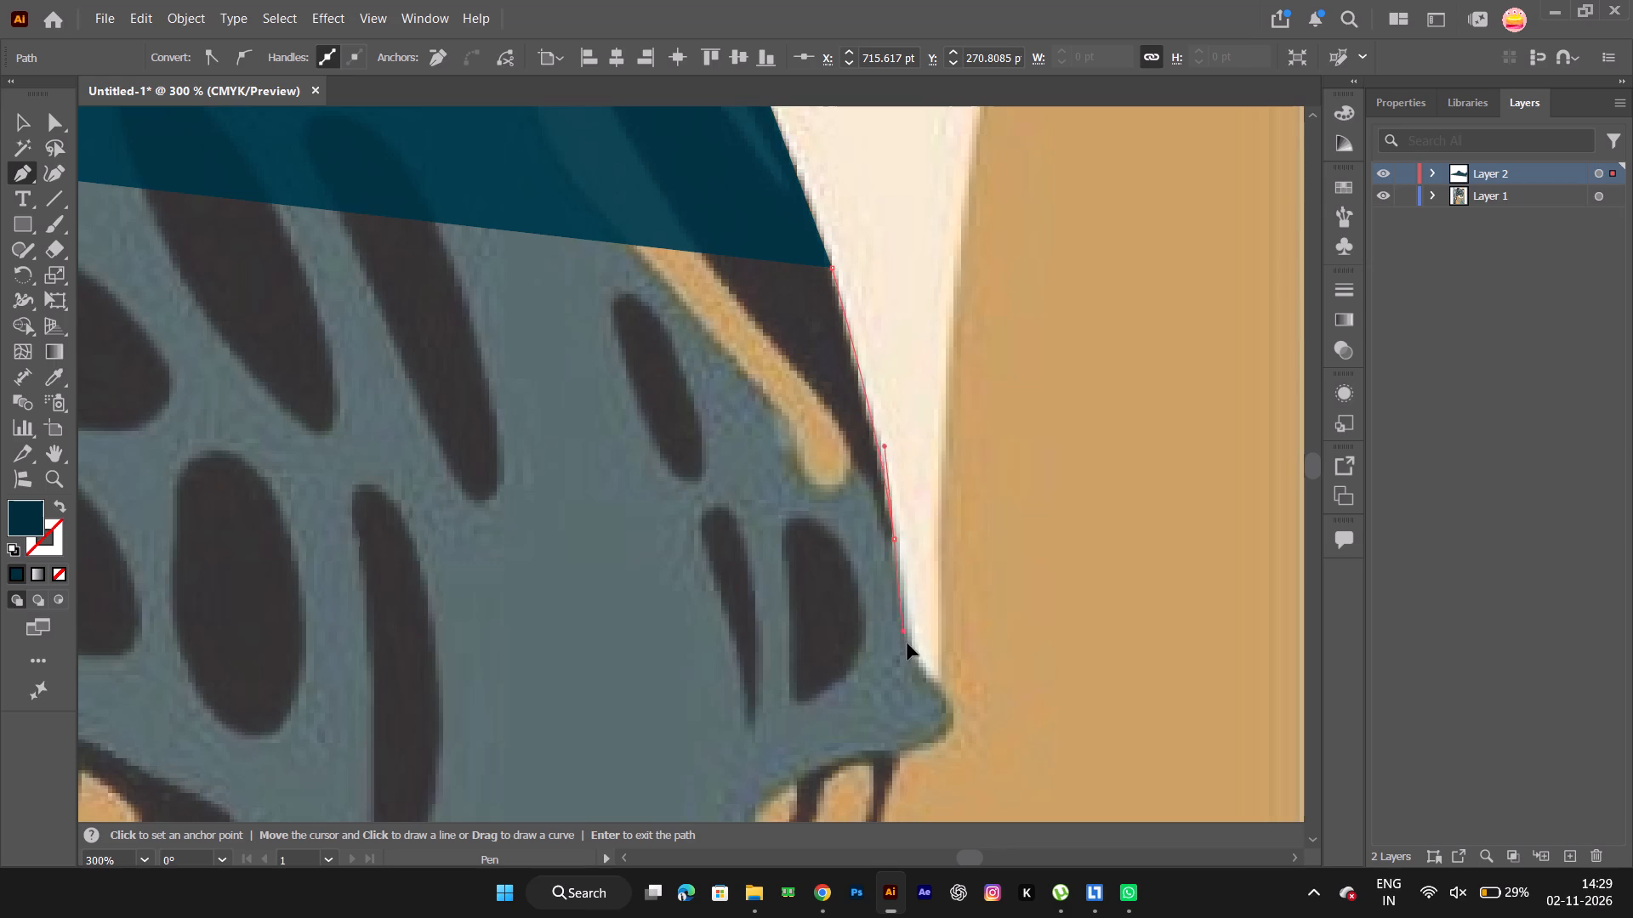
pyautogui.moveTo(908, 643); pyautogui.dragTo(913, 647)
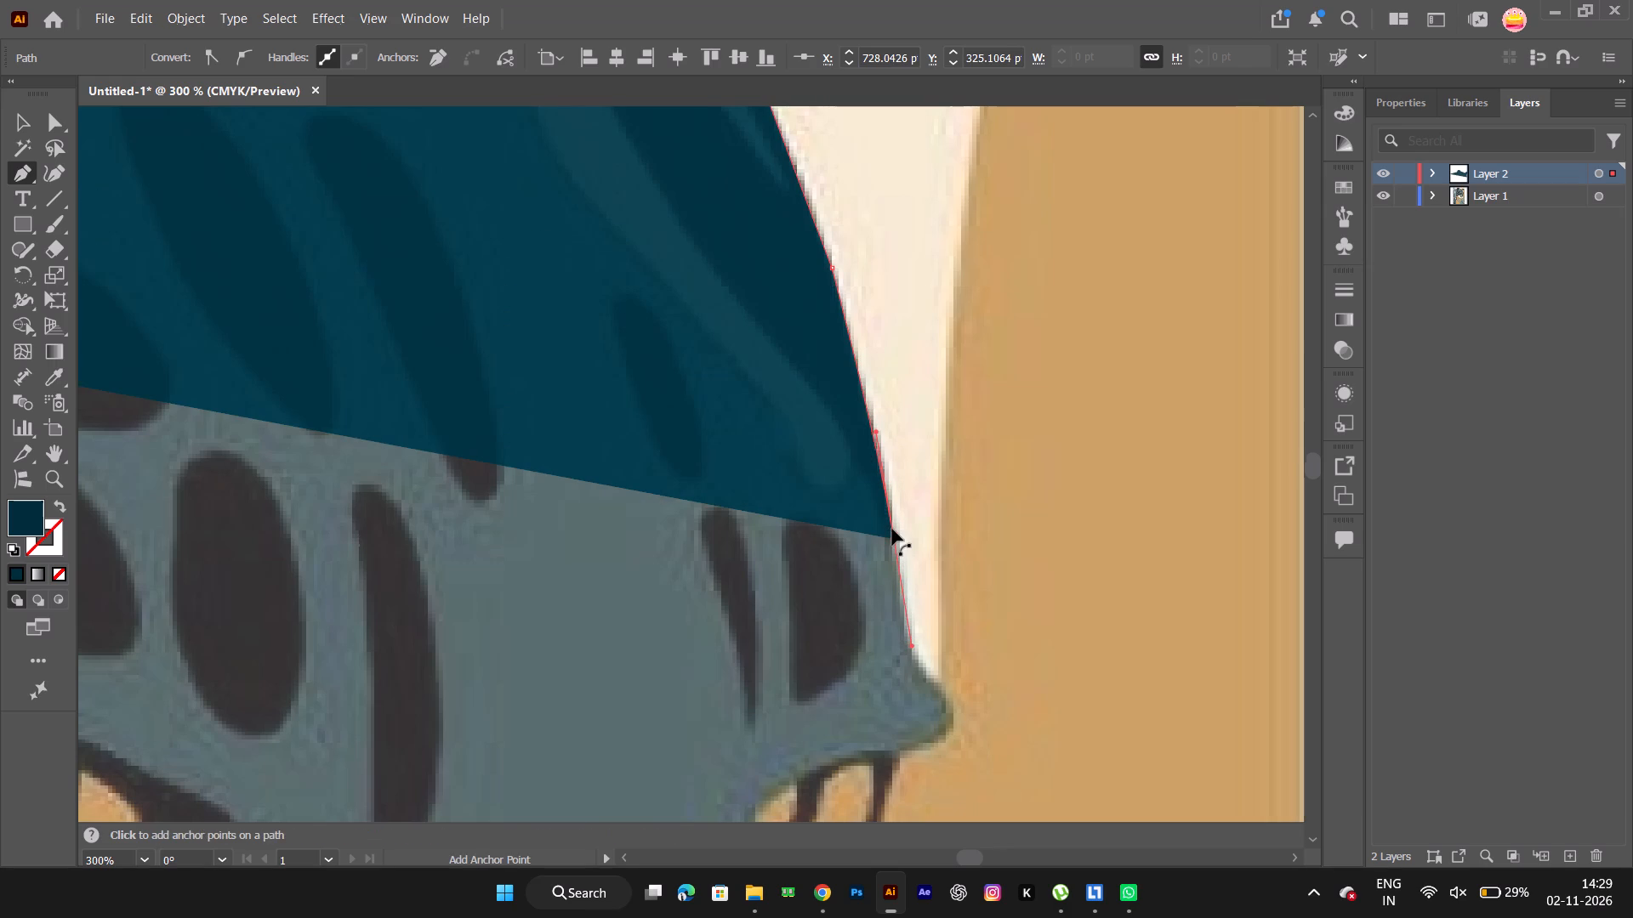
pyautogui.keyDown('alt'); pyautogui.click(888, 538); pyautogui.keyUp('alt')
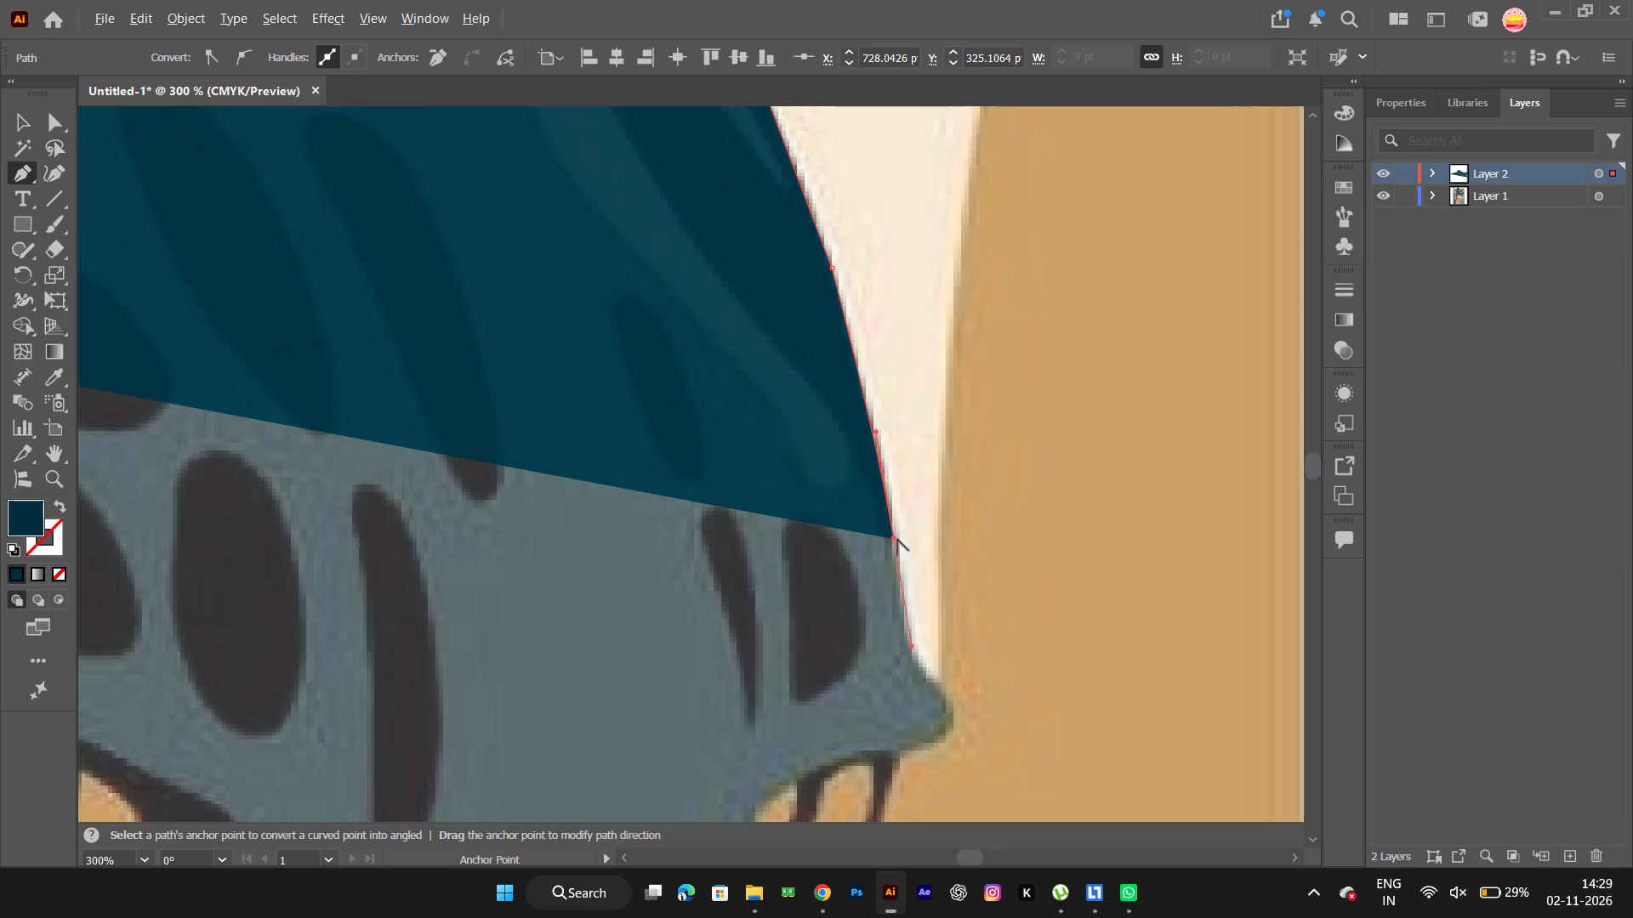
pyautogui.keyDown('alt'); pyautogui.click(897, 539); pyautogui.keyUp('alt')
pyautogui.keyDown('alt'); pyautogui.click(896, 541); pyautogui.keyUp('alt')
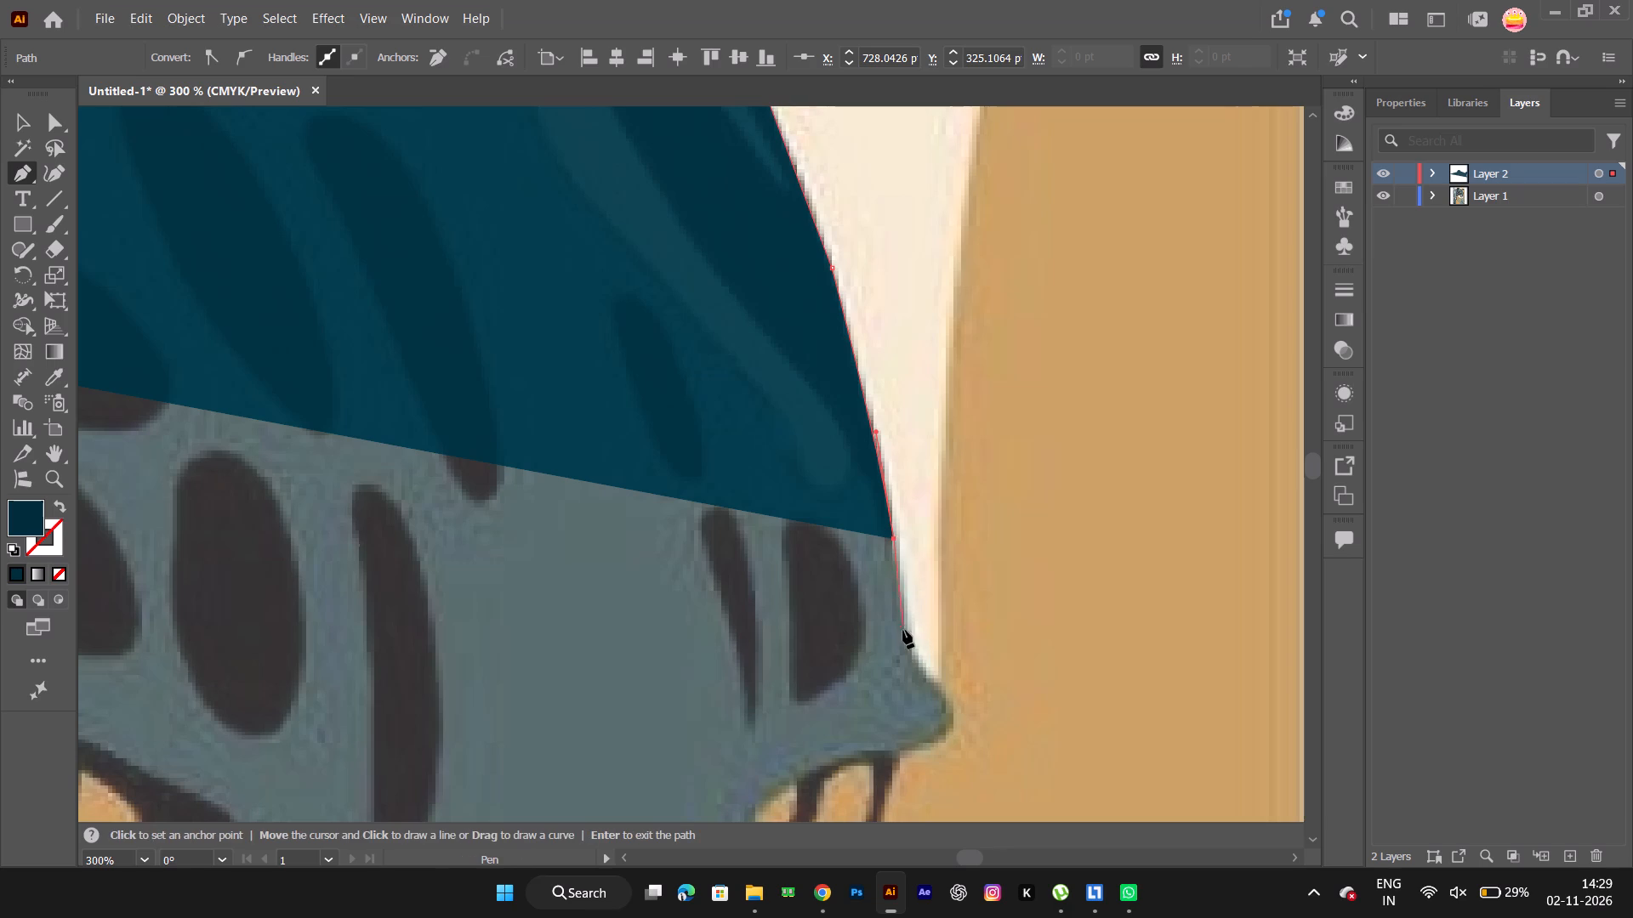
pyautogui.click(909, 648)
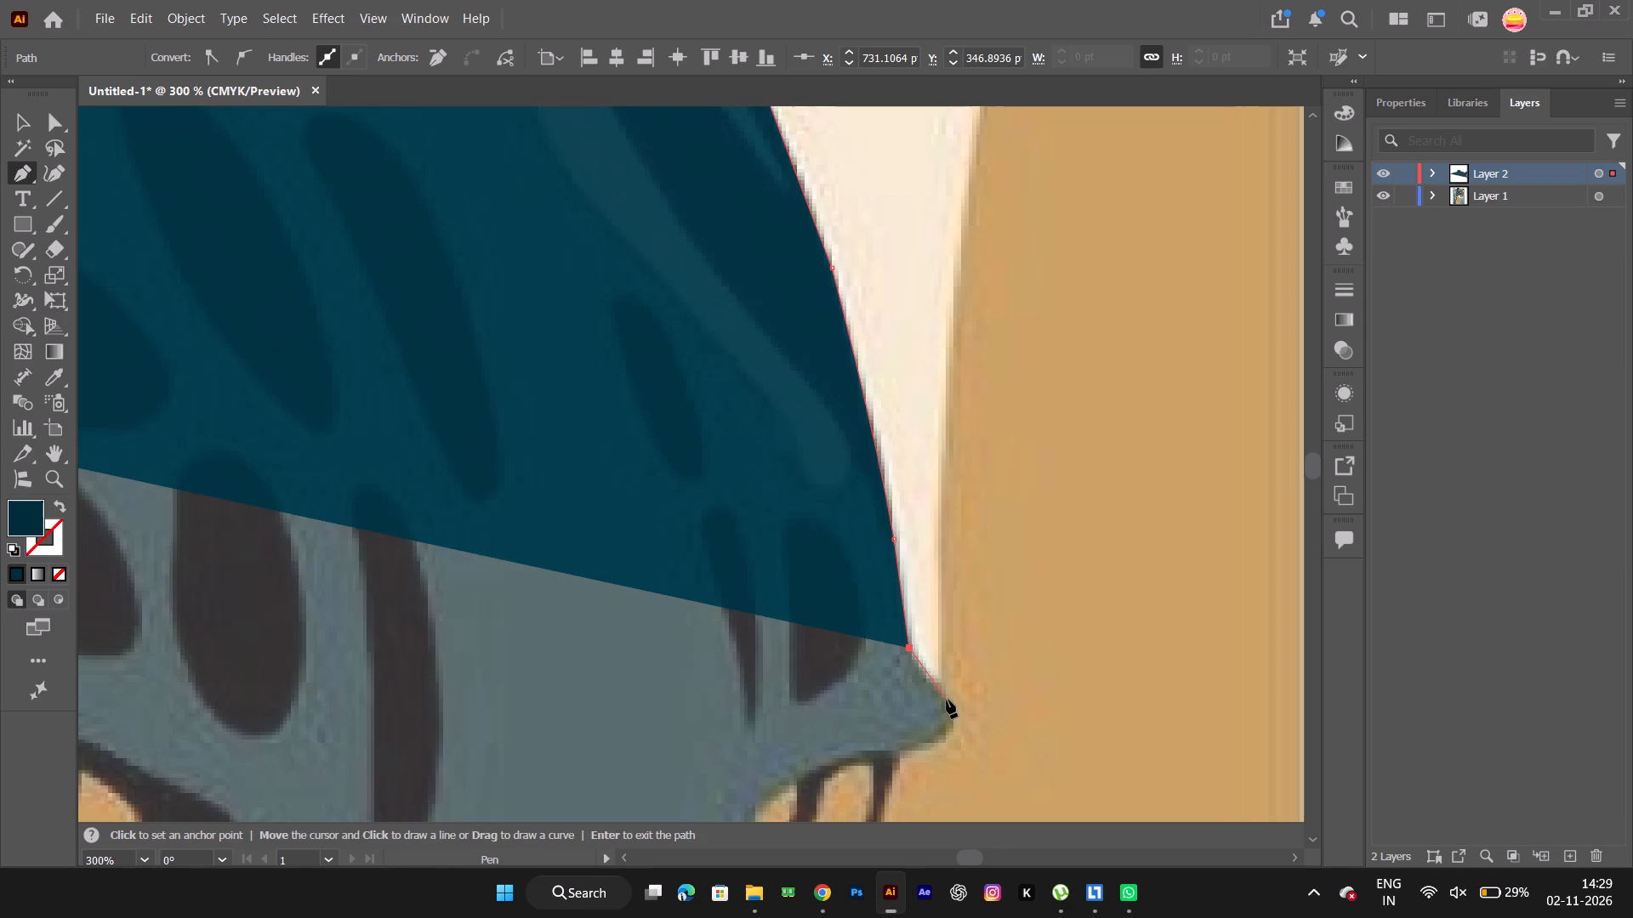
# Place a corner anchor at the brow's tip, curve the outline under it to the far eye's top, and remove the outgoing handle.
pyautogui.click(950, 705)
pyautogui.press('space')
pyautogui.press('space')
pyautogui.press('space')
pyautogui.press('space')
pyautogui.press('space')
pyautogui.press('space')
pyautogui.press('space')
pyautogui.press('space')
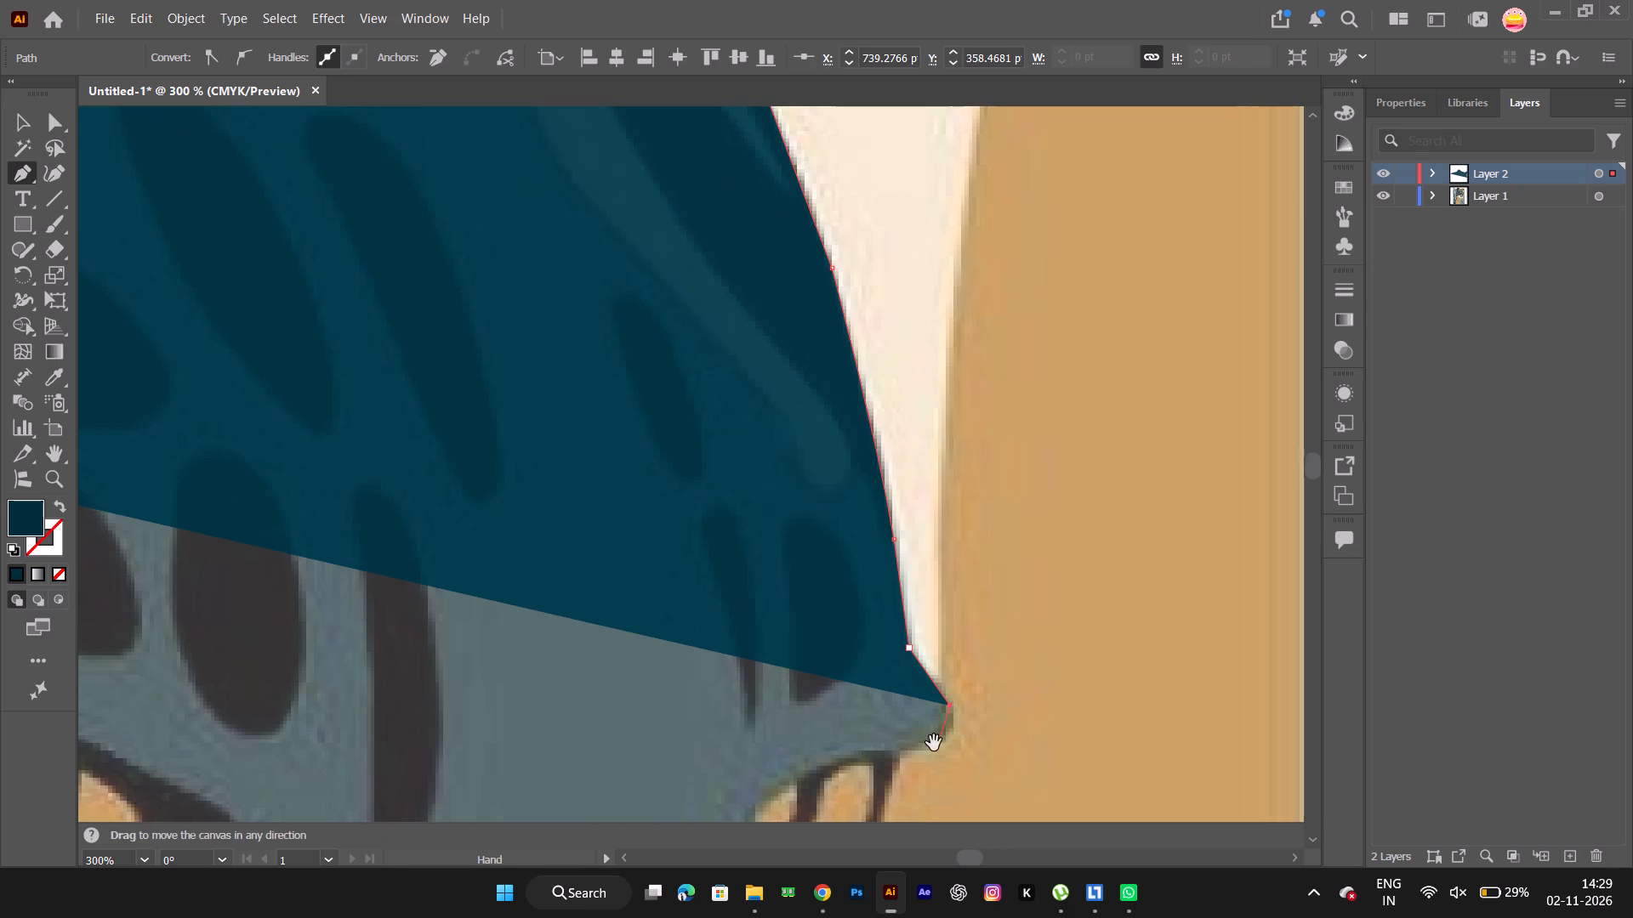
pyautogui.moveTo(934, 743); pyautogui.dragTo(1023, 543)
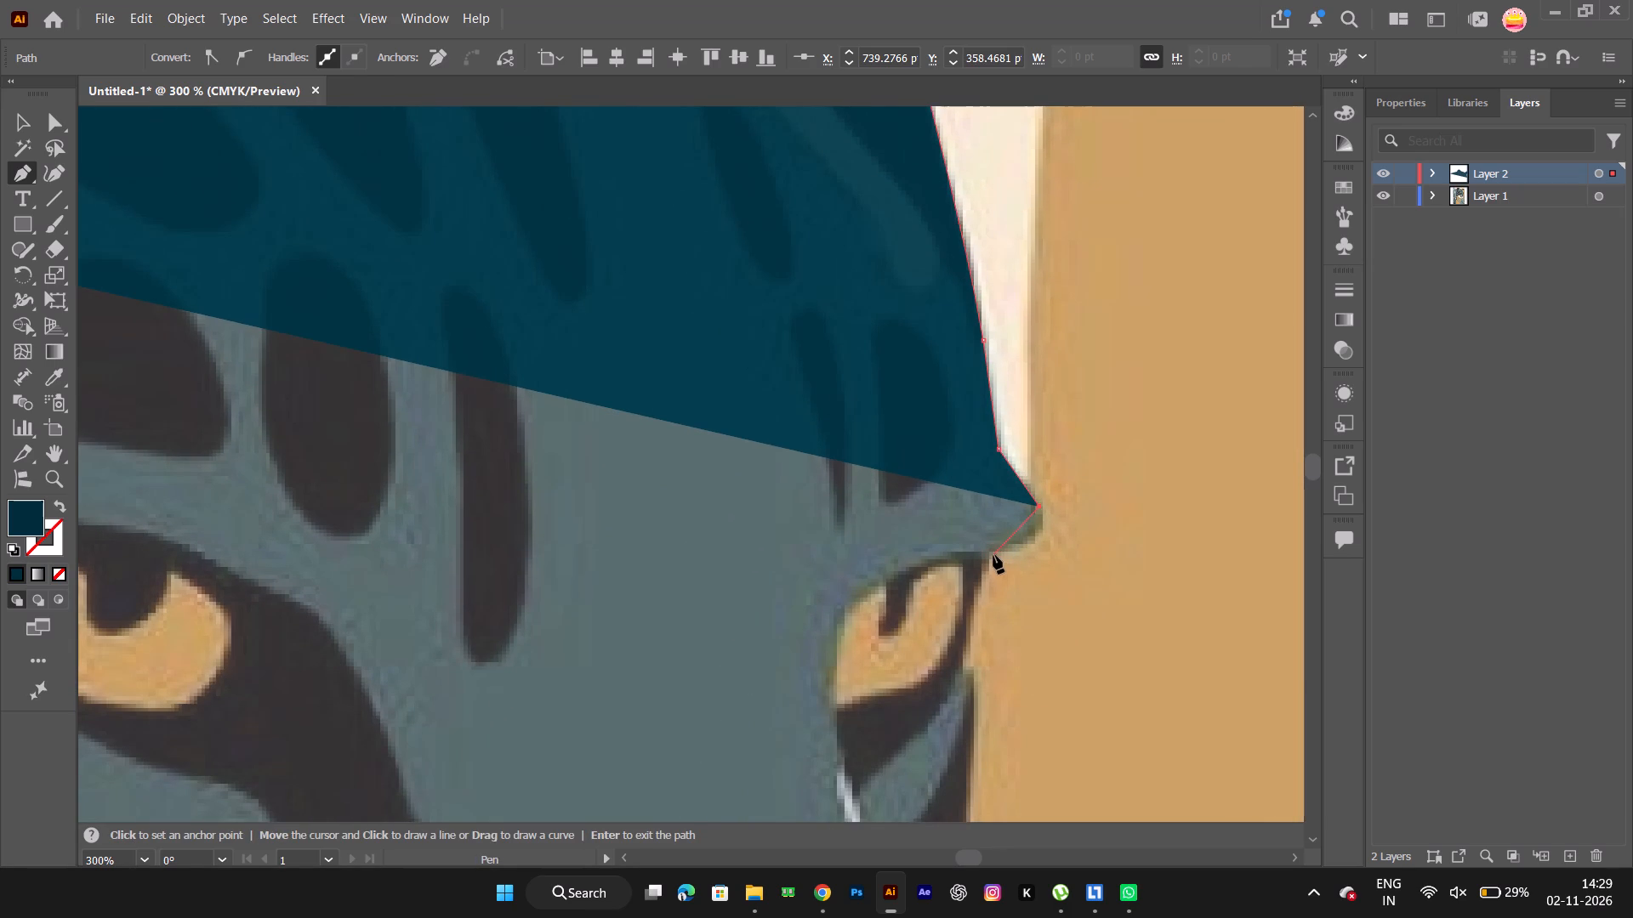
pyautogui.moveTo(993, 555); pyautogui.dragTo(927, 574)
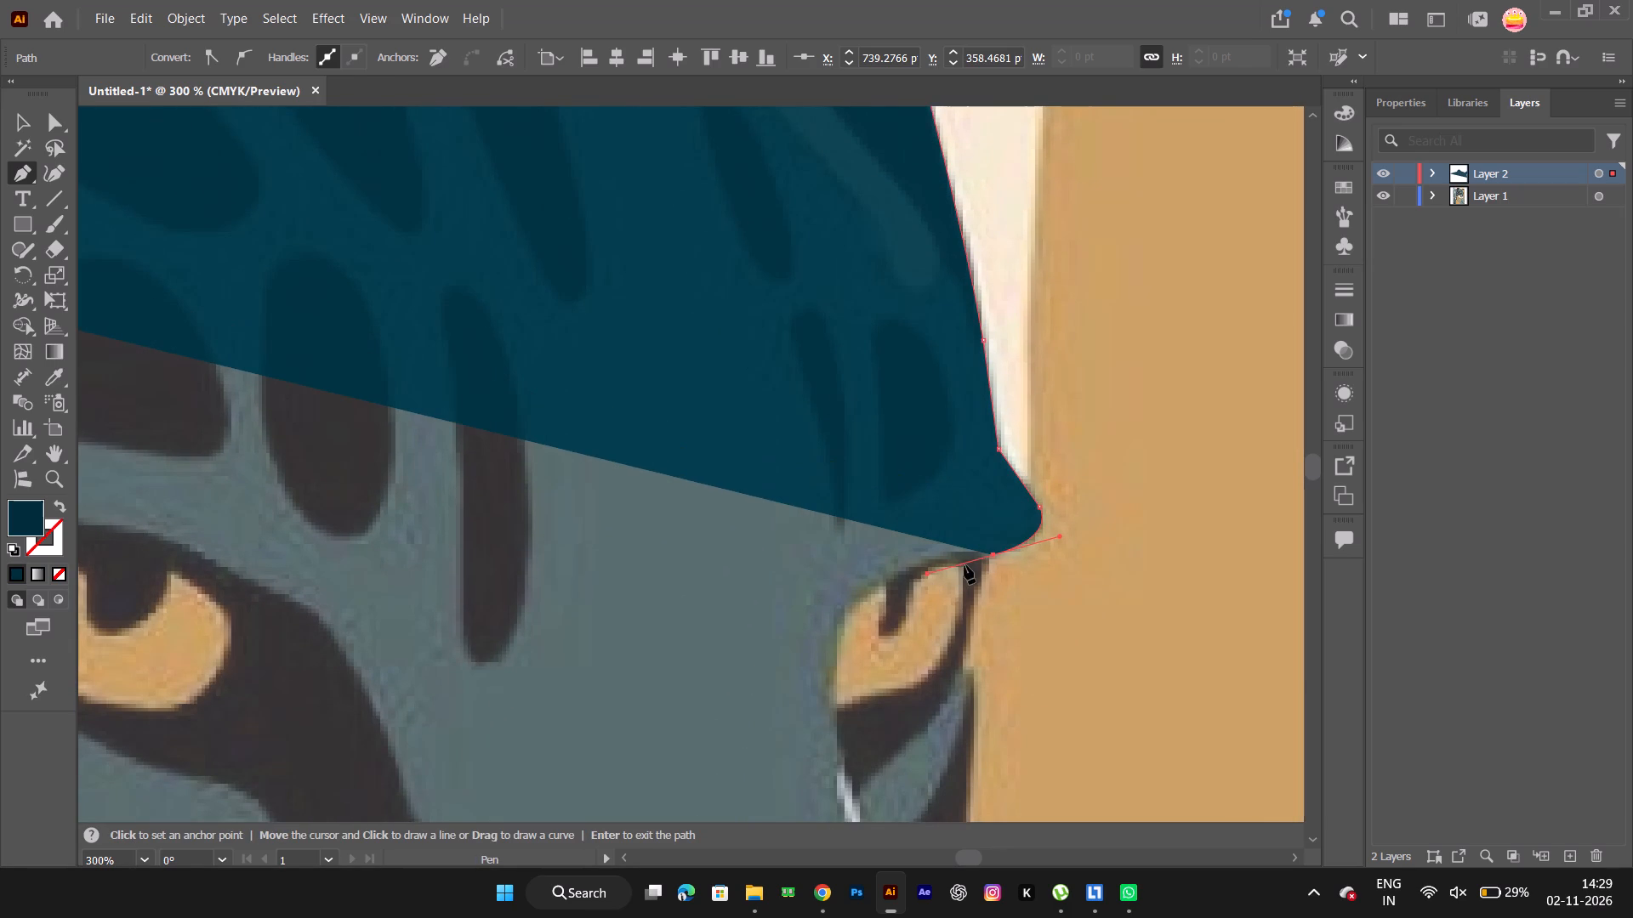
pyautogui.press('space')
pyautogui.press('space')
pyautogui.press('space')
pyautogui.press('space')
pyautogui.press('space')
pyautogui.press('space')
pyautogui.press('space')
pyautogui.press('space')
pyautogui.press('space')
pyautogui.press('space')
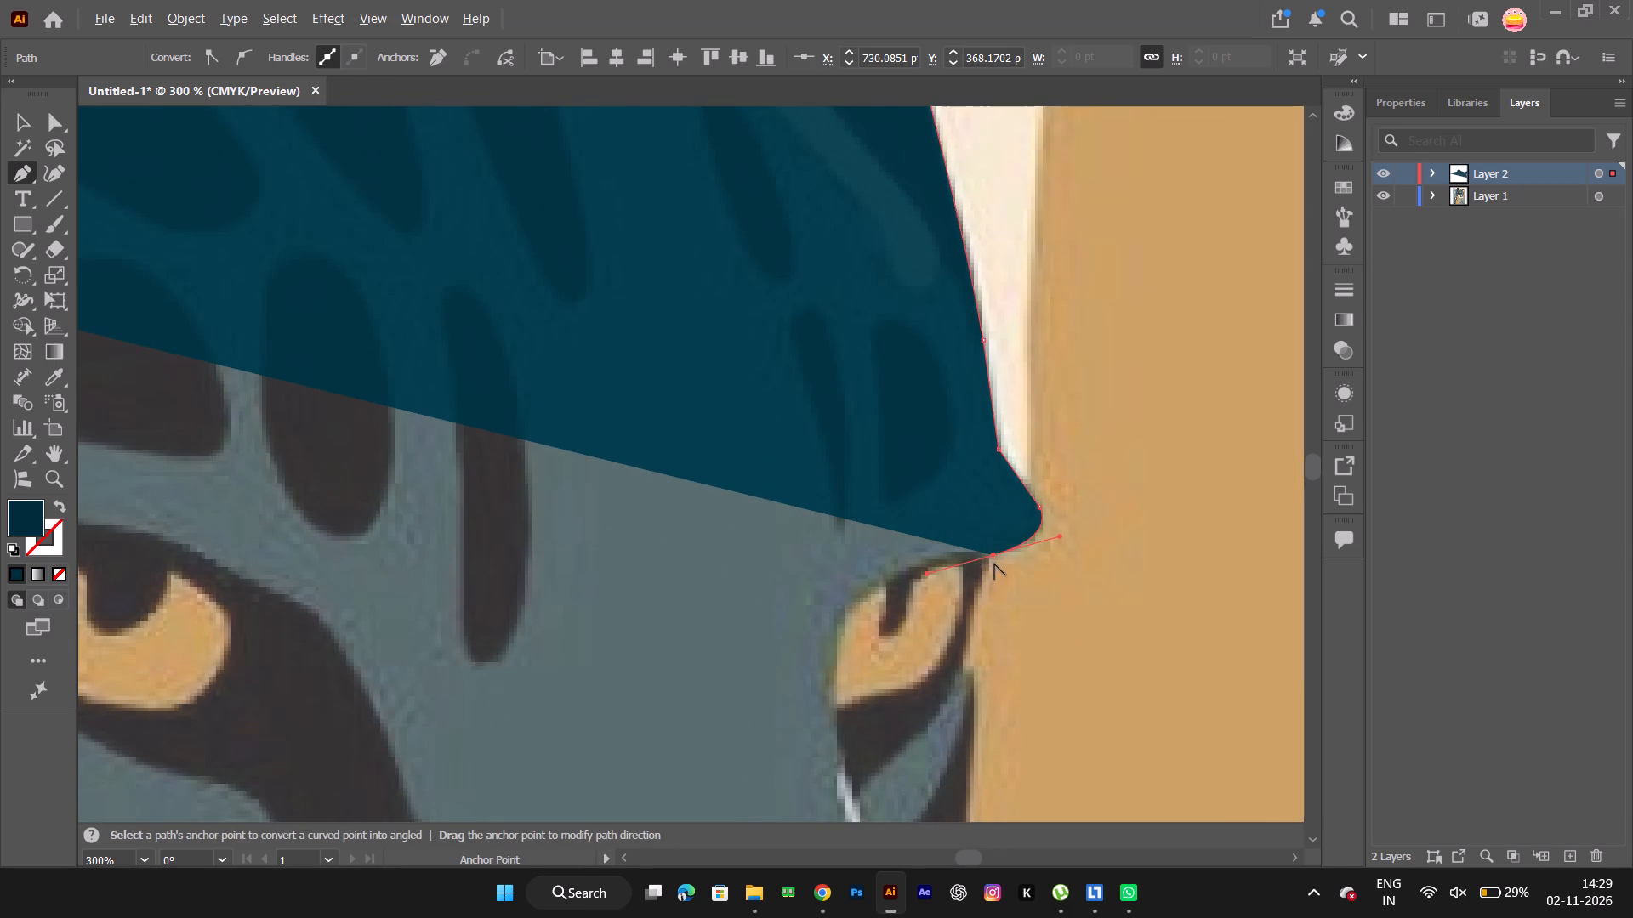
pyautogui.keyDown('alt'); pyautogui.click(993, 559); pyautogui.keyUp('alt')
pyautogui.keyDown('alt'); pyautogui.click(993, 554); pyautogui.keyUp('alt')
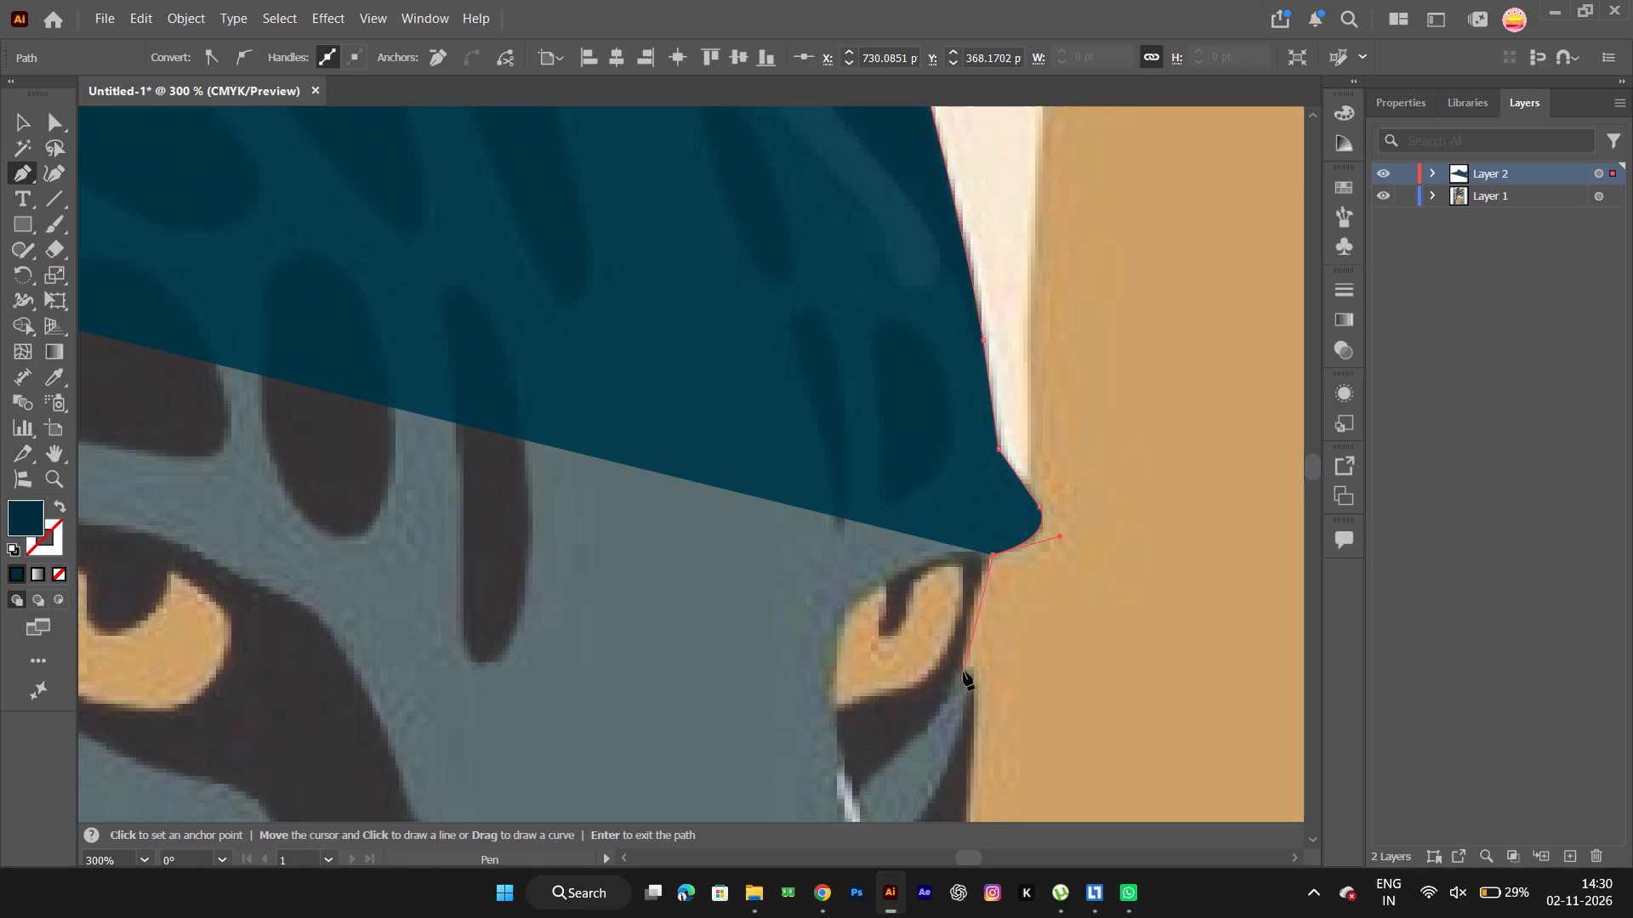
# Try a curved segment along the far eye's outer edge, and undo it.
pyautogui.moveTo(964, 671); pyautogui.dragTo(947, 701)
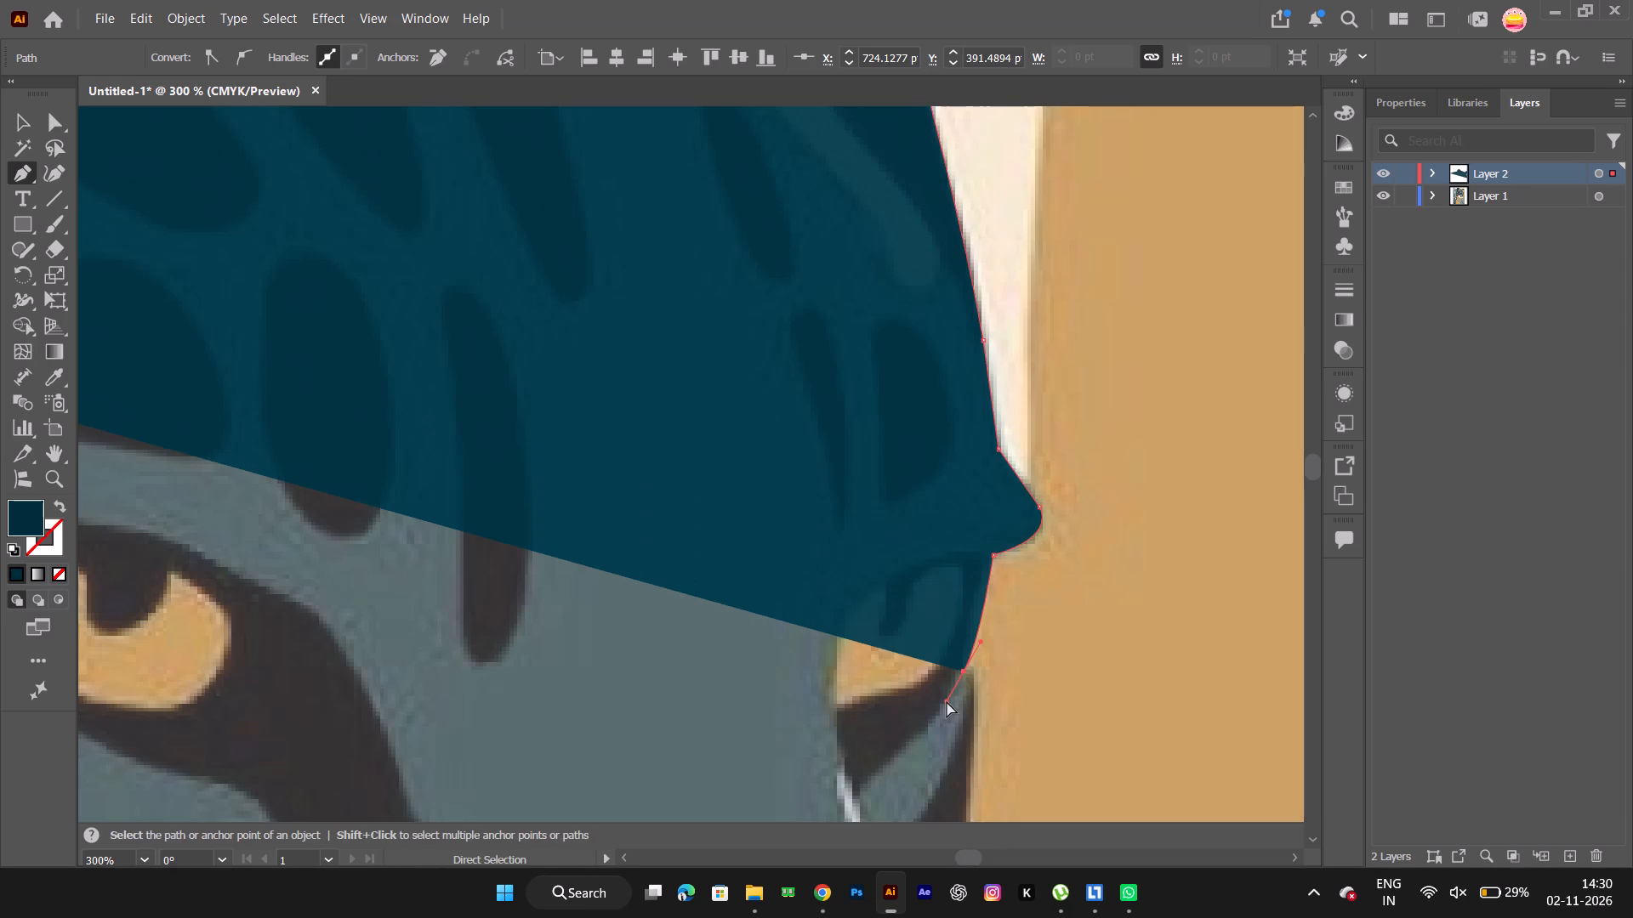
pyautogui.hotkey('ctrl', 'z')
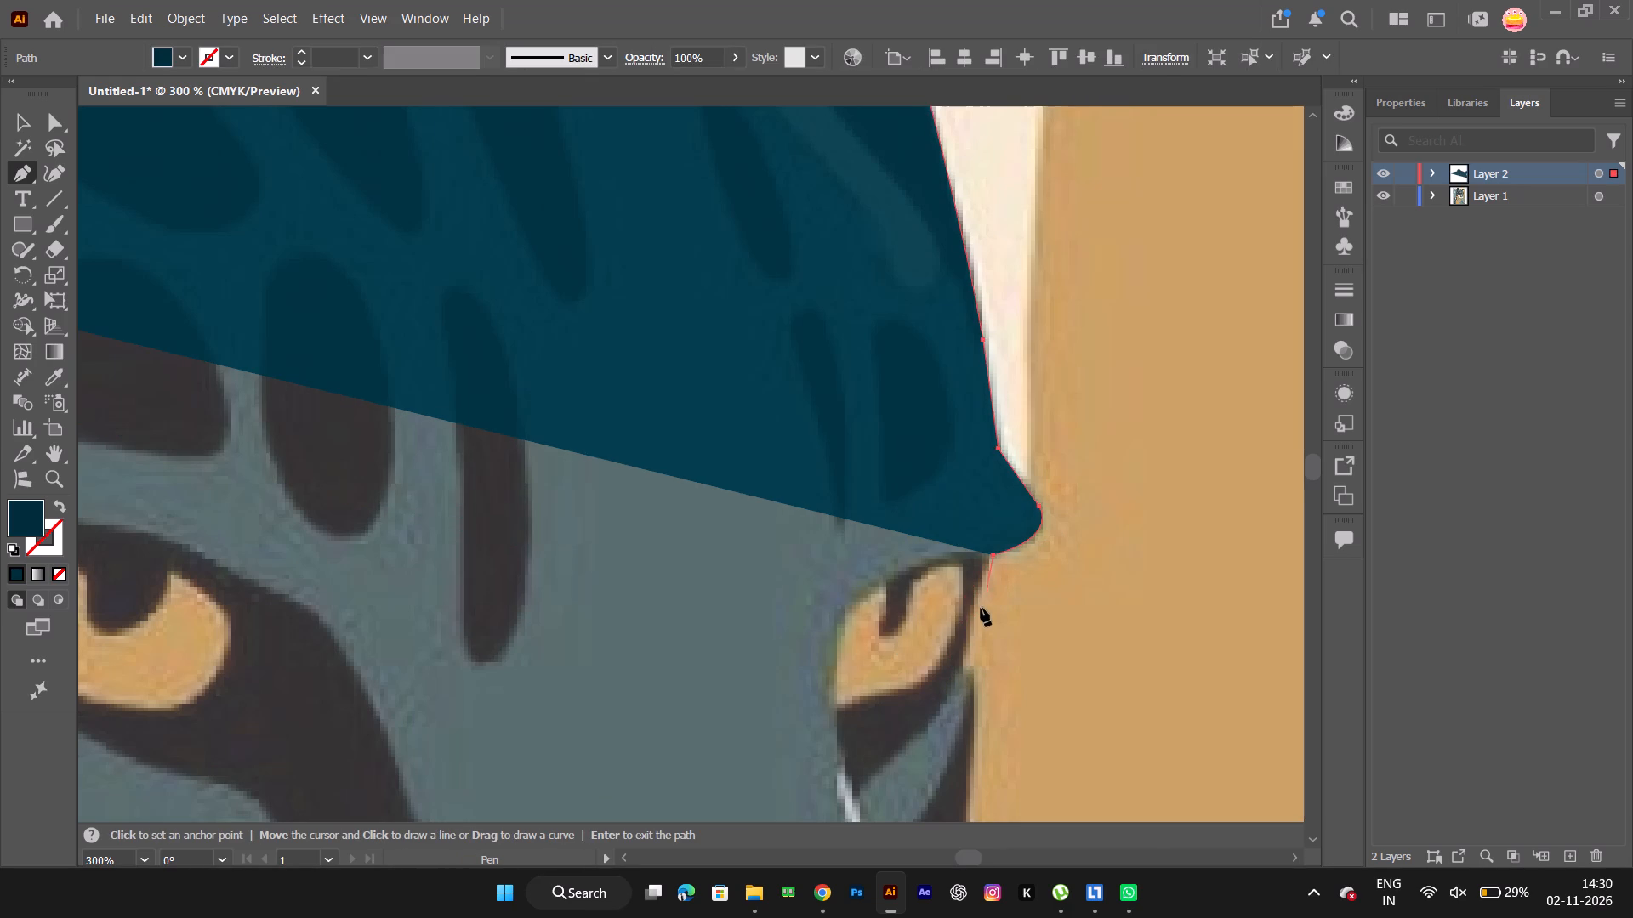
# Run the outline straight down the far eye's outer edge and across to the dark cheek edge with two corner anchors.
pyautogui.click(962, 667)
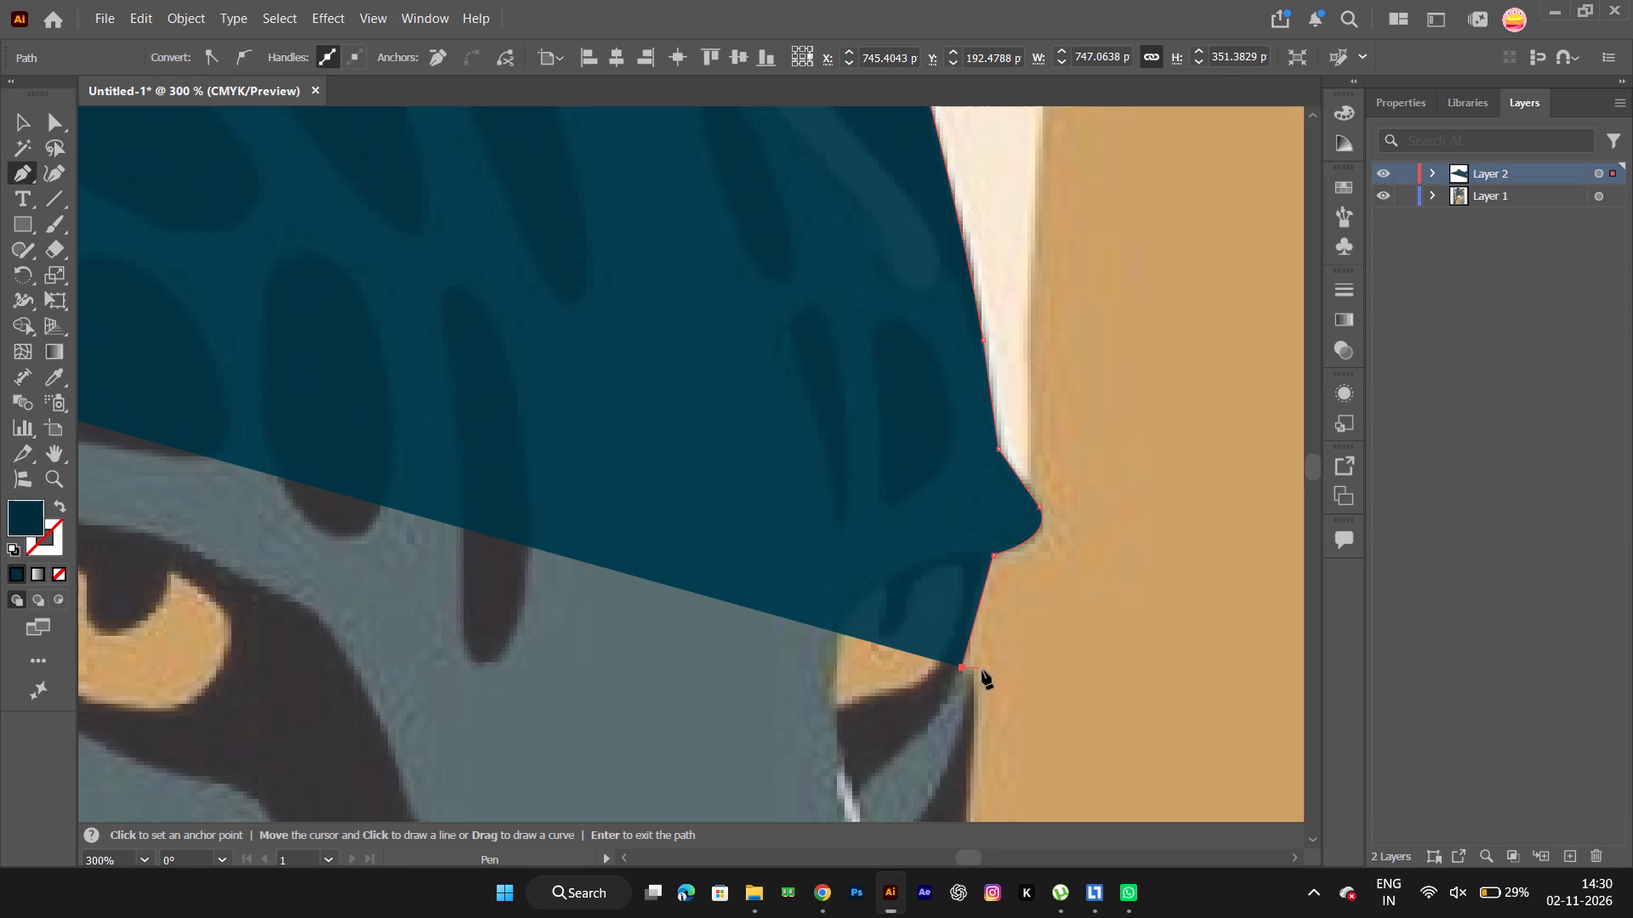
pyautogui.click(982, 671)
# Extend the outline straight down the dark cheek edge below the far eye to where it meets the white nose-bridge line.
pyautogui.keyDown('ctrl'); pyautogui.keyDown('alt'); pyautogui.scroll(-7, 983, 671); pyautogui.keyUp('alt'); pyautogui.keyUp('ctrl')
pyautogui.press('space')
pyautogui.press('space')
pyautogui.press('space')
pyautogui.press('space')
pyautogui.press('space')
pyautogui.moveTo(979, 721); pyautogui.dragTo(938, 650)
pyautogui.keyDown('ctrl'); pyautogui.keyDown('alt'); pyautogui.scroll(7, 936, 633); pyautogui.keyUp('alt'); pyautogui.keyUp('ctrl')
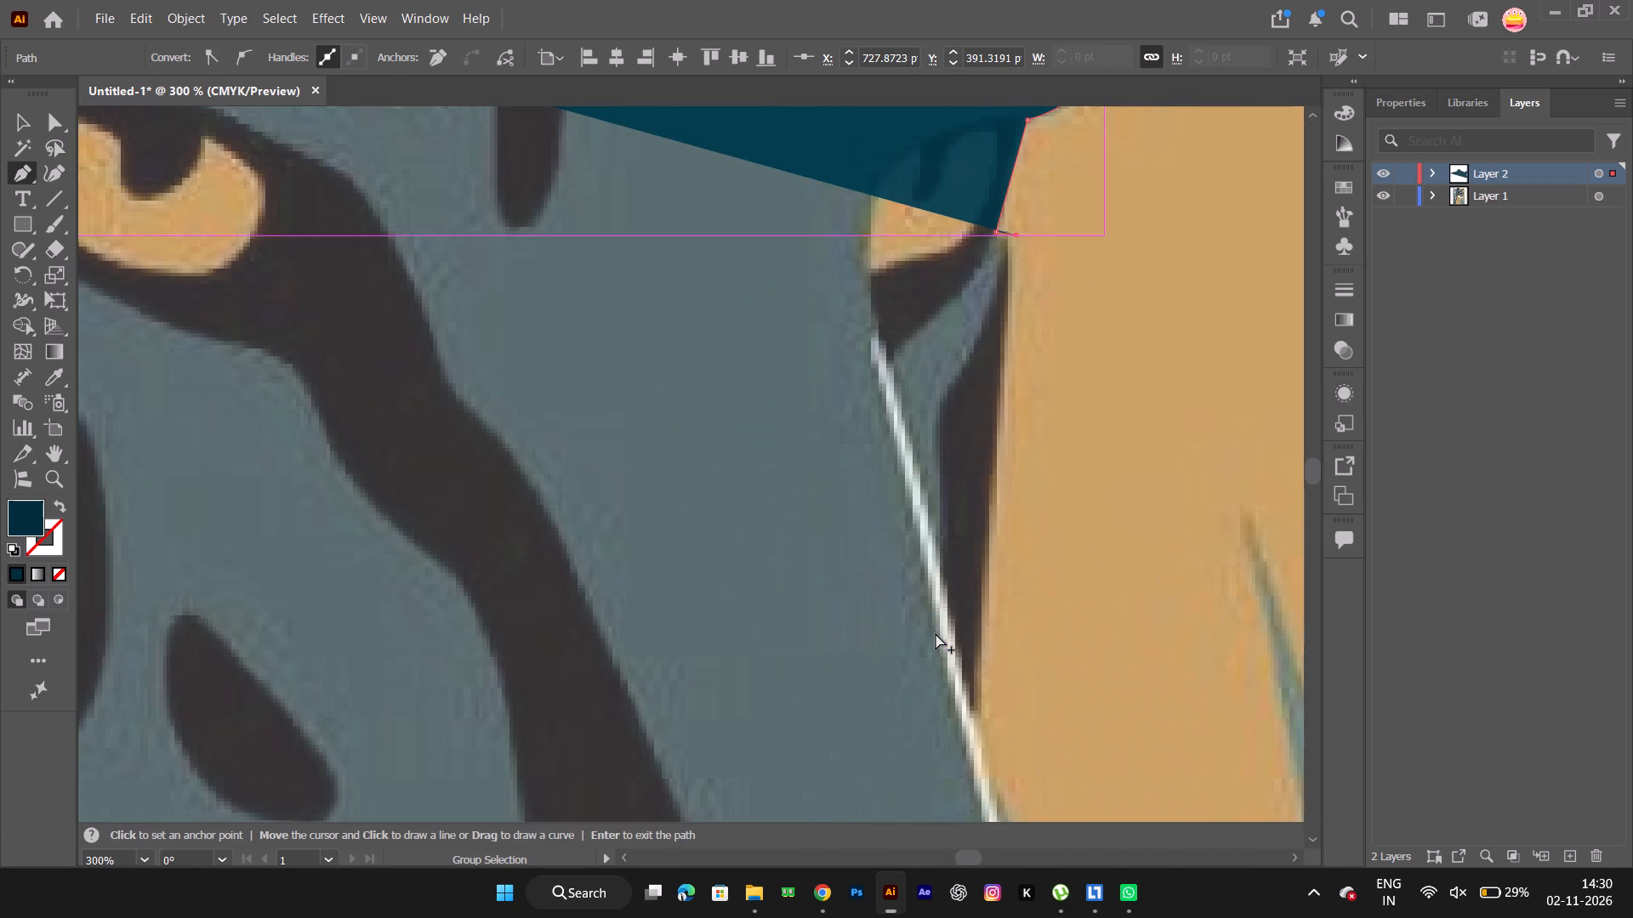
pyautogui.keyDown('ctrl'); pyautogui.keyDown('alt'); pyautogui.scroll(-5, 936, 633); pyautogui.keyUp('alt'); pyautogui.keyUp('ctrl')
pyautogui.press('space')
pyautogui.press('space')
pyautogui.press('space')
pyautogui.press('space')
pyautogui.press('space')
pyautogui.press('space')
pyautogui.press('space')
pyautogui.press('space')
pyautogui.press('space')
pyautogui.press('space')
pyautogui.press('space')
pyautogui.press('space')
pyautogui.press('space')
pyautogui.press('space')
pyautogui.press('space')
pyautogui.press('space')
pyautogui.press('space')
pyautogui.press('space')
pyautogui.press('space')
pyautogui.press('space')
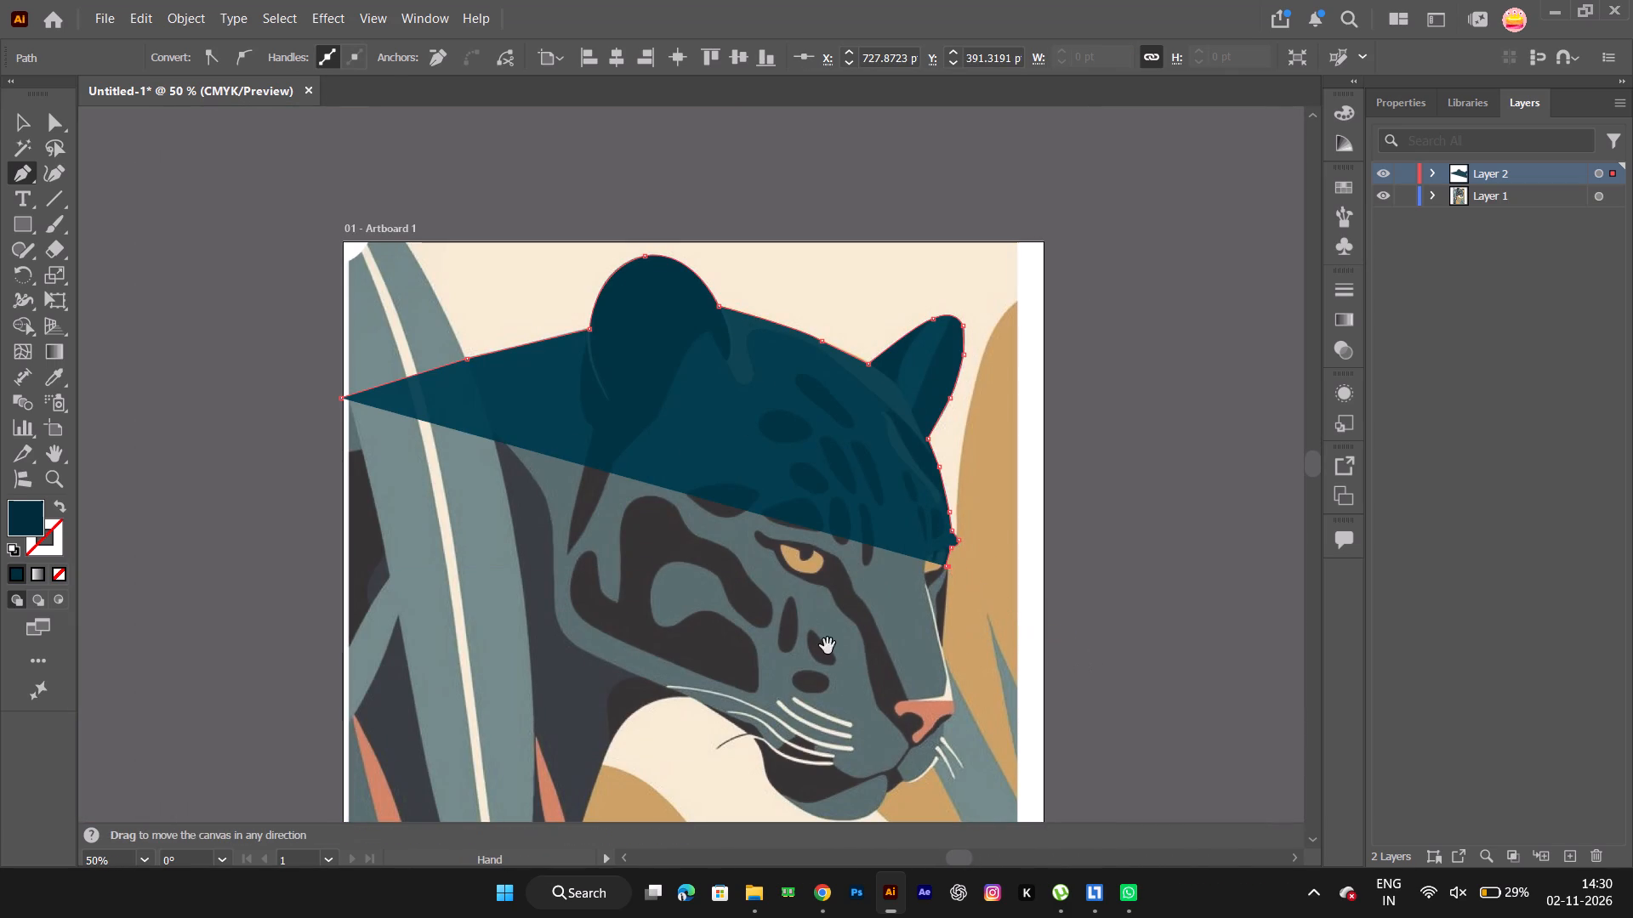
pyautogui.moveTo(828, 646); pyautogui.dragTo(806, 566)
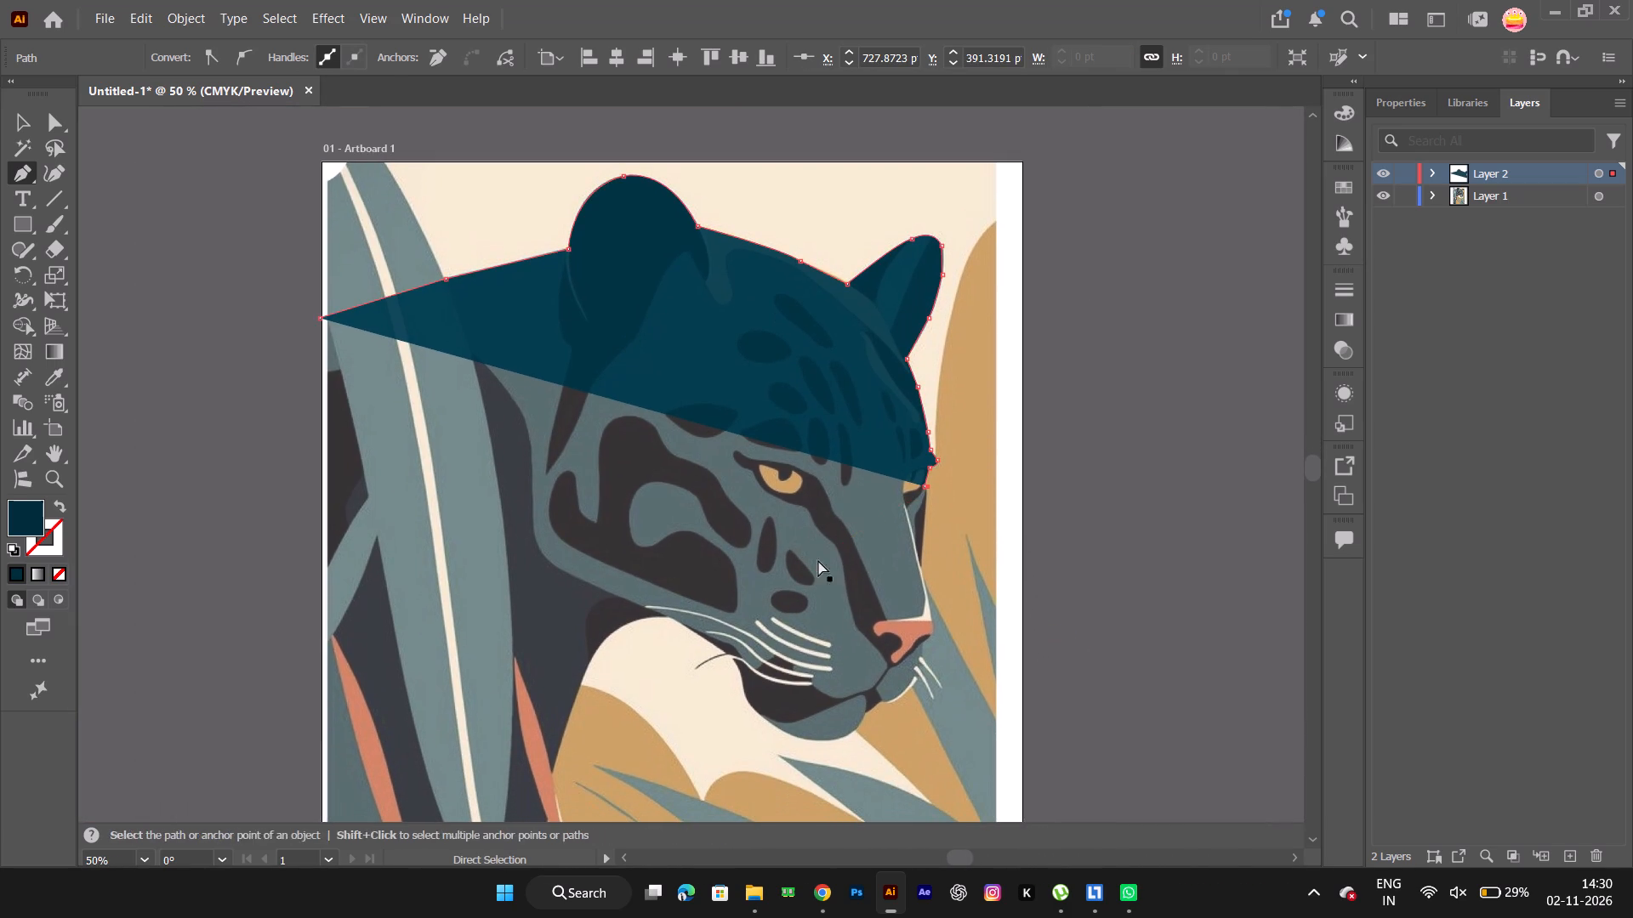
pyautogui.keyDown('ctrl'); pyautogui.keyDown('alt'); pyautogui.scroll(8, 891, 555); pyautogui.keyUp('alt'); pyautogui.keyUp('ctrl')
pyautogui.keyDown('ctrl'); pyautogui.keyDown('alt'); pyautogui.scroll(-5, 925, 551); pyautogui.keyUp('alt'); pyautogui.keyUp('ctrl')
pyautogui.press('space')
pyautogui.press('space')
pyautogui.moveTo(933, 552); pyautogui.dragTo(862, 587)
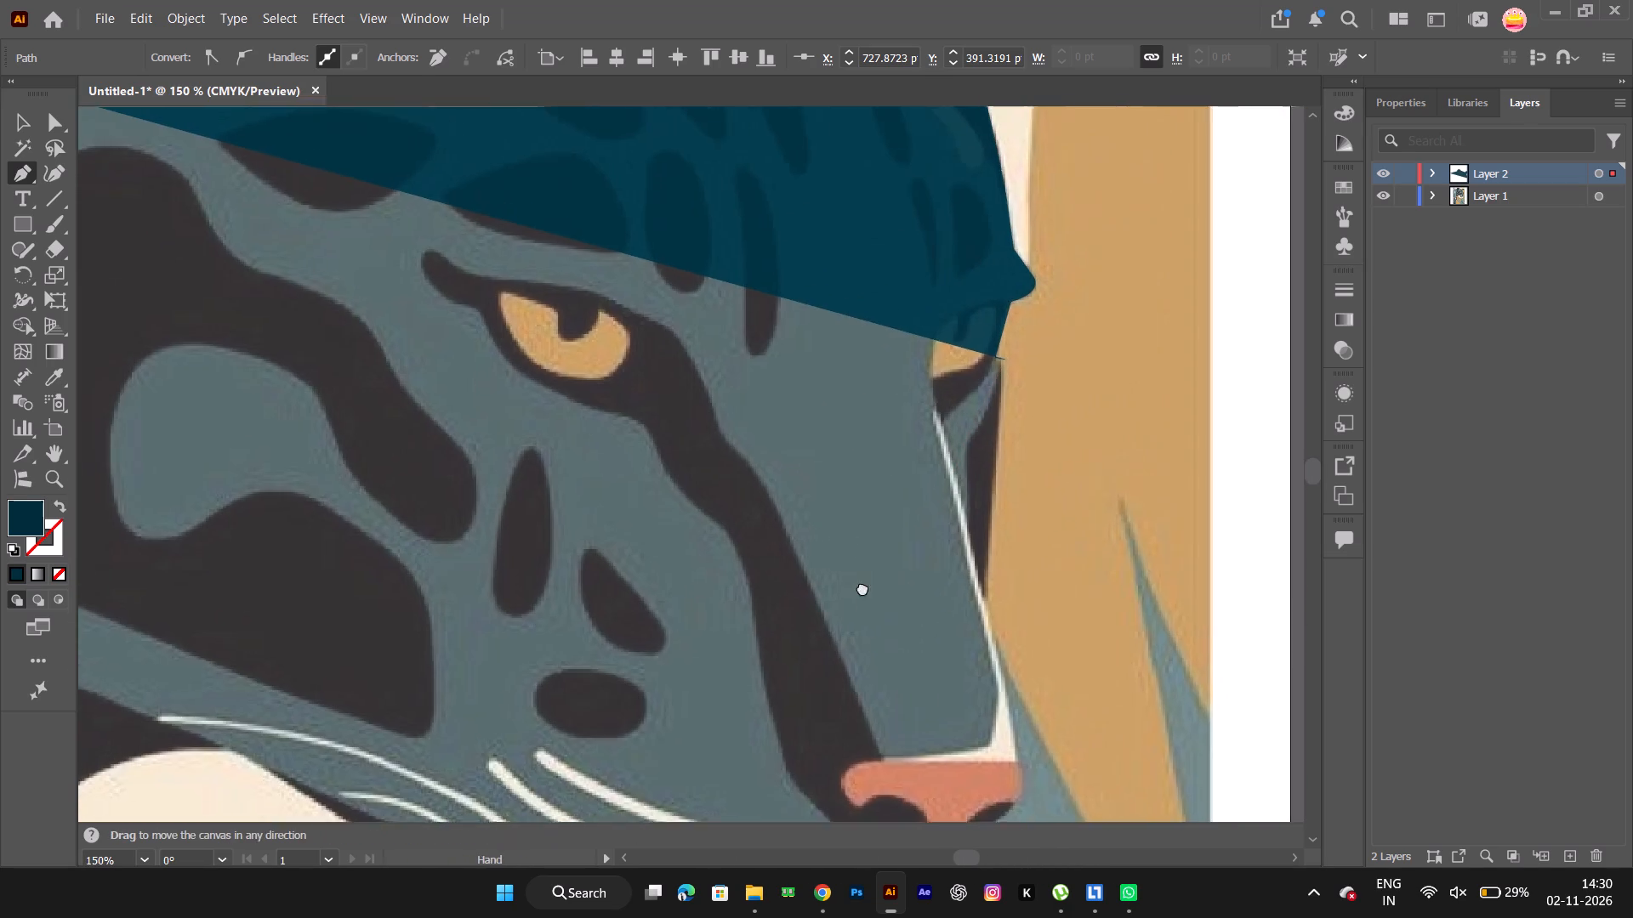
pyautogui.moveTo(862, 587); pyautogui.dragTo(844, 596)
pyautogui.keyDown('ctrl'); pyautogui.keyDown('alt'); pyautogui.scroll(6, 891, 597); pyautogui.keyUp('alt'); pyautogui.keyUp('ctrl')
pyautogui.keyDown('ctrl'); pyautogui.keyDown('alt'); pyautogui.scroll(-2, 935, 602); pyautogui.keyUp('alt'); pyautogui.keyUp('ctrl')
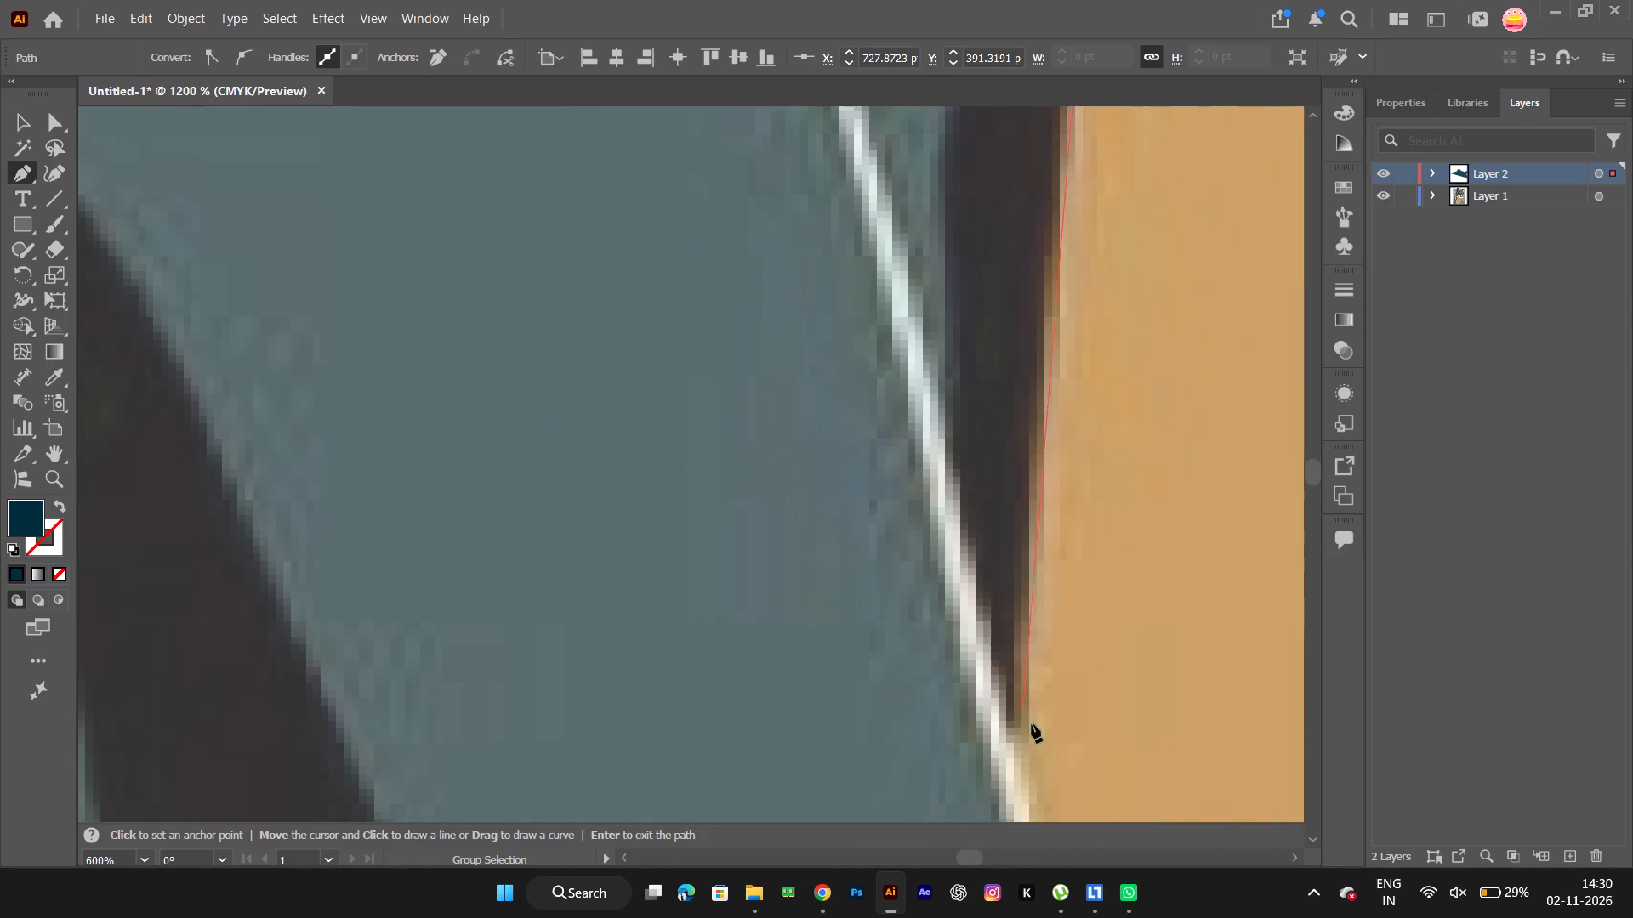
pyautogui.click(1012, 764)
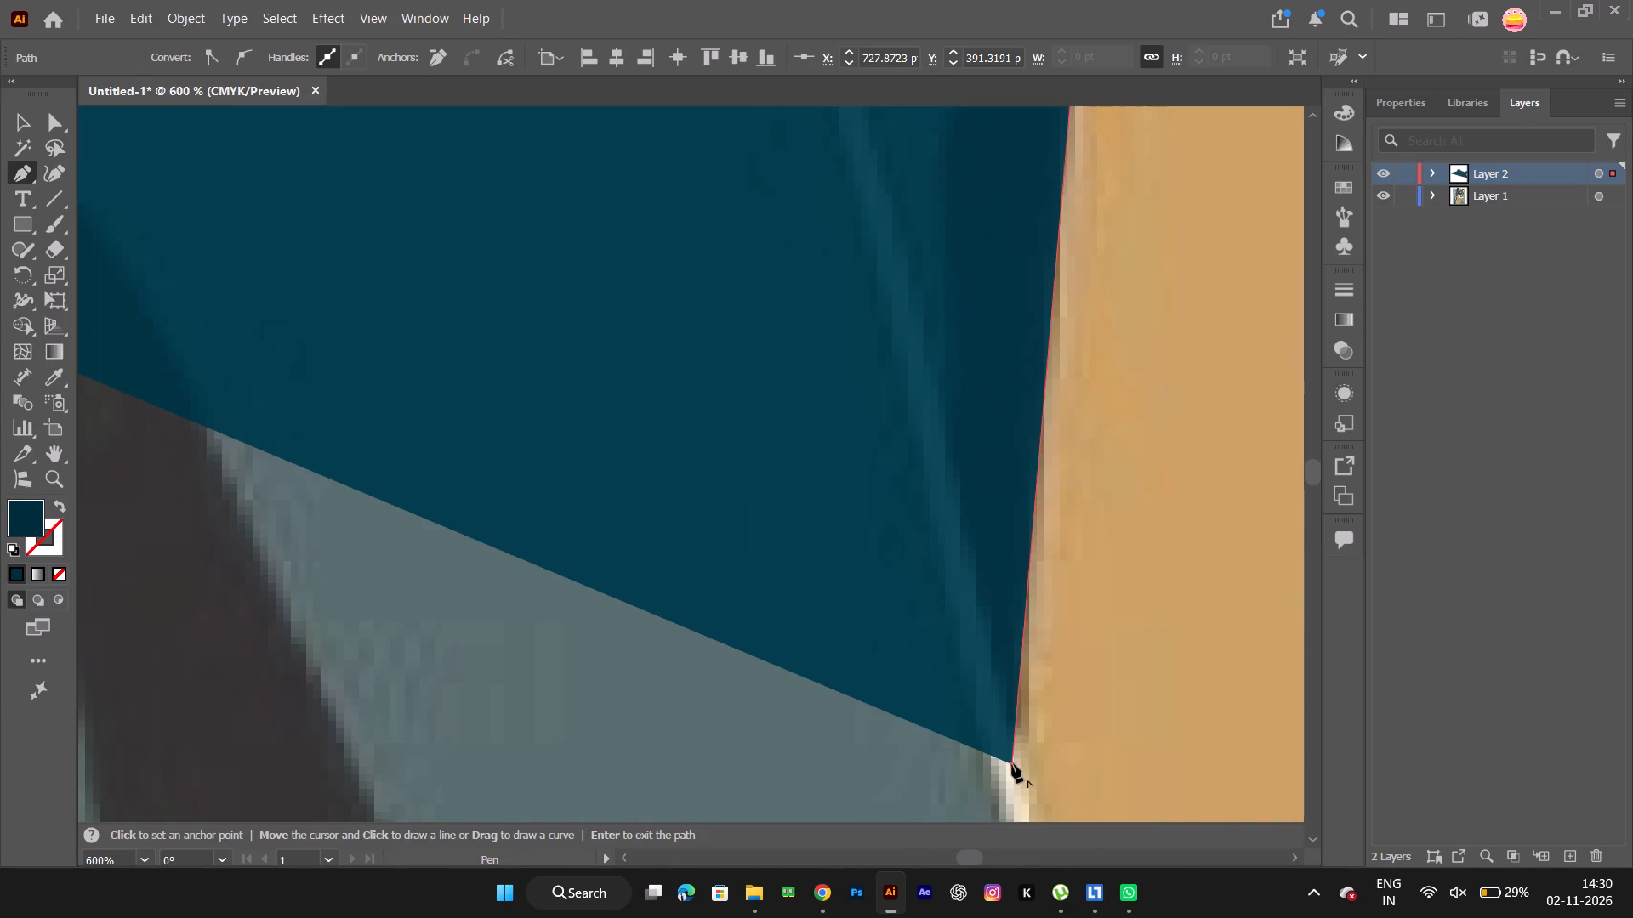
# Extend the outline straight along the white nose-bridge line to the front upper corner of the coral nose.
pyautogui.press('space')
pyautogui.press('space')
pyautogui.press('space')
pyautogui.press('space')
pyautogui.press('space')
pyautogui.press('space')
pyautogui.press('space')
pyautogui.press('space')
pyautogui.press('space')
pyautogui.press('space')
pyautogui.press('space')
pyautogui.press('space')
pyautogui.press('space')
pyautogui.press('space')
pyautogui.press('space')
pyautogui.press('space')
pyautogui.press('space')
pyautogui.press('space')
pyautogui.press('space')
pyautogui.press('space')
pyautogui.moveTo(1004, 766); pyautogui.dragTo(856, 521)
pyautogui.moveTo(884, 738); pyautogui.dragTo(761, 356)
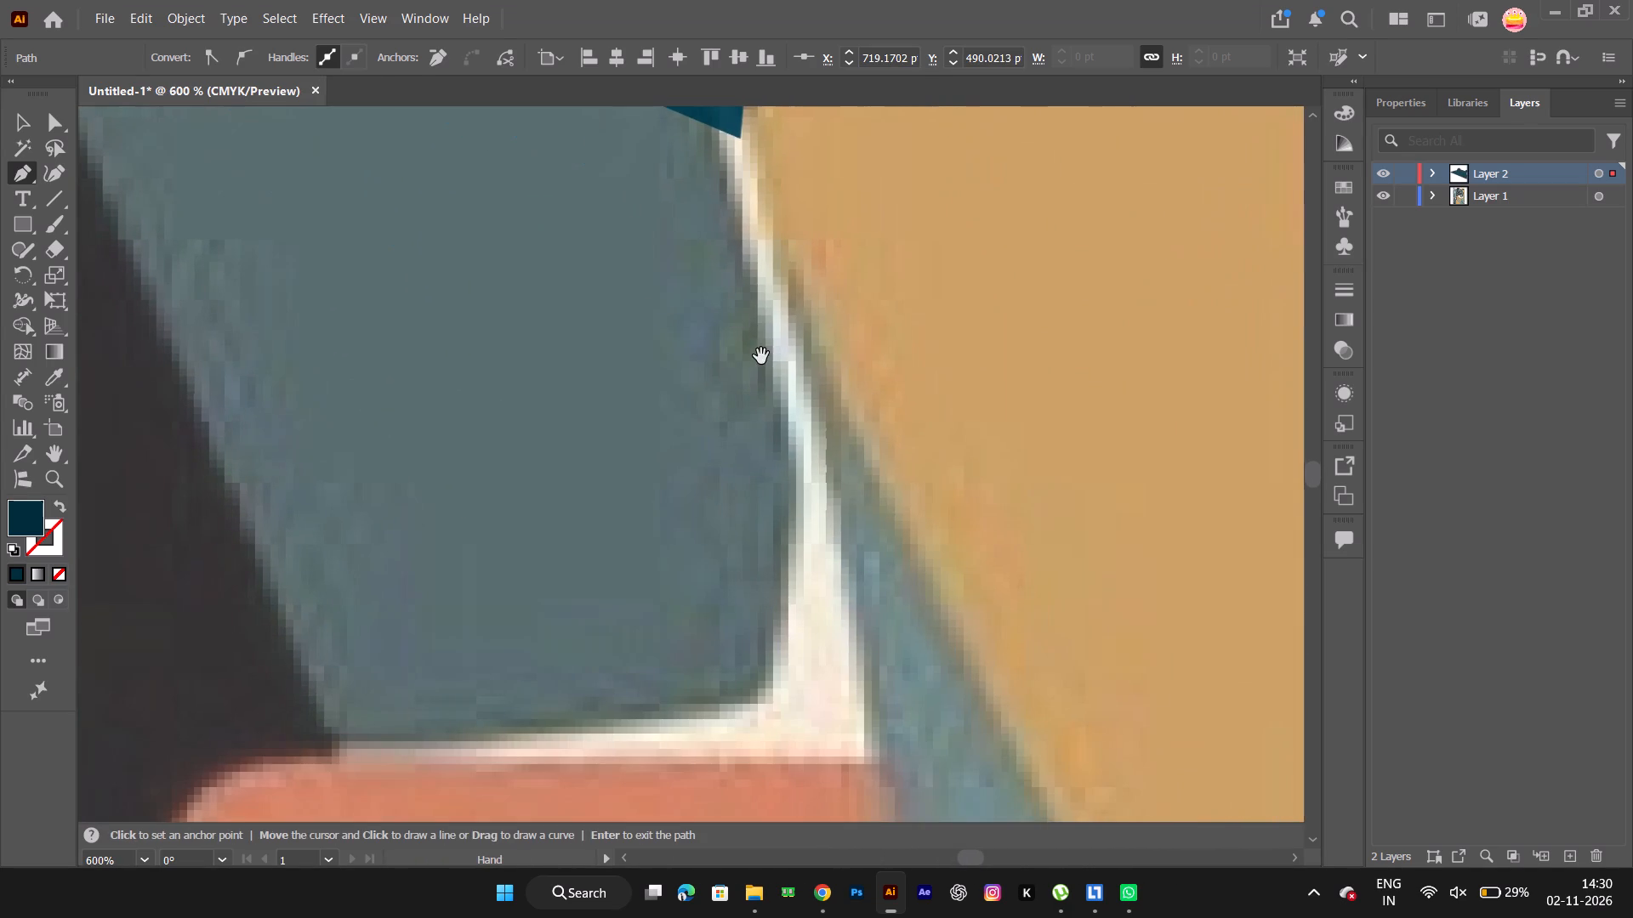
pyautogui.keyDown('ctrl'); pyautogui.keyDown('alt'); pyautogui.scroll(-3, 777, 445); pyautogui.keyUp('alt'); pyautogui.keyUp('ctrl')
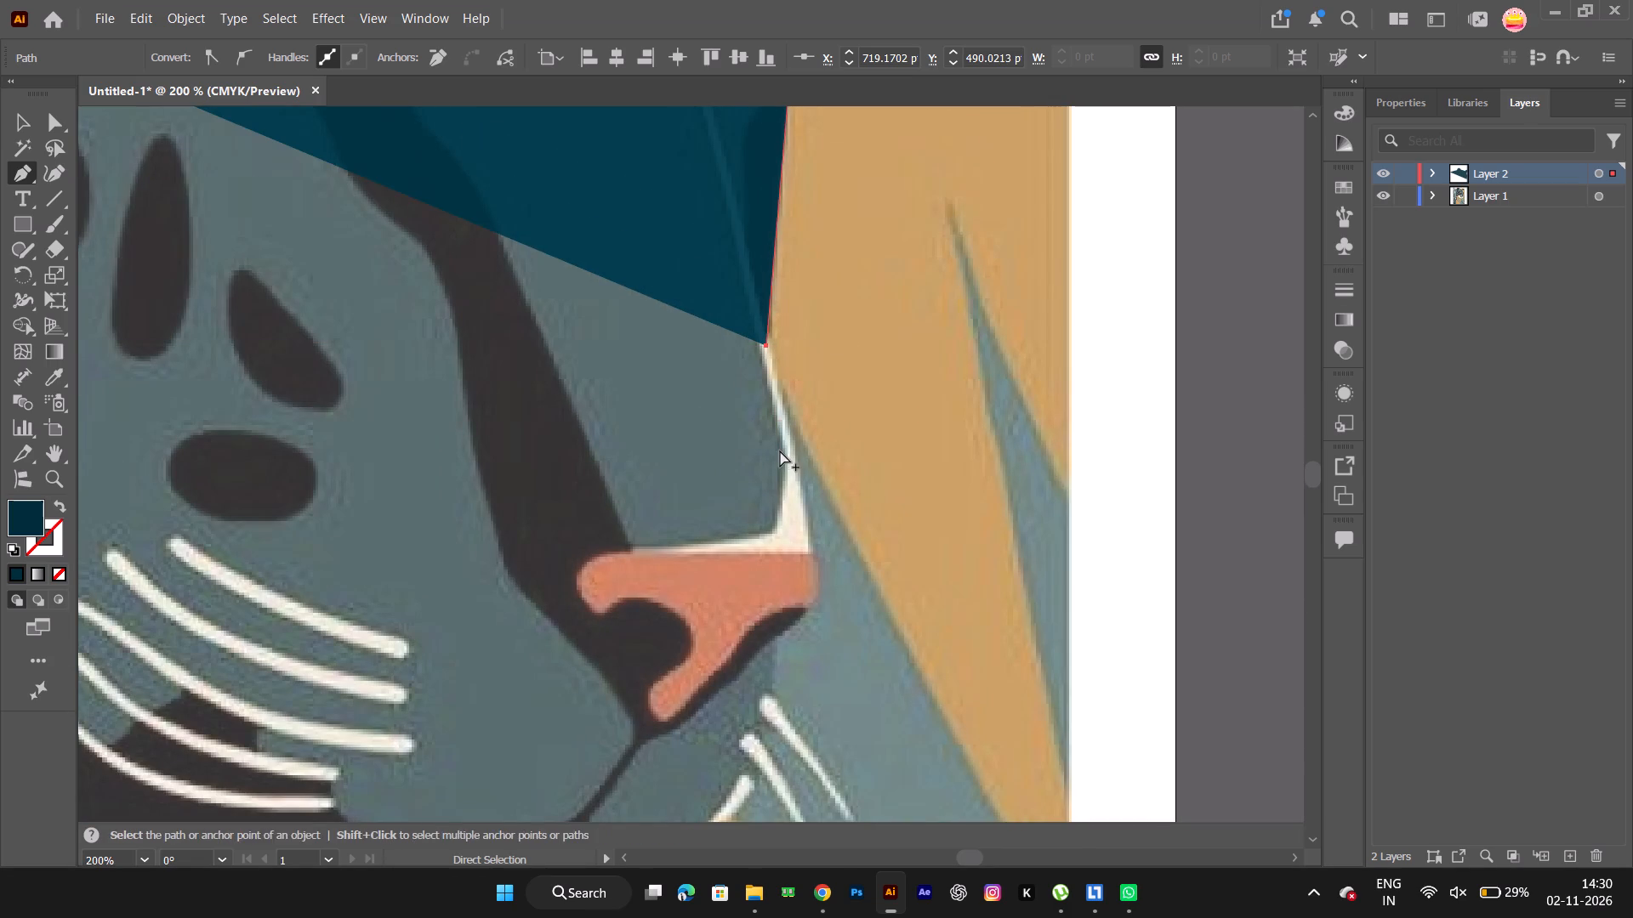
pyautogui.keyDown('ctrl'); pyautogui.keyDown('alt'); pyautogui.scroll(-4, 790, 452); pyautogui.keyUp('alt'); pyautogui.keyUp('ctrl')
pyautogui.keyDown('ctrl'); pyautogui.keyDown('alt'); pyautogui.scroll(2, 790, 452); pyautogui.keyUp('alt'); pyautogui.keyUp('ctrl')
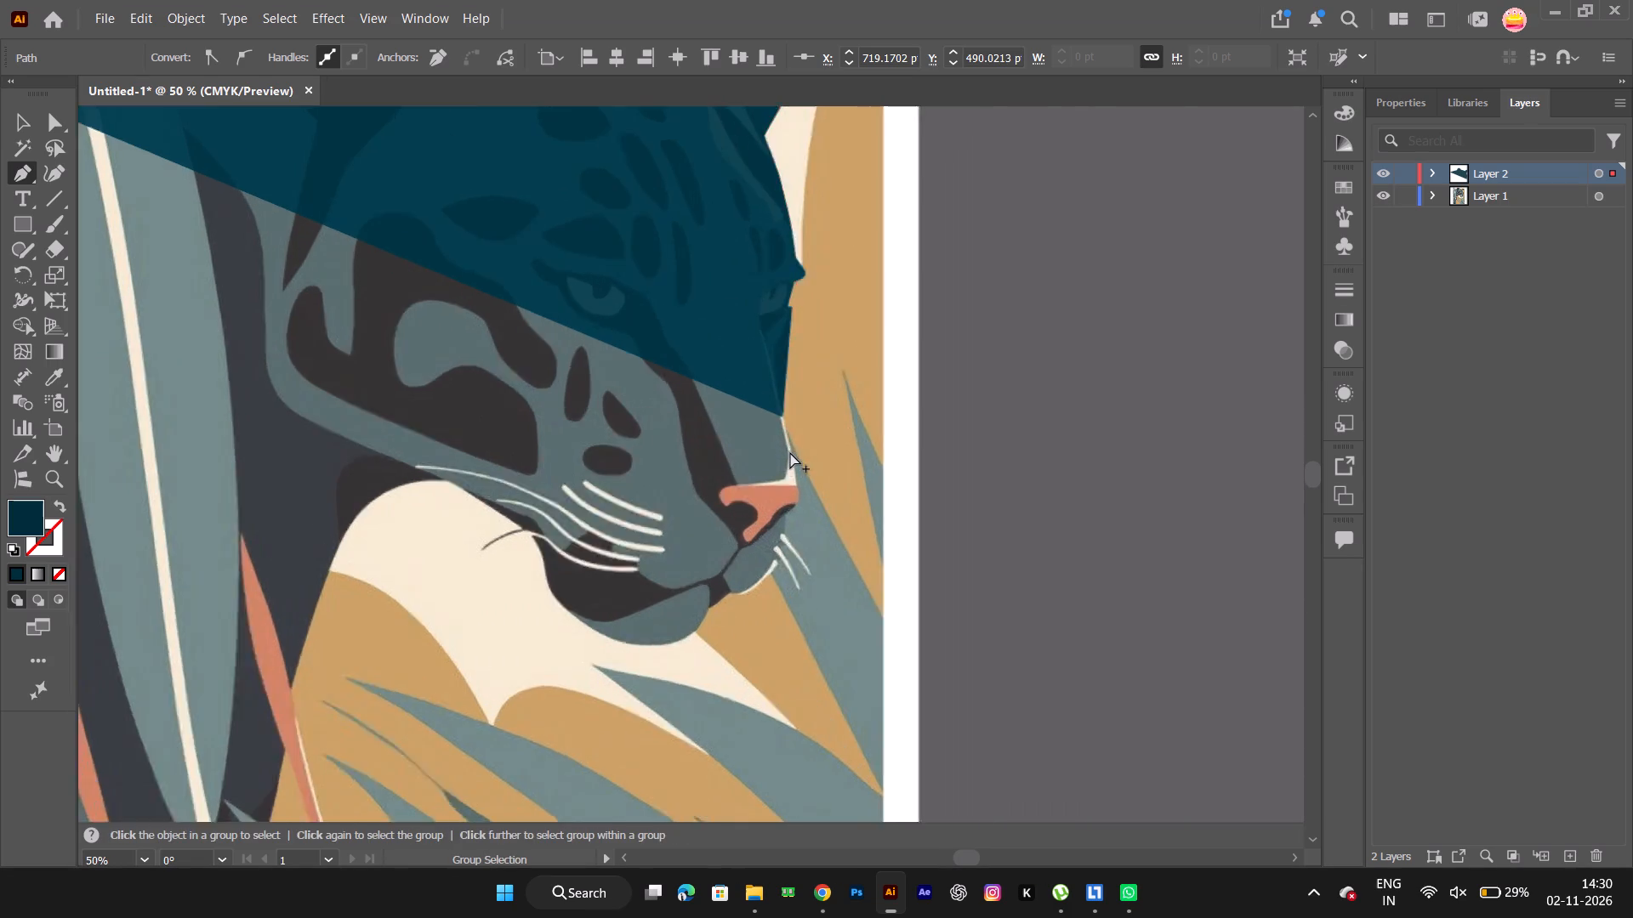
pyautogui.keyDown('ctrl'); pyautogui.keyDown('alt'); pyautogui.scroll(5, 790, 452); pyautogui.keyUp('alt'); pyautogui.keyUp('ctrl')
pyautogui.press('space')
pyautogui.press('space')
pyautogui.press('space')
pyautogui.press('space')
pyautogui.press('space')
pyautogui.moveTo(894, 711); pyautogui.dragTo(890, 403)
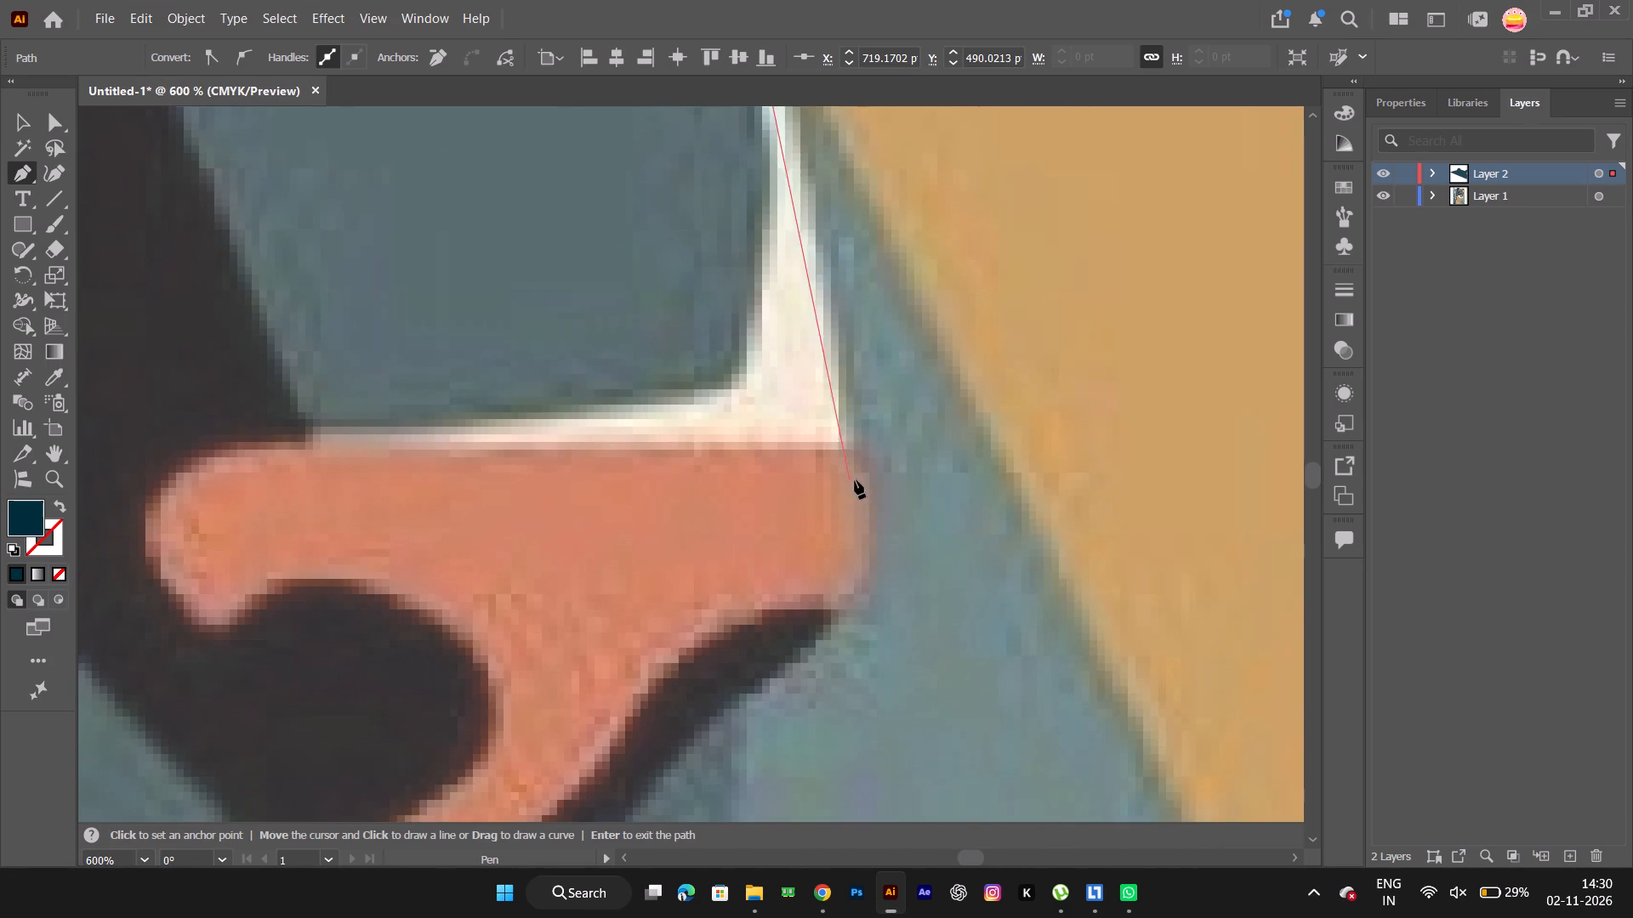
pyautogui.keyDown('ctrl'); pyautogui.keyDown('alt'); pyautogui.scroll(-5, 855, 446); pyautogui.keyUp('alt'); pyautogui.keyUp('ctrl')
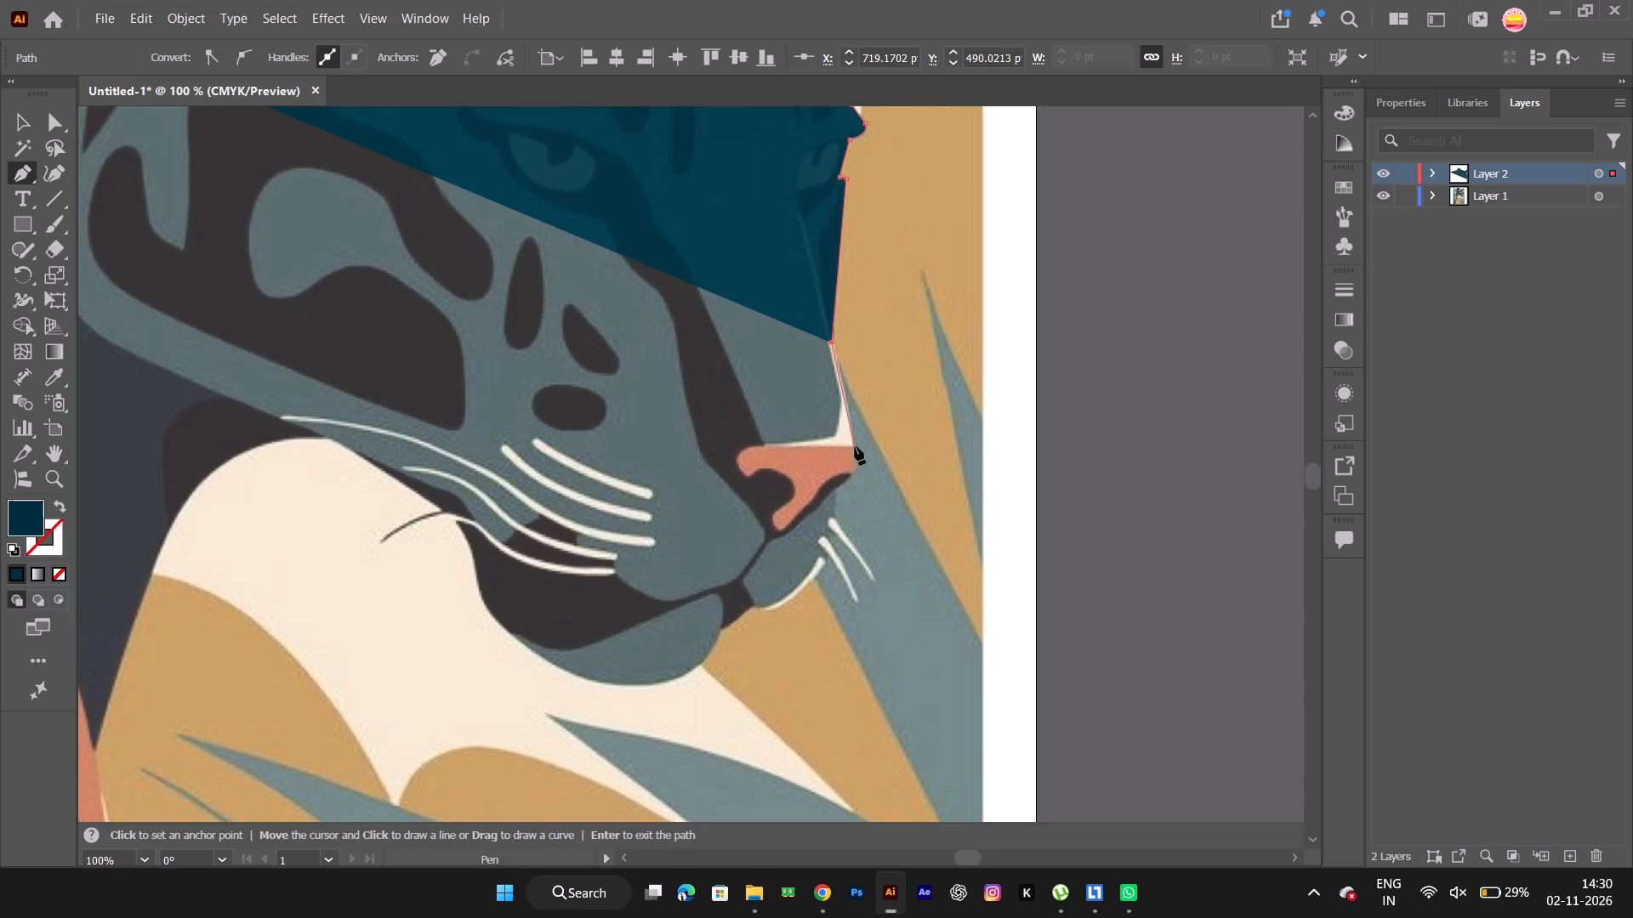
pyautogui.click(855, 446)
pyautogui.keyDown('ctrl'); pyautogui.keyDown('alt'); pyautogui.scroll(4, 855, 446); pyautogui.keyUp('alt'); pyautogui.keyUp('ctrl')
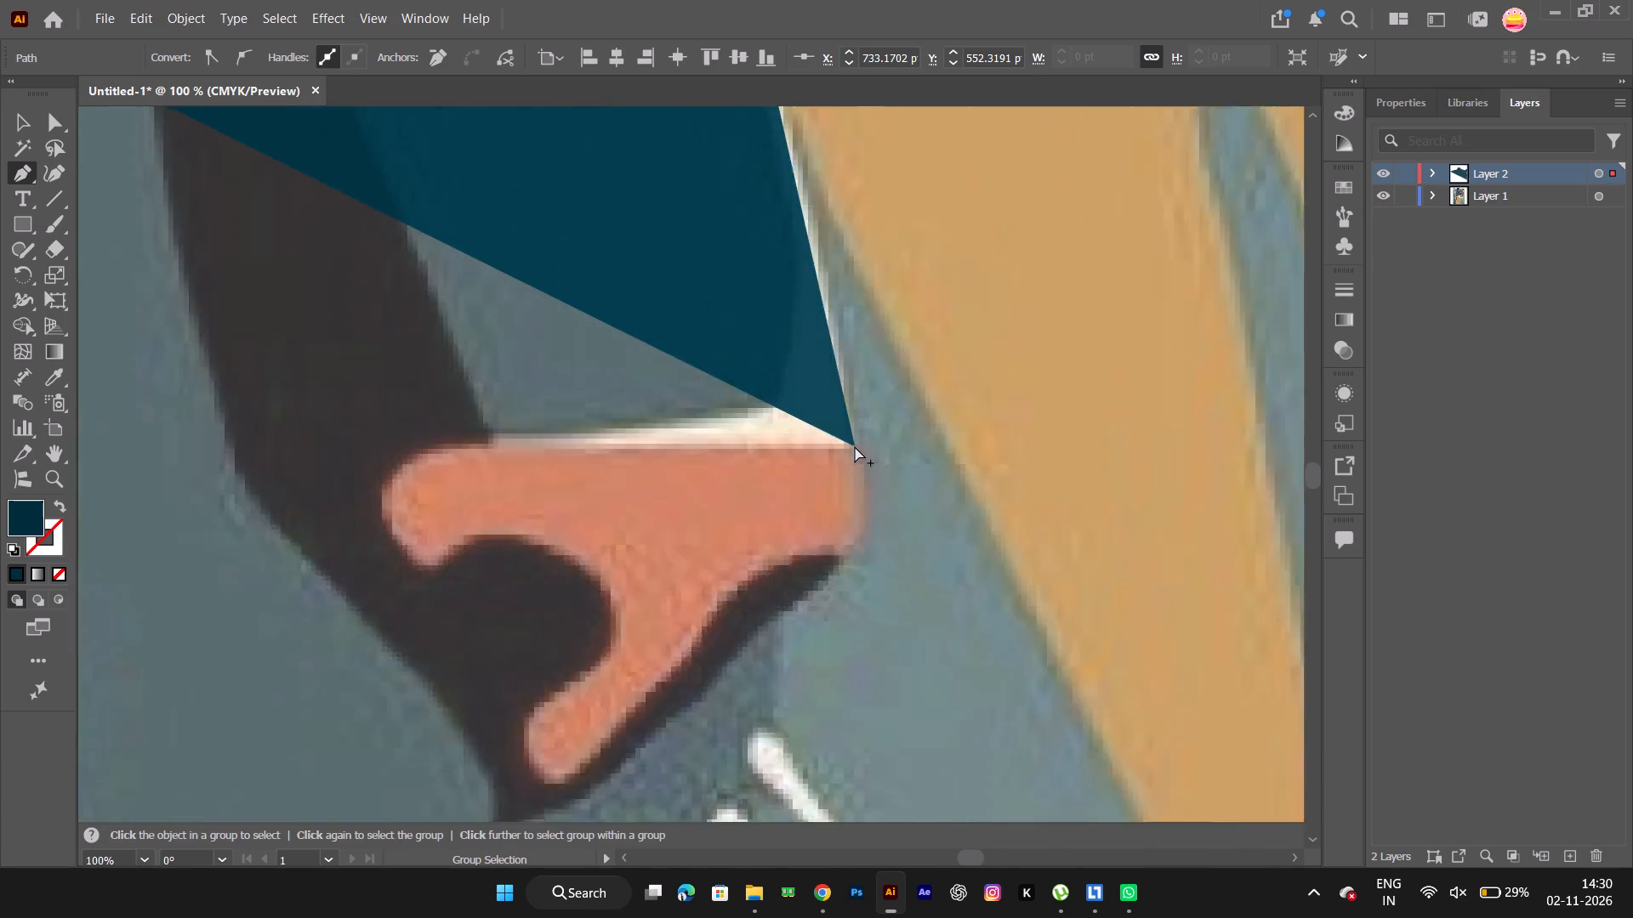
# Curve the outline around the coral nose's rounded front to its lower corner, and convert that anchor to a corner point.
pyautogui.keyDown('ctrl'); pyautogui.keyDown('alt'); pyautogui.scroll(3, 855, 446); pyautogui.keyUp('alt'); pyautogui.keyUp('ctrl')
pyautogui.press('space')
pyautogui.press('space')
pyautogui.press('space')
pyautogui.press('space')
pyautogui.press('space')
pyautogui.moveTo(882, 591); pyautogui.dragTo(951, 417)
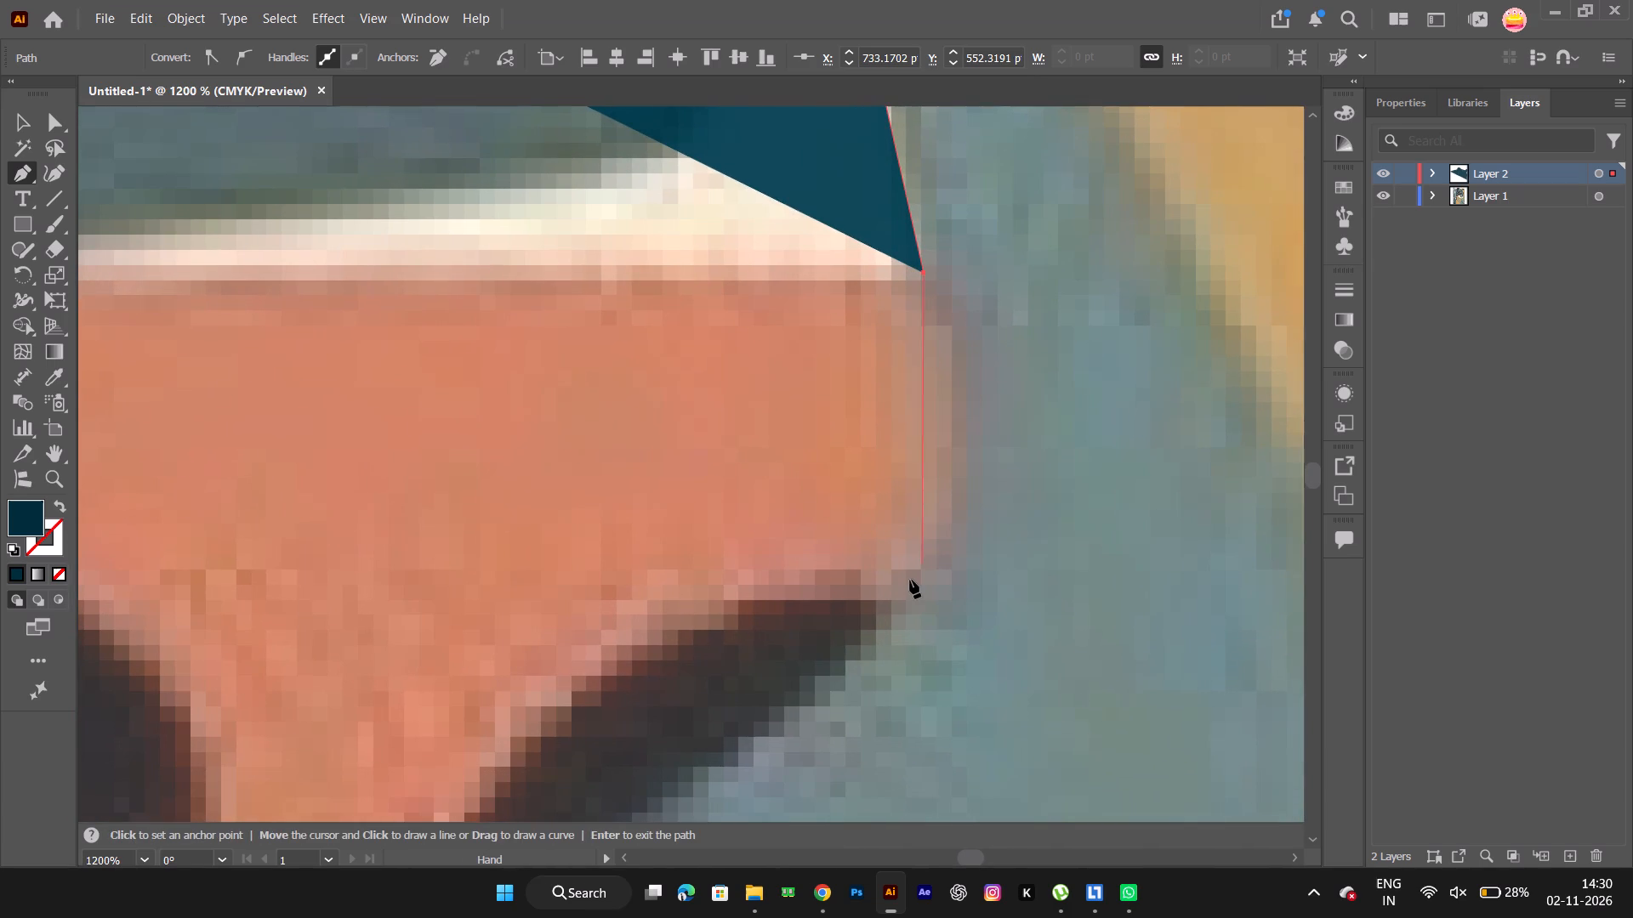
pyautogui.moveTo(904, 585); pyautogui.dragTo(780, 708)
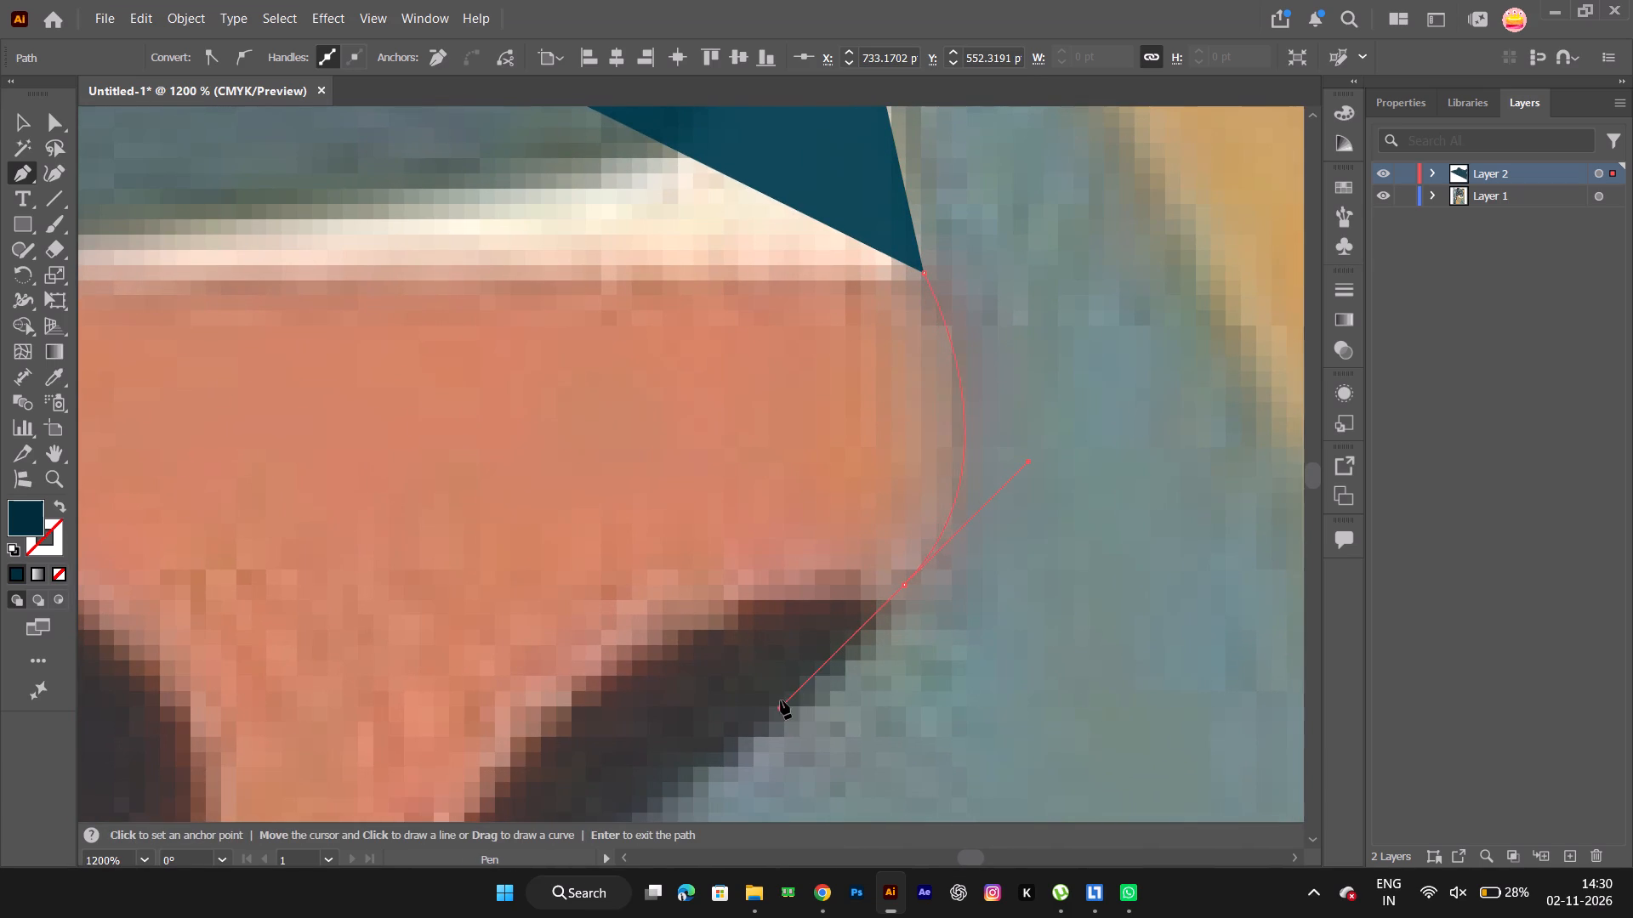
pyautogui.keyDown('alt'); pyautogui.click(908, 584); pyautogui.keyUp('alt')
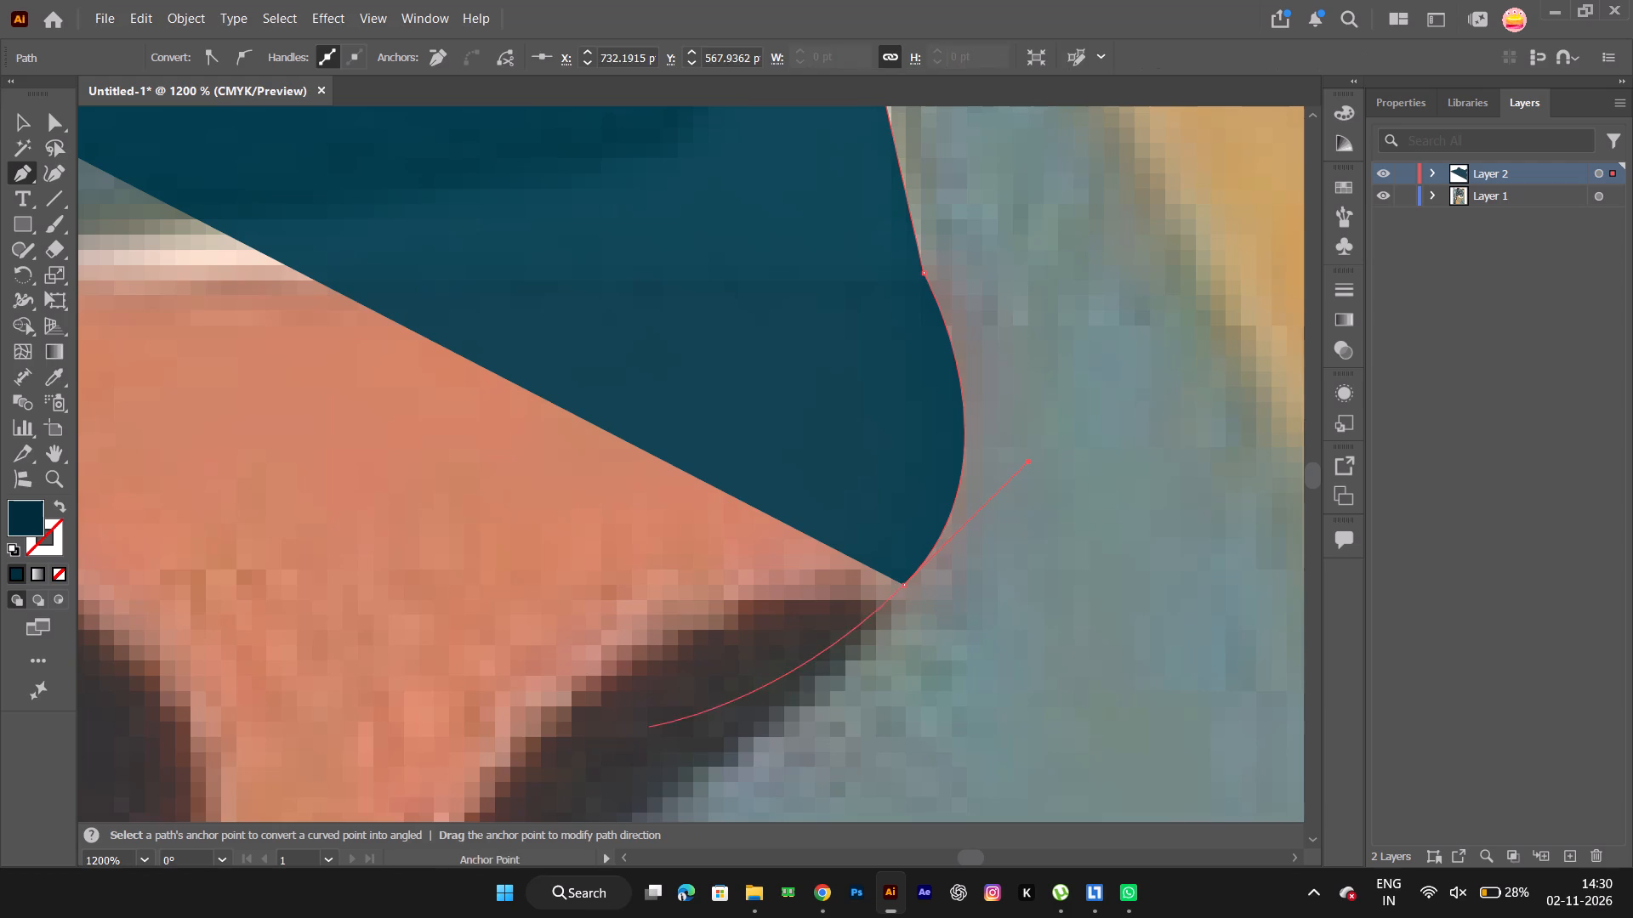
pyautogui.press('space')
pyautogui.press('space')
pyautogui.press('space')
pyautogui.press('space')
pyautogui.press('space')
pyautogui.press('space')
pyautogui.press('space')
pyautogui.press('space')
pyautogui.press('space')
pyautogui.press('space')
pyautogui.press('space')
pyautogui.press('space')
pyautogui.press('space')
pyautogui.press('space')
pyautogui.press('space')
pyautogui.press('space')
pyautogui.press('space')
pyautogui.press('space')
pyautogui.moveTo(239, 733); pyautogui.dragTo(83, 183)
pyautogui.press('space')
pyautogui.press('space')
pyautogui.press('space')
pyautogui.press('space')
pyautogui.press('space')
pyautogui.press('space')
pyautogui.press('space')
pyautogui.press('space')
pyautogui.press('space')
pyautogui.press('space')
pyautogui.press('space')
pyautogui.press('space')
pyautogui.press('space')
pyautogui.press('space')
pyautogui.press('space')
pyautogui.press('space')
pyautogui.press('space')
pyautogui.press('space')
pyautogui.press('space')
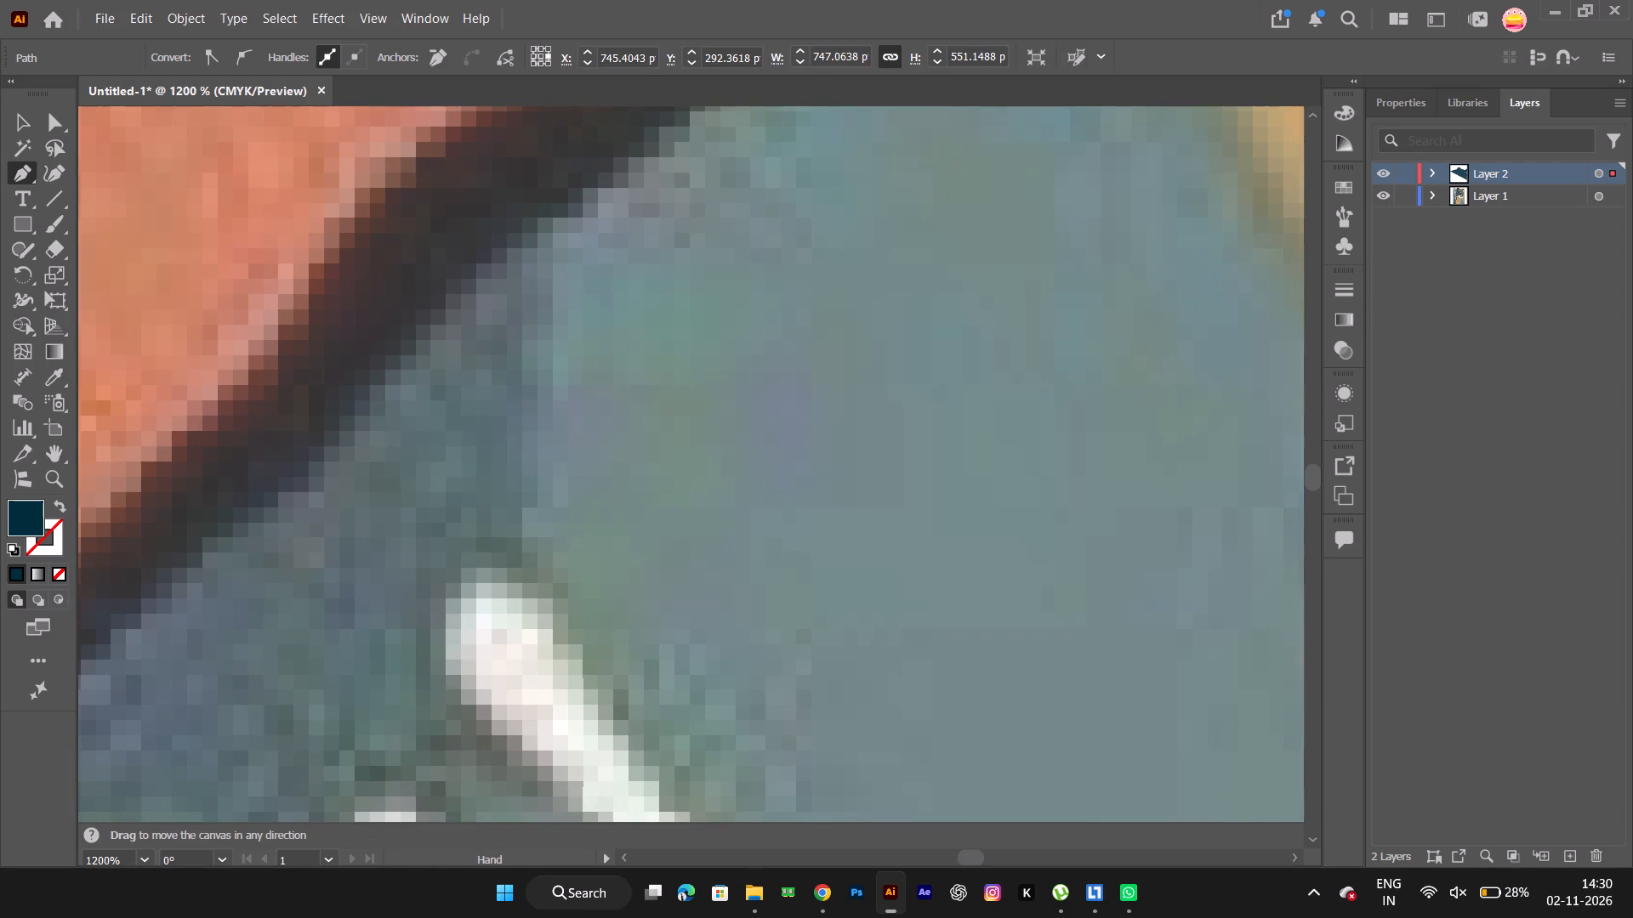
pyautogui.press('space')
pyautogui.press('space')
pyautogui.press('space')
pyautogui.press('space')
pyautogui.press('space')
pyautogui.press('space')
pyautogui.press('space')
pyautogui.press('space')
pyautogui.press('space')
pyautogui.press('space')
pyautogui.press('space')
pyautogui.press('space')
pyautogui.press('space')
pyautogui.press('space')
pyautogui.press('space')
pyautogui.press('space')
pyautogui.press('space')
pyautogui.press('space')
pyautogui.press('space')
pyautogui.moveTo(702, 314); pyautogui.dragTo(947, 779)
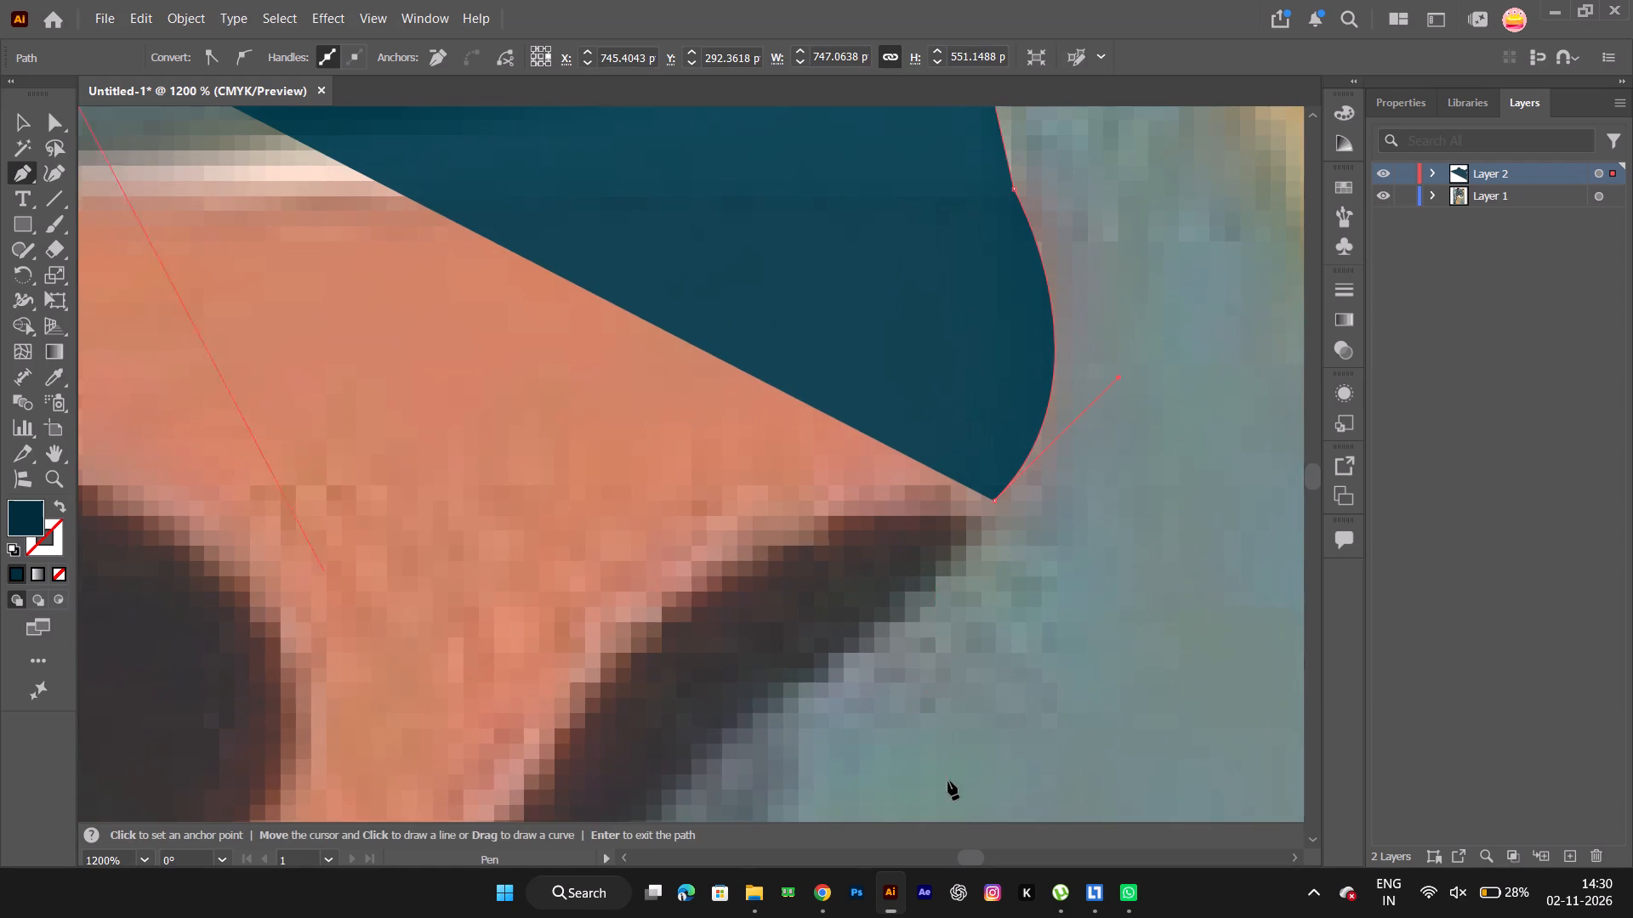
pyautogui.keyDown('alt'); pyautogui.click(993, 501); pyautogui.keyUp('alt')
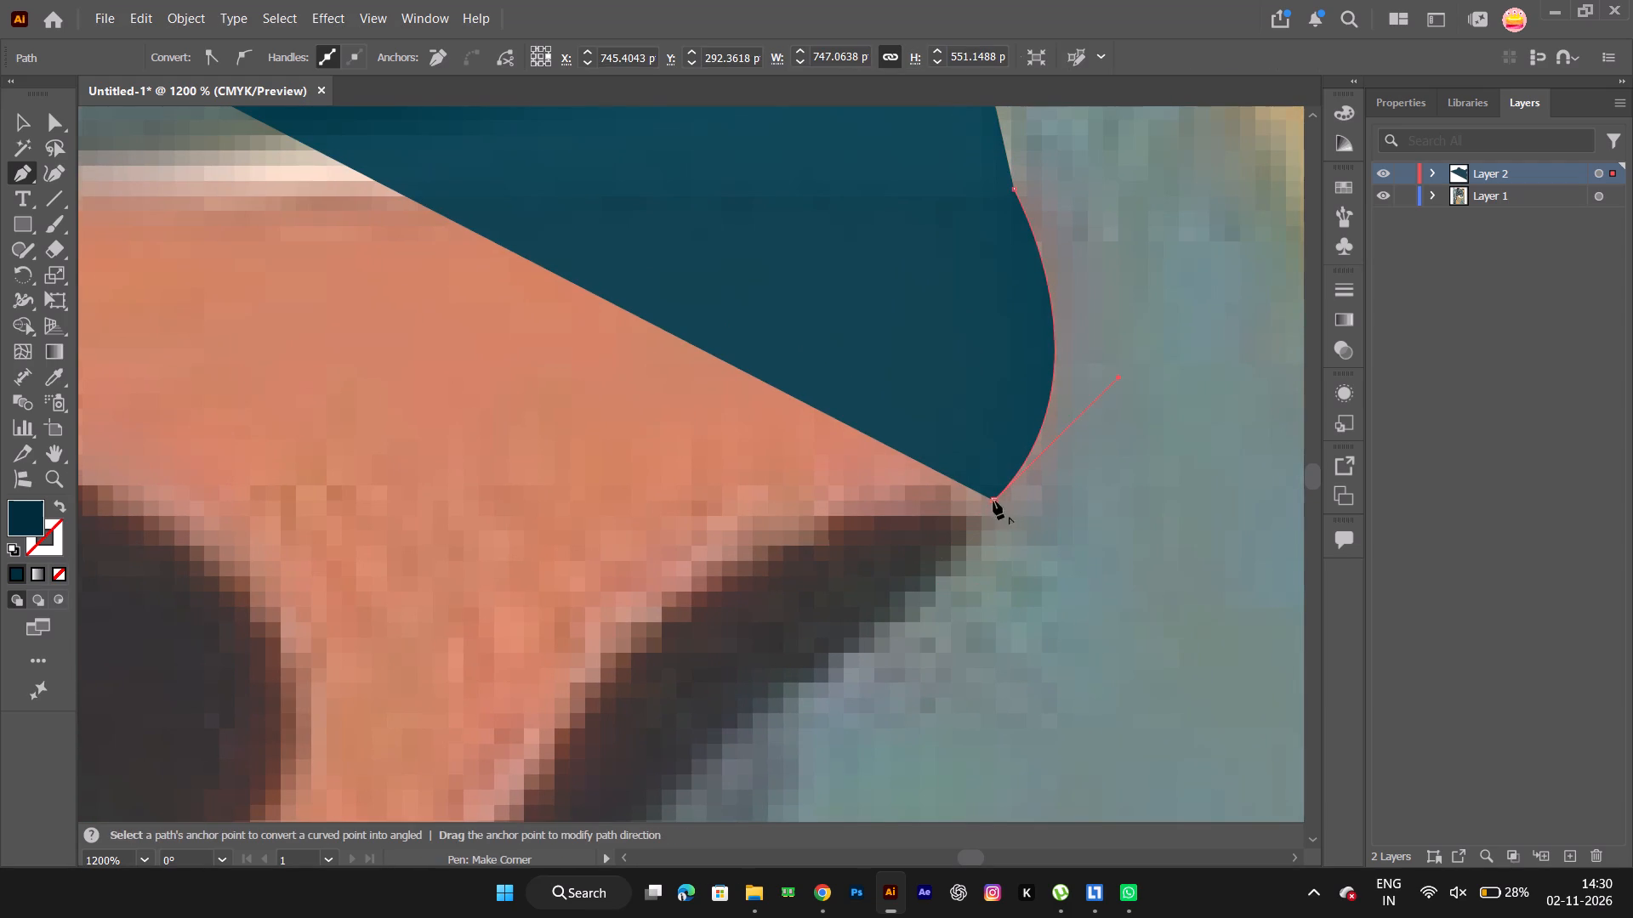
# Extend the outline with a short curve along the dark edge beneath the nose, and make its end anchor a corner point.
pyautogui.press('space')
pyautogui.moveTo(1048, 566); pyautogui.dragTo(1055, 507)
pyautogui.keyDown('ctrl'); pyautogui.keyDown('alt'); pyautogui.scroll(-6, 1055, 507); pyautogui.keyUp('alt'); pyautogui.keyUp('ctrl')
pyautogui.press('space')
pyautogui.press('space')
pyautogui.press('space')
pyautogui.press('space')
pyautogui.press('space')
pyautogui.press('space')
pyautogui.press('space')
pyautogui.press('space')
pyautogui.press('space')
pyautogui.press('space')
pyautogui.press('space')
pyautogui.press('space')
pyautogui.press('space')
pyautogui.press('space')
pyautogui.press('space')
pyautogui.press('space')
pyautogui.press('space')
pyautogui.moveTo(1041, 576); pyautogui.dragTo(1050, 533)
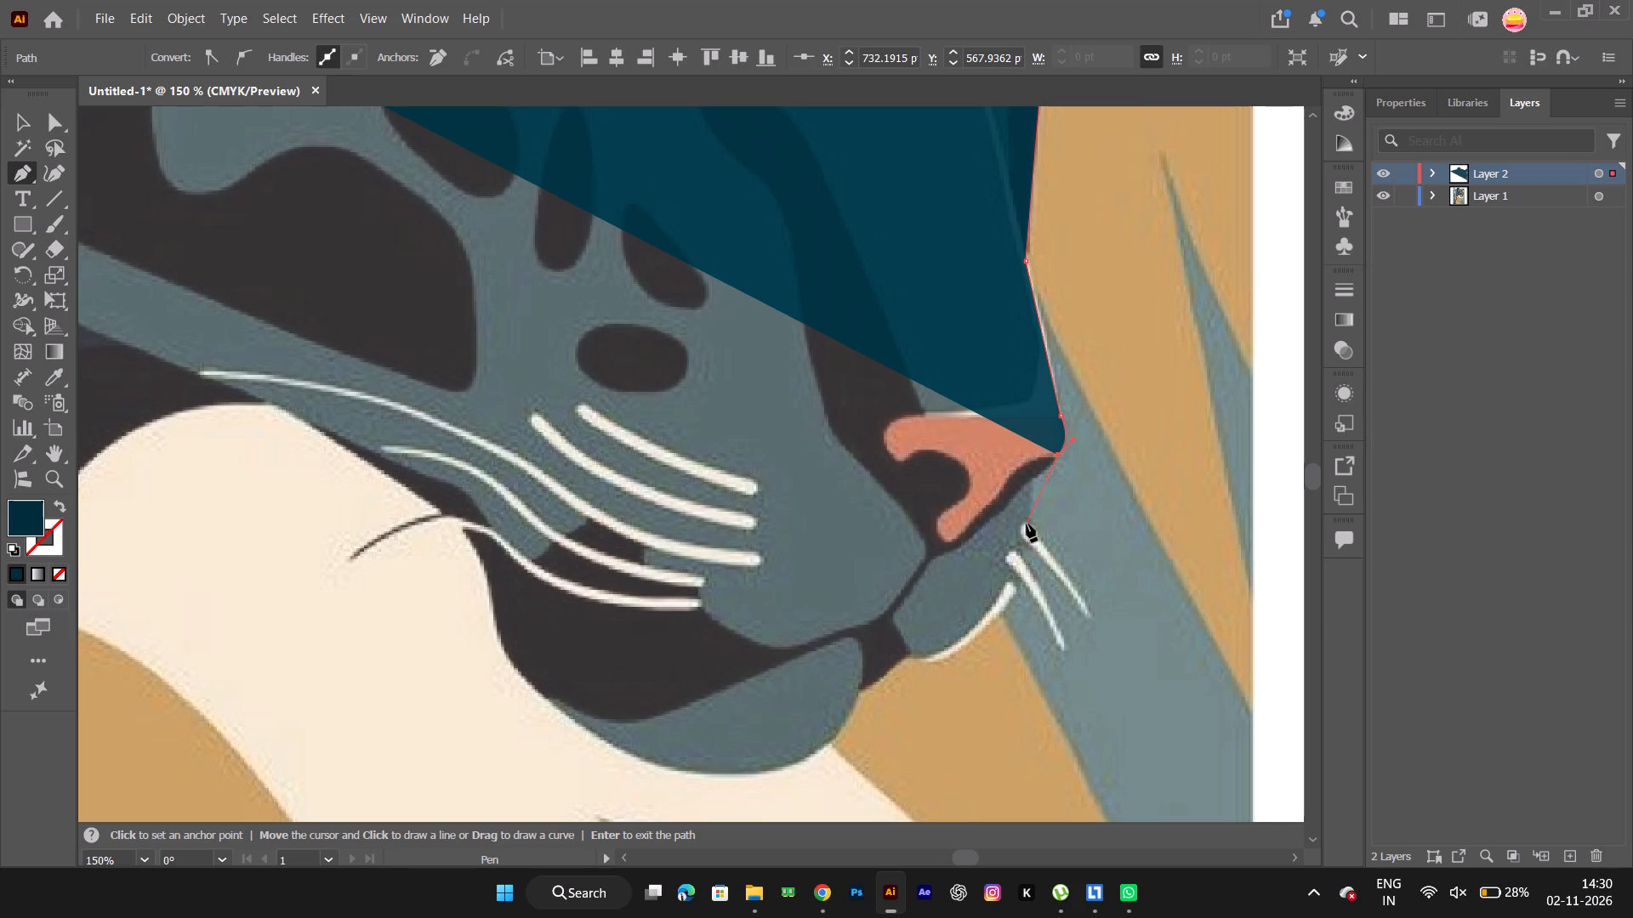
pyautogui.keyDown('ctrl'); pyautogui.keyDown('alt'); pyautogui.scroll(7, 1027, 524); pyautogui.keyUp('alt'); pyautogui.keyUp('ctrl')
pyautogui.press('space')
pyautogui.press('space')
pyautogui.press('space')
pyautogui.press('space')
pyautogui.press('space')
pyautogui.press('space')
pyautogui.press('space')
pyautogui.press('space')
pyautogui.press('space')
pyautogui.press('space')
pyautogui.press('space')
pyautogui.press('space')
pyautogui.press('space')
pyautogui.press('space')
pyautogui.press('space')
pyautogui.press('space')
pyautogui.press('space')
pyautogui.press('space')
pyautogui.press('space')
pyautogui.press('space')
pyautogui.moveTo(1067, 296); pyautogui.dragTo(1095, 745)
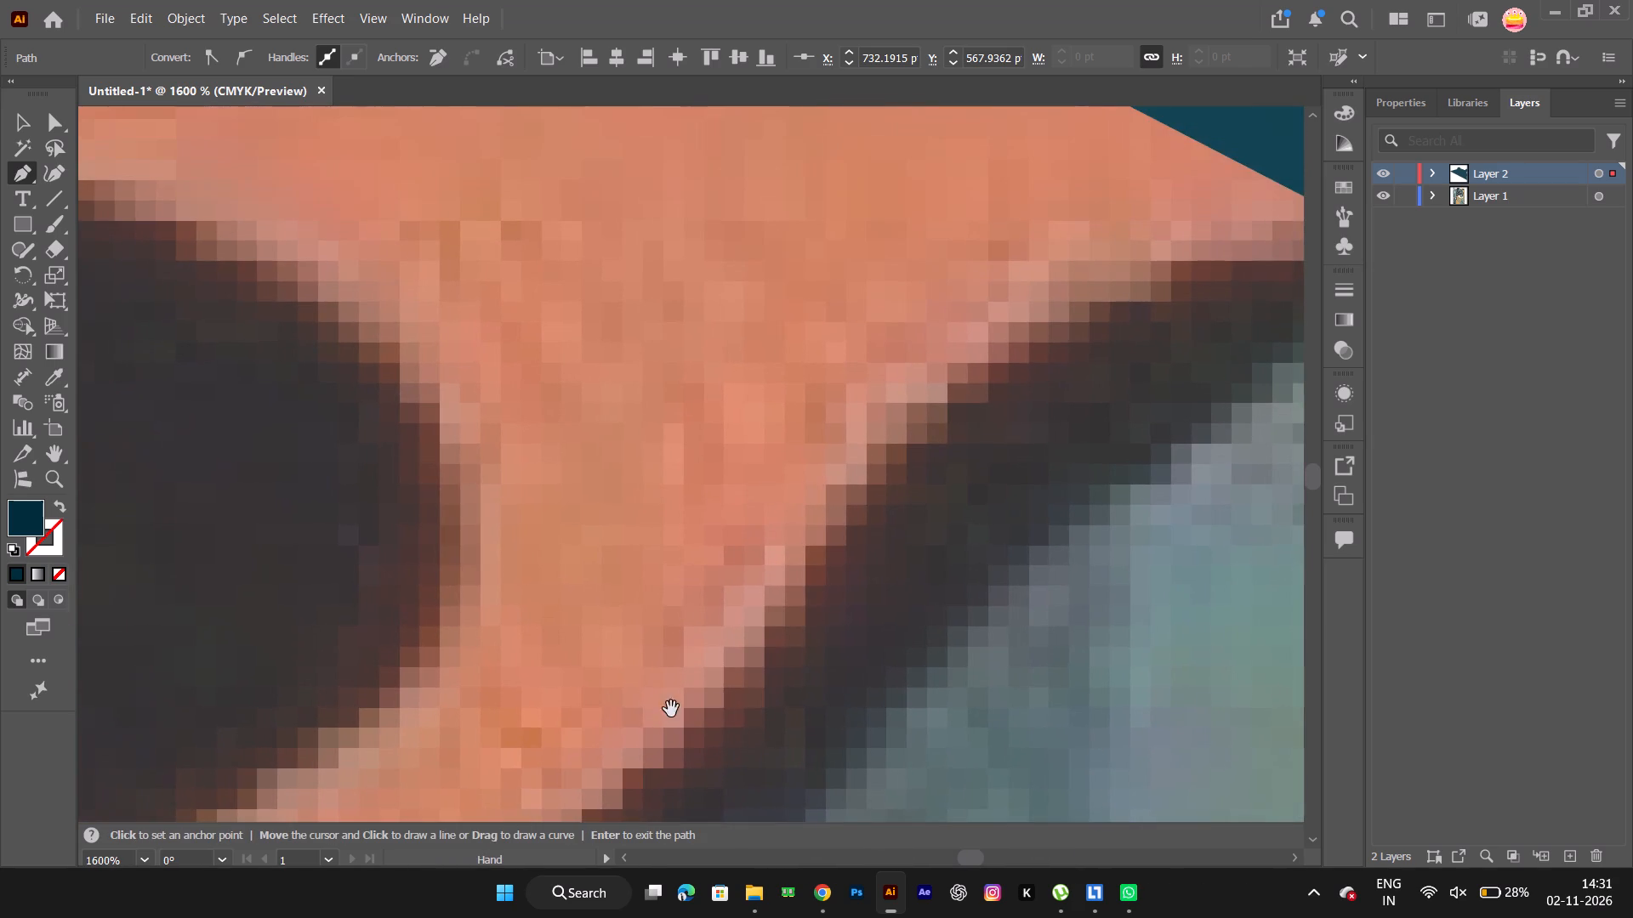
pyautogui.moveTo(1095, 371); pyautogui.dragTo(636, 495)
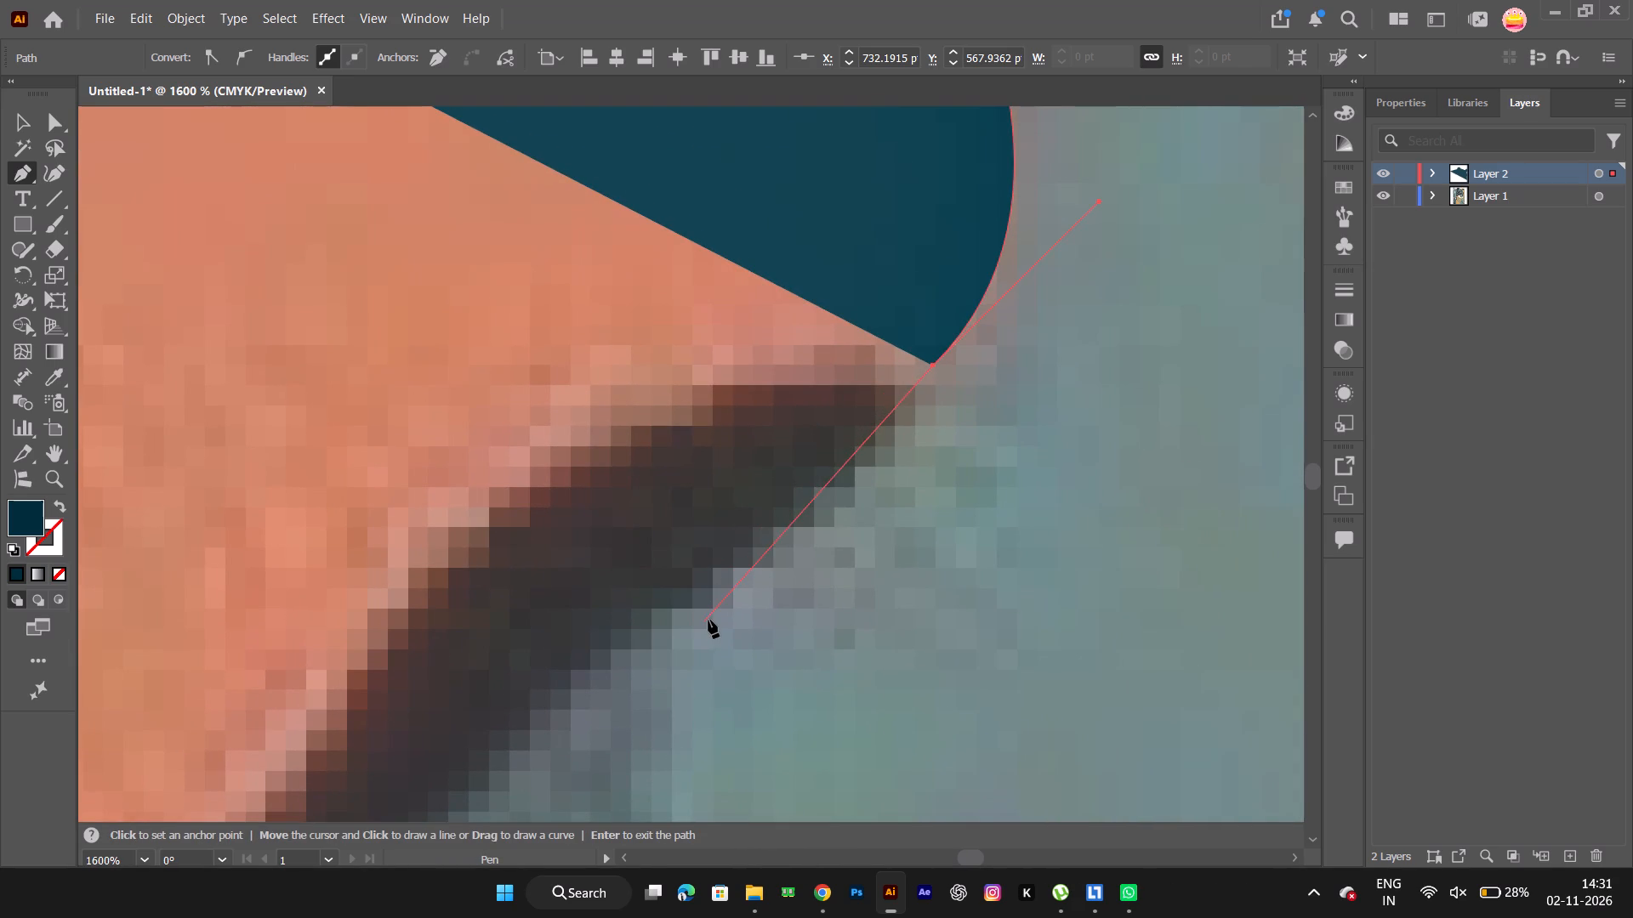
pyautogui.moveTo(708, 620); pyautogui.dragTo(573, 675)
pyautogui.keyDown('alt'); pyautogui.click(705, 624); pyautogui.keyUp('alt')
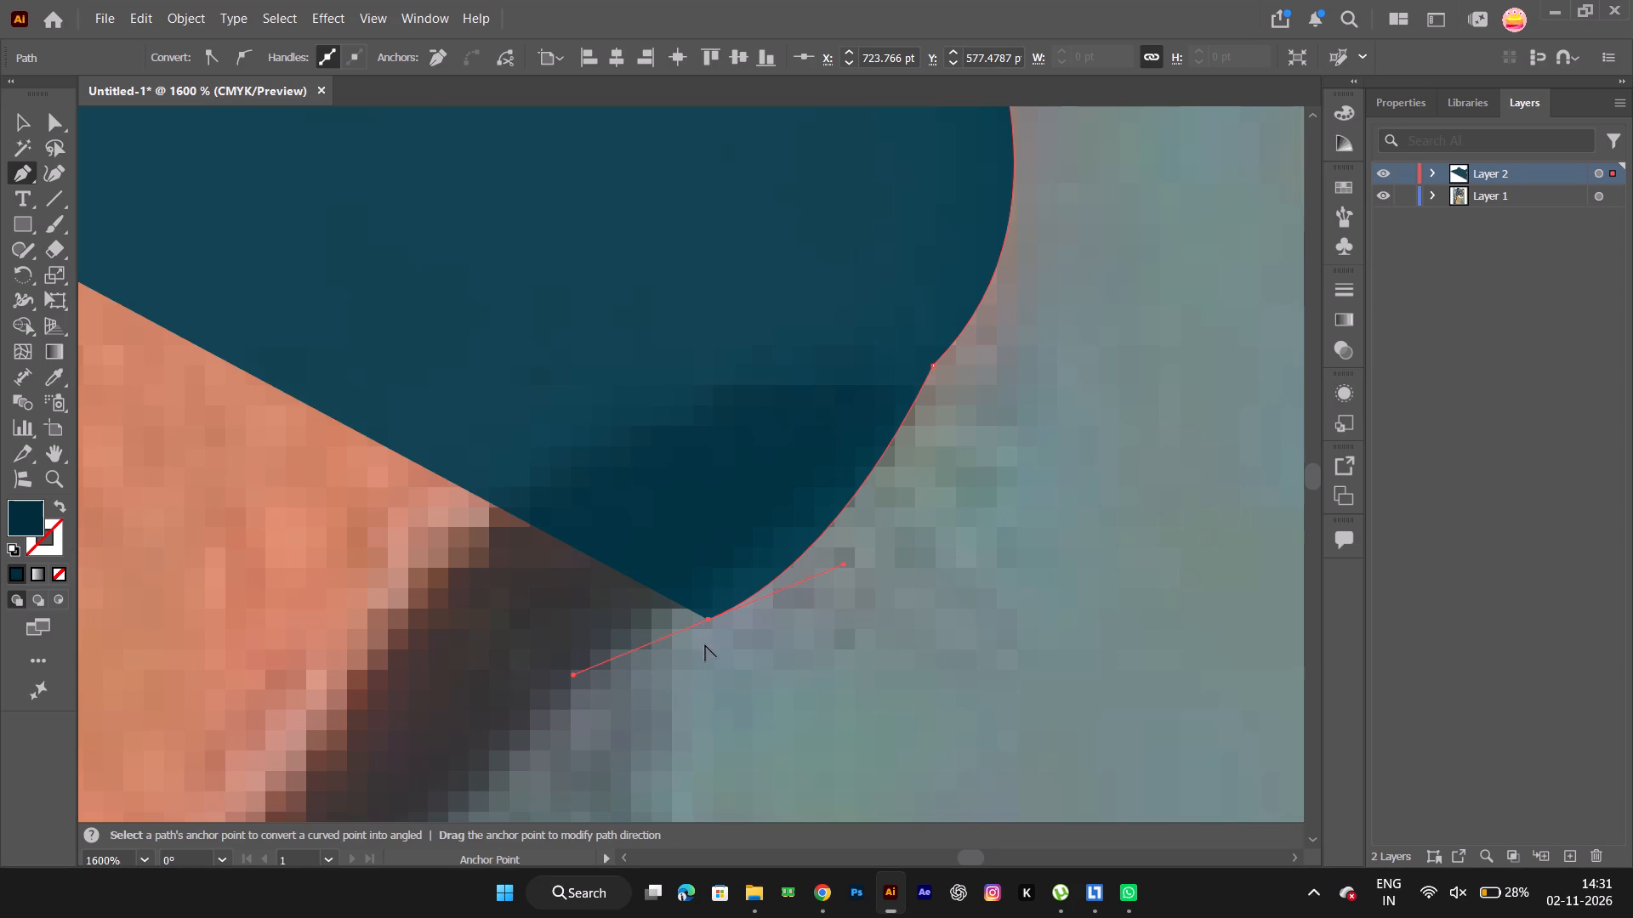
pyautogui.keyDown('alt'); pyautogui.click(707, 619); pyautogui.keyUp('alt')
# Curve the outline around the far side of the muzzle to the dark mouth gap, and make the end anchor a corner point.
pyautogui.press('space')
pyautogui.press('space')
pyautogui.press('space')
pyautogui.press('space')
pyautogui.press('space')
pyautogui.press('space')
pyautogui.press('space')
pyautogui.moveTo(761, 702); pyautogui.dragTo(856, 343)
pyautogui.keyDown('ctrl'); pyautogui.keyDown('alt'); pyautogui.scroll(-7, 849, 439); pyautogui.keyUp('alt'); pyautogui.keyUp('ctrl')
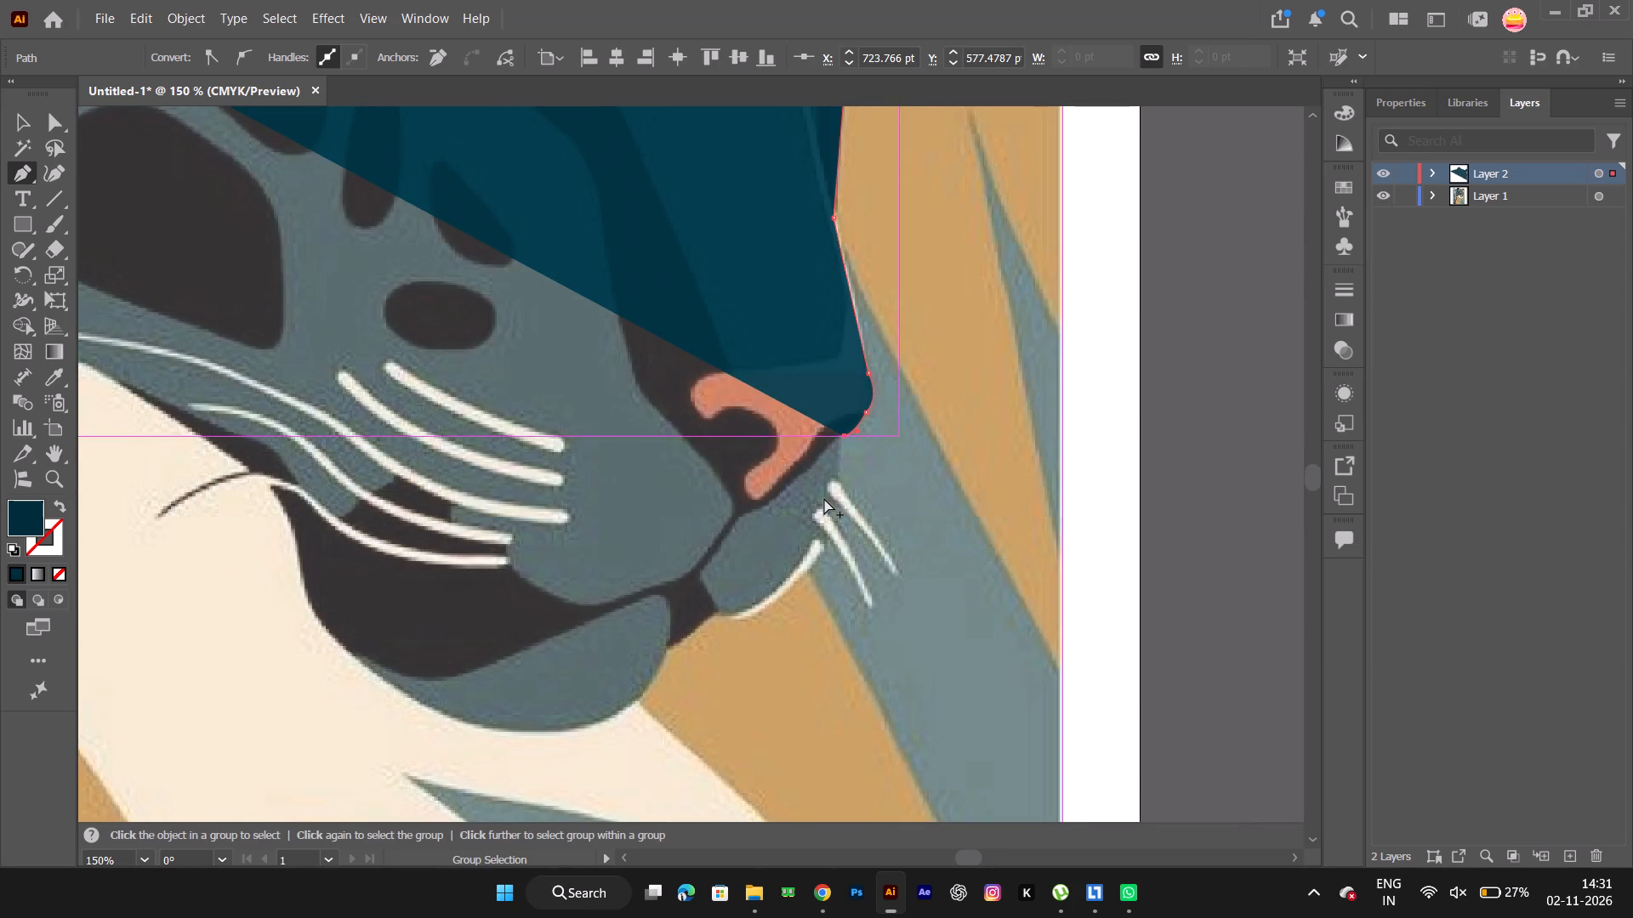
pyautogui.keyDown('ctrl'); pyautogui.keyDown('alt'); pyautogui.scroll(7, 824, 498); pyautogui.keyUp('alt'); pyautogui.keyUp('ctrl')
pyautogui.press('space')
pyautogui.press('space')
pyautogui.moveTo(990, 522); pyautogui.dragTo(1111, 354)
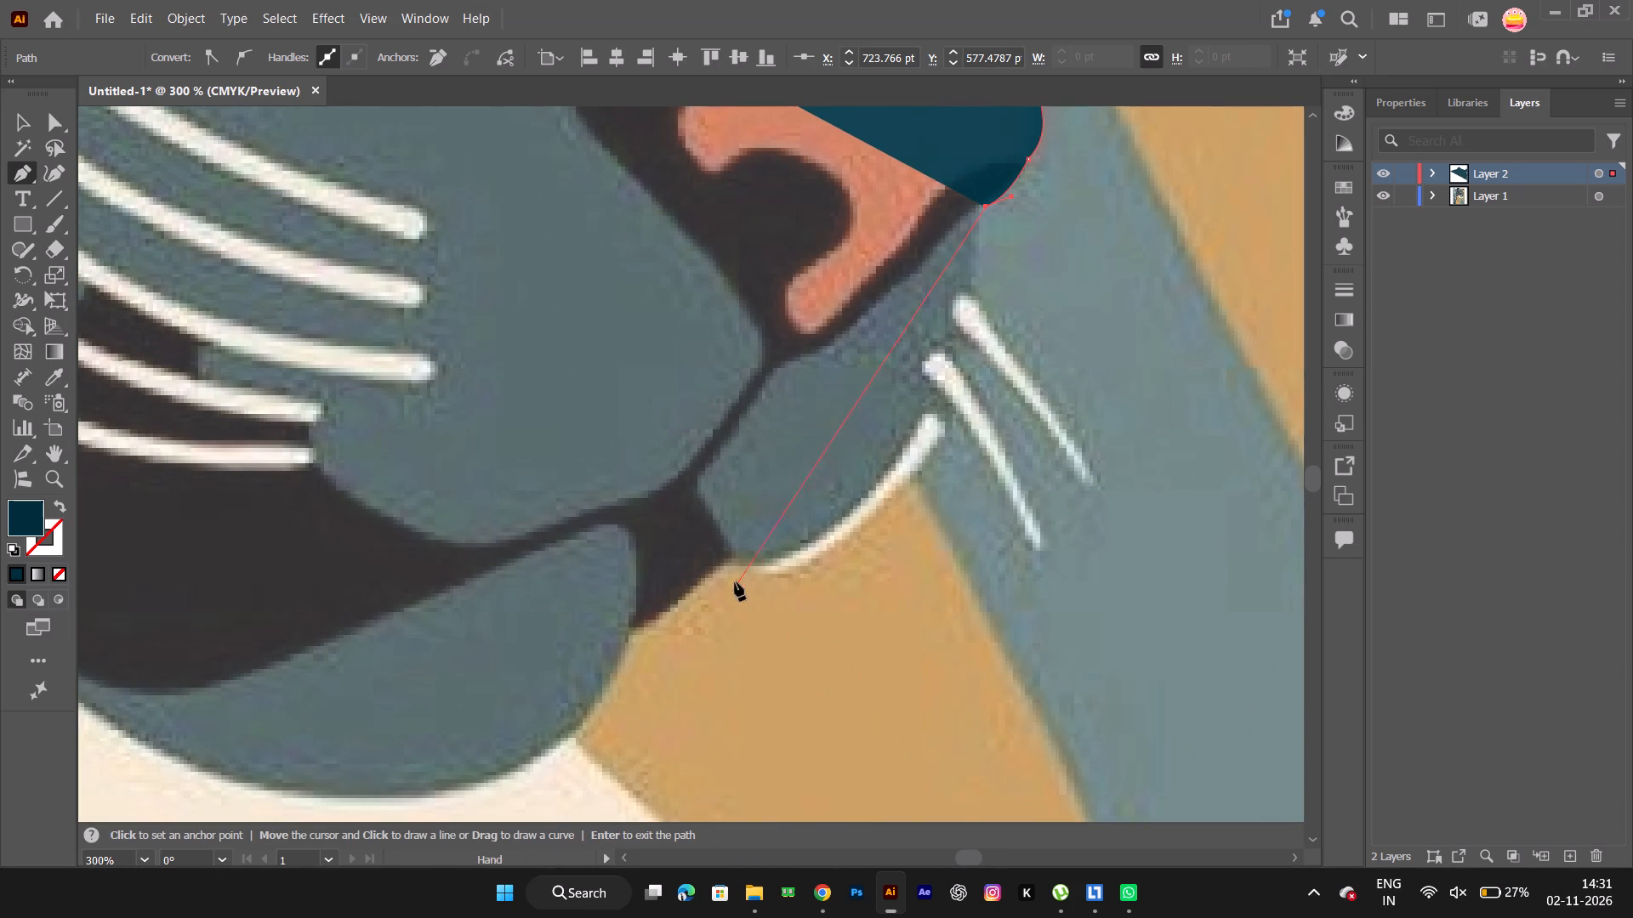
pyautogui.moveTo(735, 571); pyautogui.dragTo(342, 688)
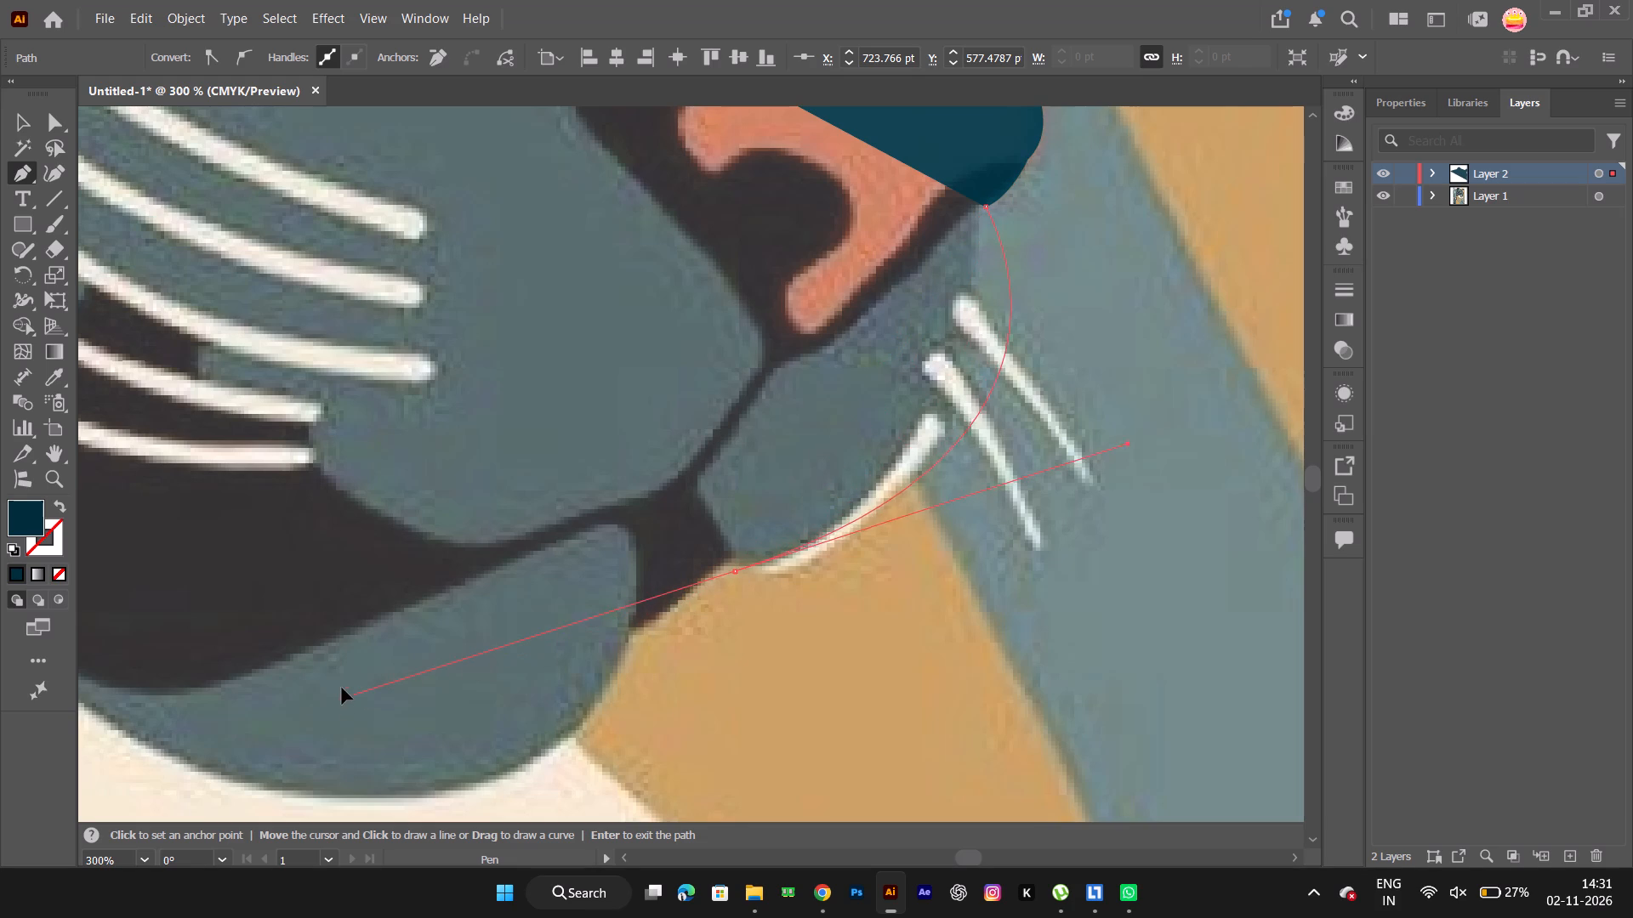
pyautogui.moveTo(342, 688); pyautogui.dragTo(390, 581)
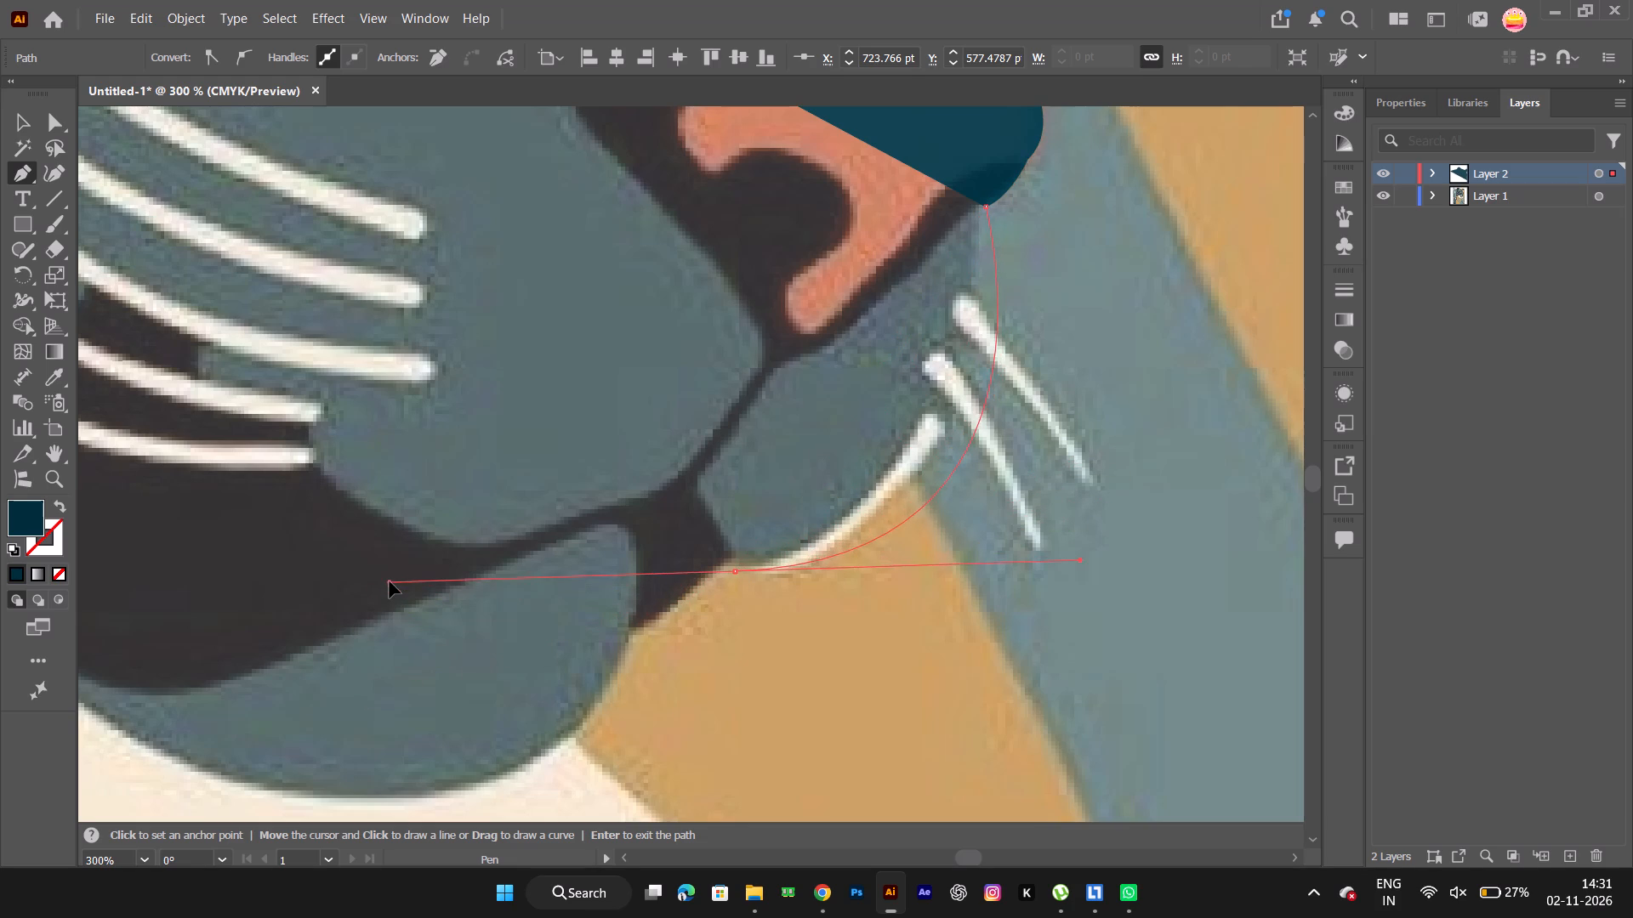
pyautogui.moveTo(390, 581); pyautogui.dragTo(398, 570)
pyautogui.press('space')
pyautogui.press('space')
pyautogui.press('space')
pyautogui.press('space')
pyautogui.press('space')
pyautogui.press('space')
pyautogui.moveTo(711, 478); pyautogui.dragTo(751, 423)
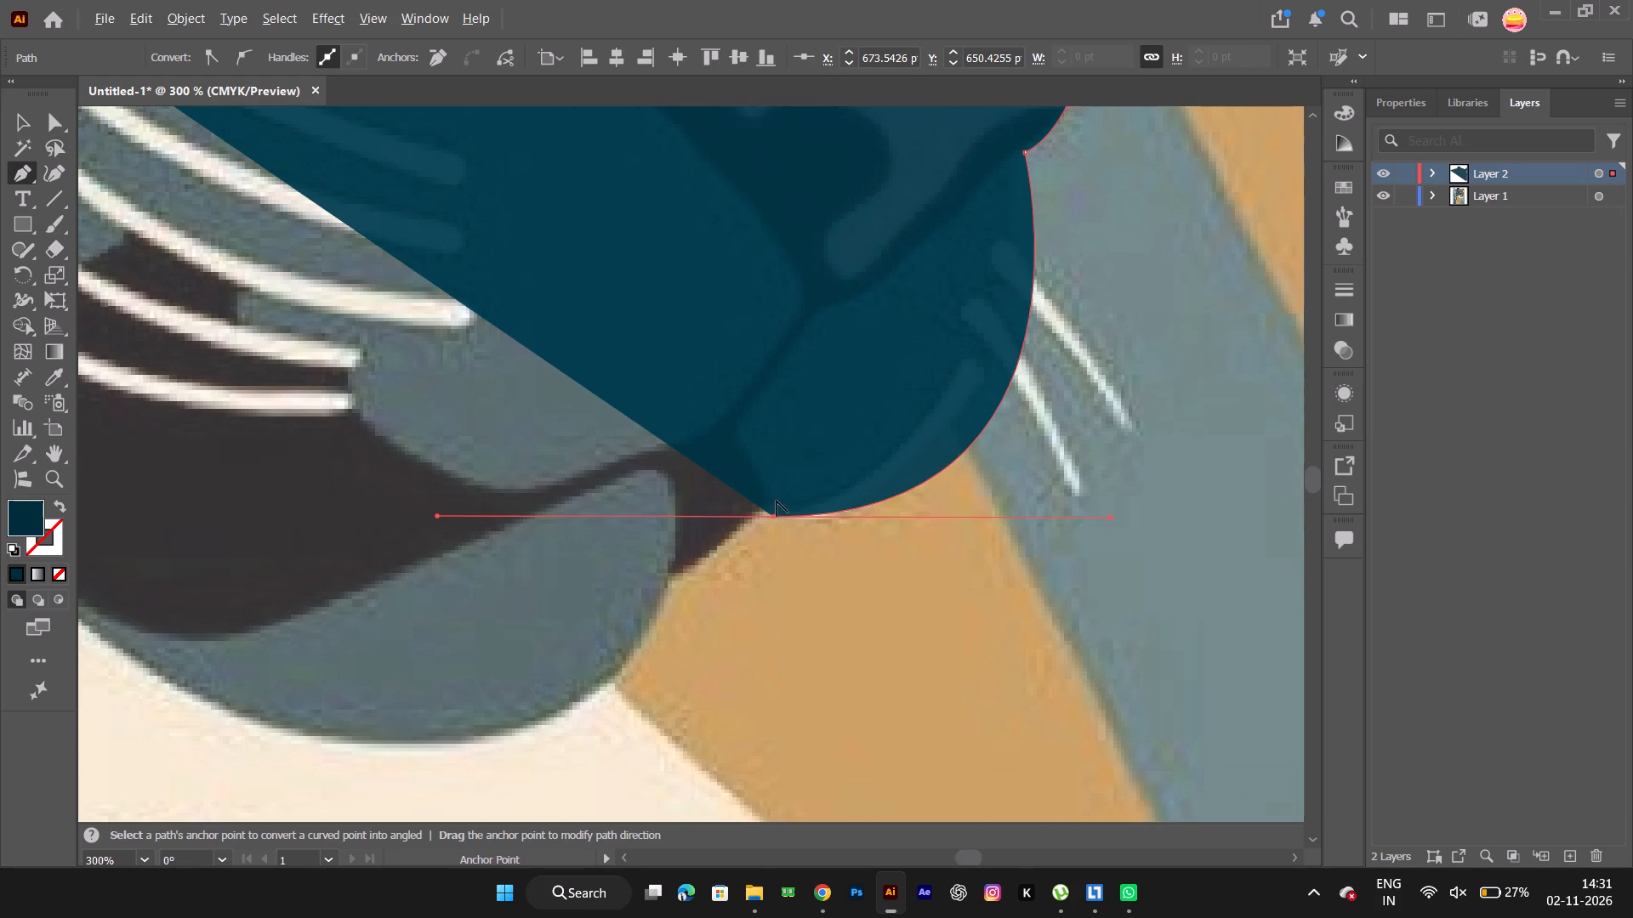
pyautogui.keyDown('alt'); pyautogui.click(772, 520); pyautogui.keyUp('alt')
pyautogui.keyDown('alt'); pyautogui.click(773, 517); pyautogui.keyUp('alt')
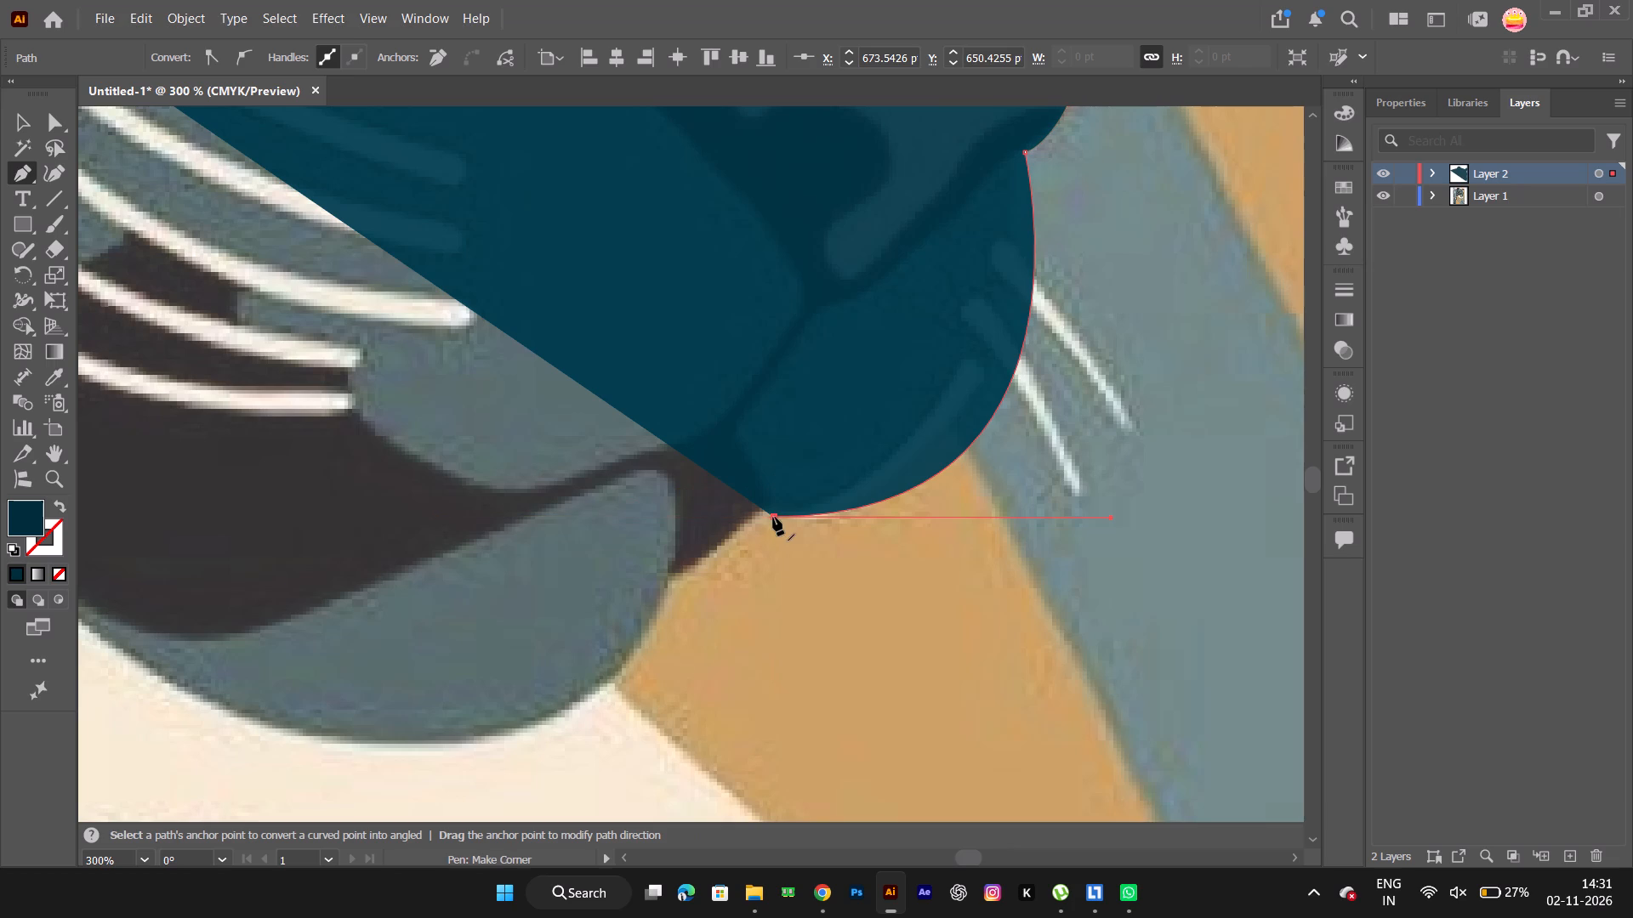
# Extend the outline straight along the dark mouth gap's lower edge to where the teal chin begins.
pyautogui.click(671, 577)
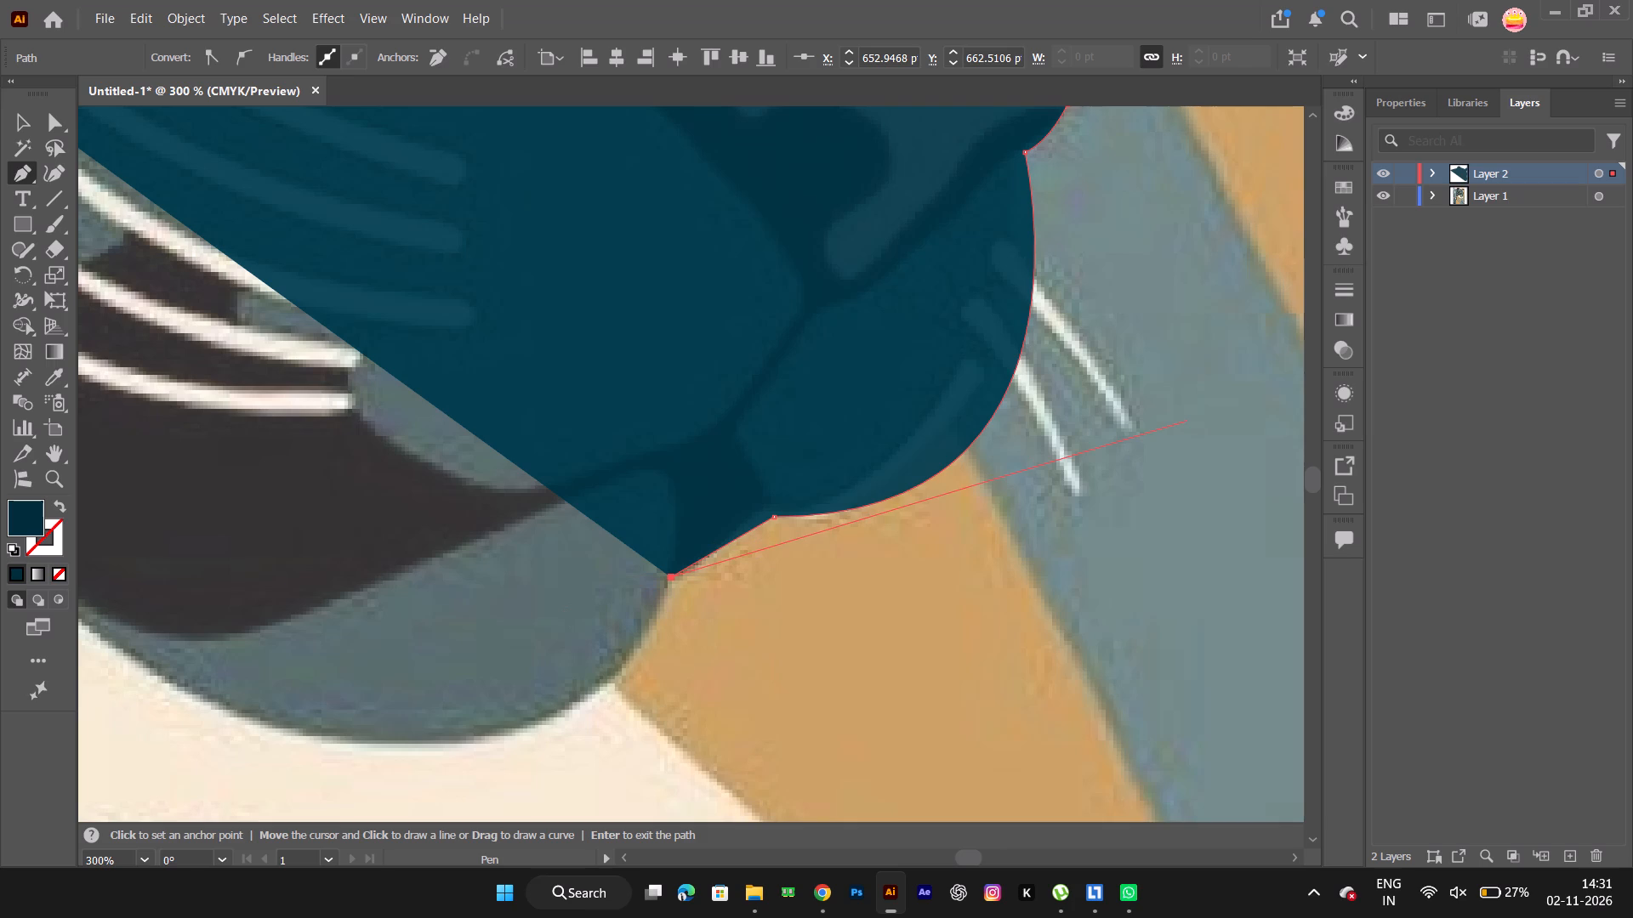
# Continue the outline from the mouth gap around the rounded teal chin.
pyautogui.press('space')
pyautogui.press('space')
pyautogui.press('space')
pyautogui.press('space')
pyautogui.press('space')
pyautogui.press('space')
pyautogui.press('space')
pyautogui.press('space')
pyautogui.press('space')
pyautogui.press('space')
pyautogui.press('space')
pyautogui.press('space')
pyautogui.moveTo(569, 583); pyautogui.dragTo(749, 386)
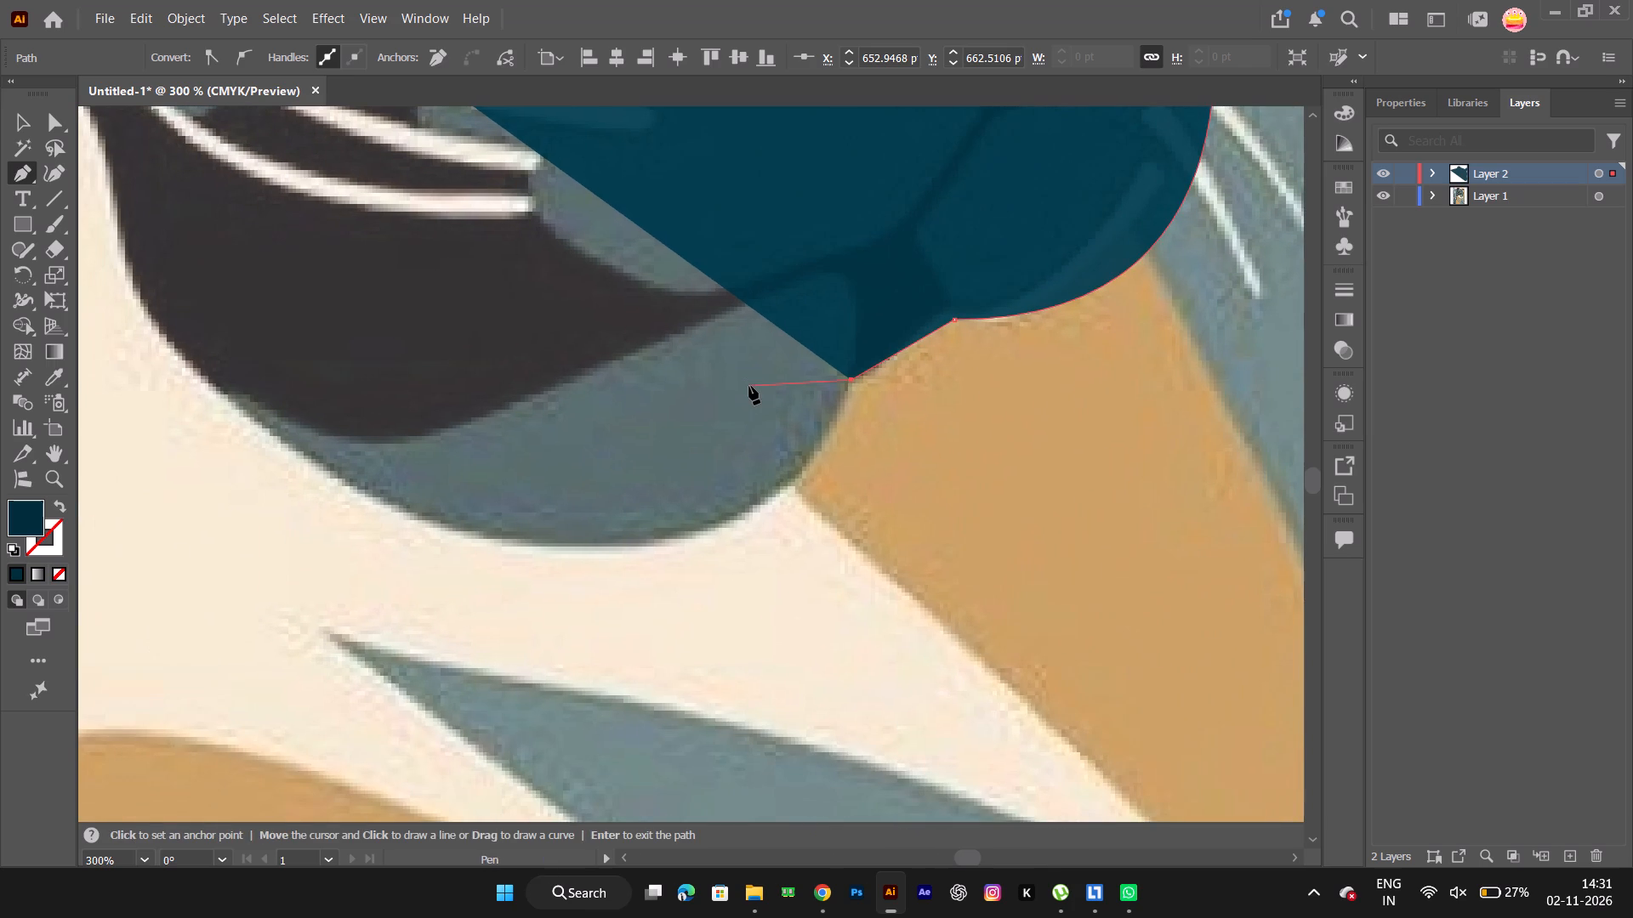
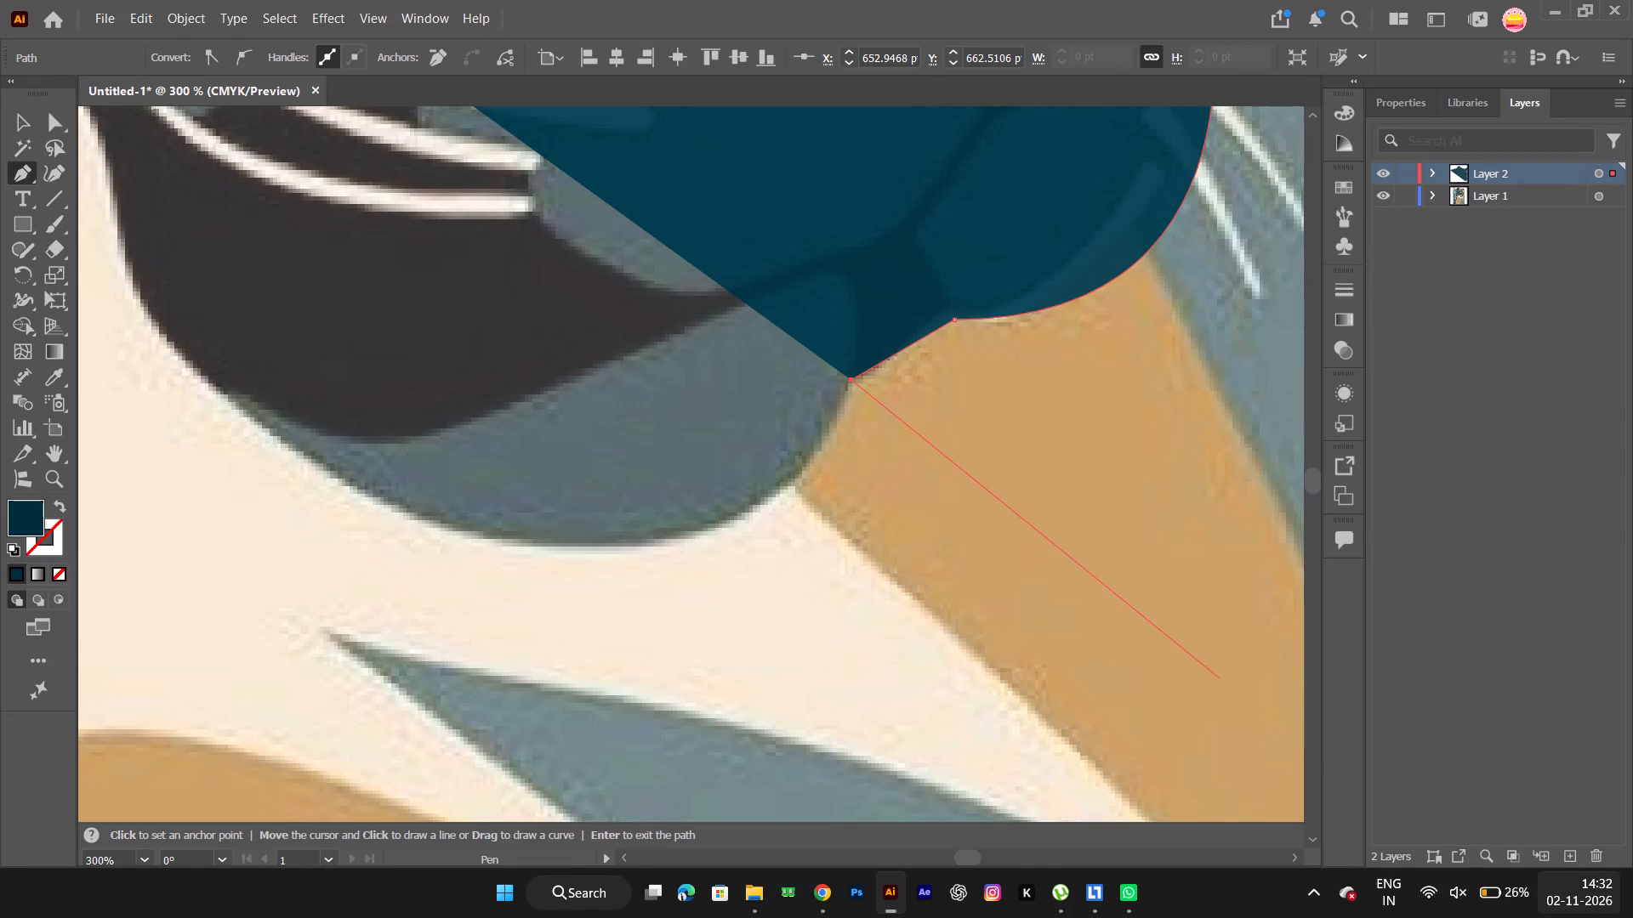
# Curve the outline around the underside of the teal chin to the dark jaw's outer edge, and make the end anchor a corner point.
pyautogui.press('space')
pyautogui.press('space')
pyautogui.press('space')
pyautogui.press('space')
pyautogui.press('space')
pyautogui.press('space')
pyautogui.press('space')
pyautogui.press('space')
pyautogui.press('space')
pyautogui.press('space')
pyautogui.press('space')
pyautogui.press('space')
pyautogui.press('space')
pyautogui.press('space')
pyautogui.press('space')
pyautogui.press('space')
pyautogui.press('space')
pyautogui.press('space')
pyautogui.press('space')
pyautogui.press('space')
pyautogui.moveTo(782, 592); pyautogui.dragTo(856, 518)
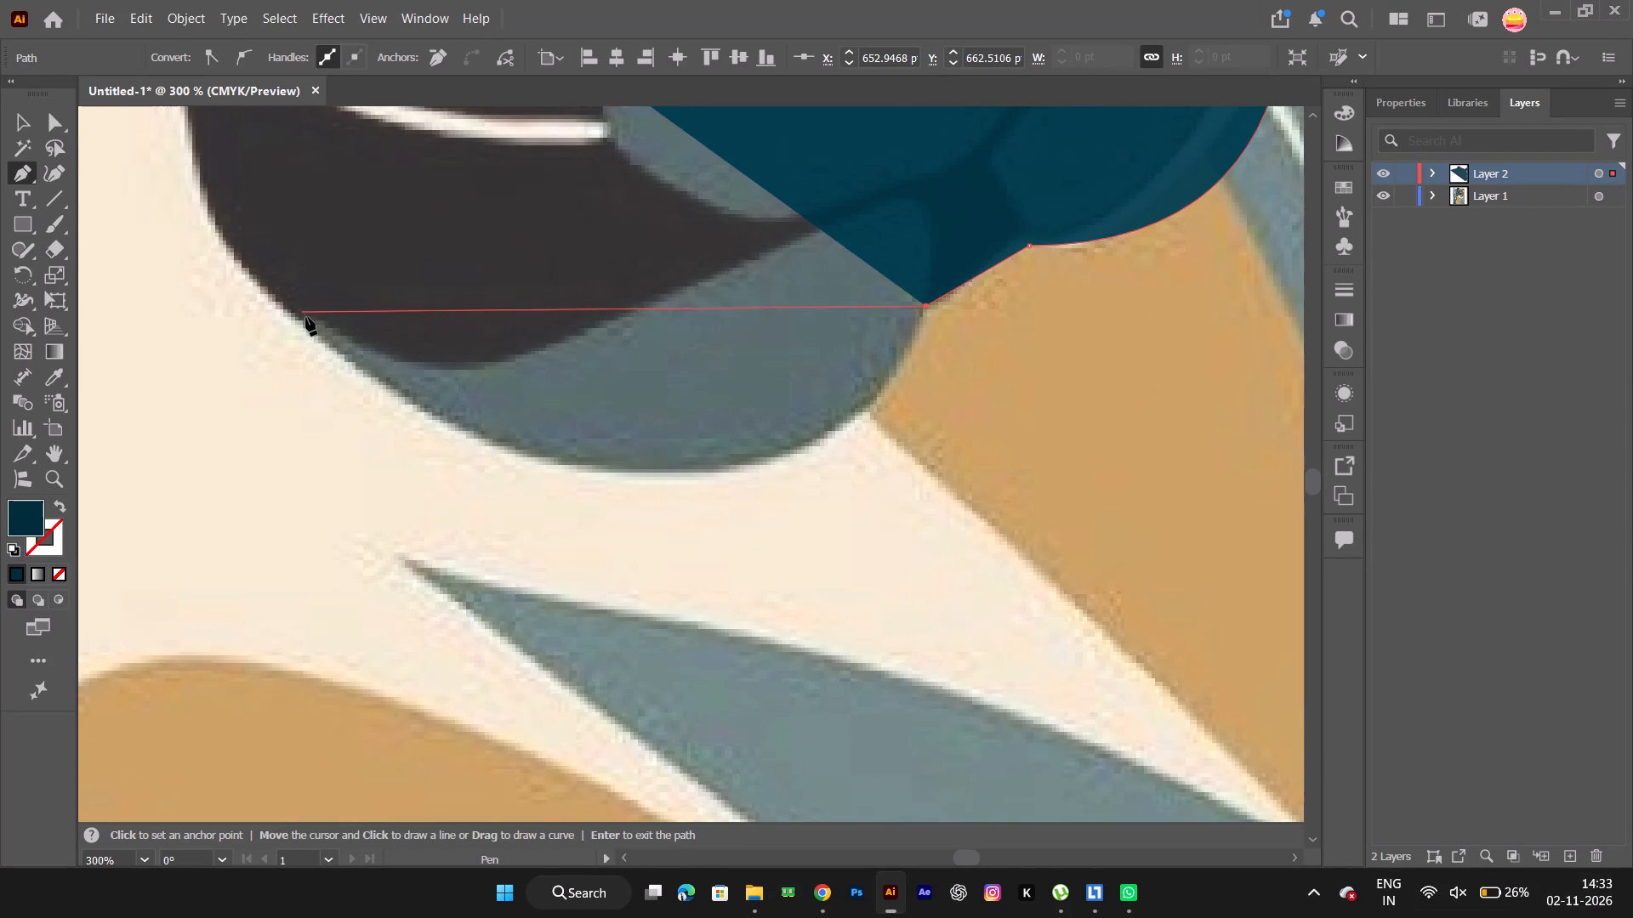
pyautogui.moveTo(304, 320); pyautogui.dragTo(139, 360)
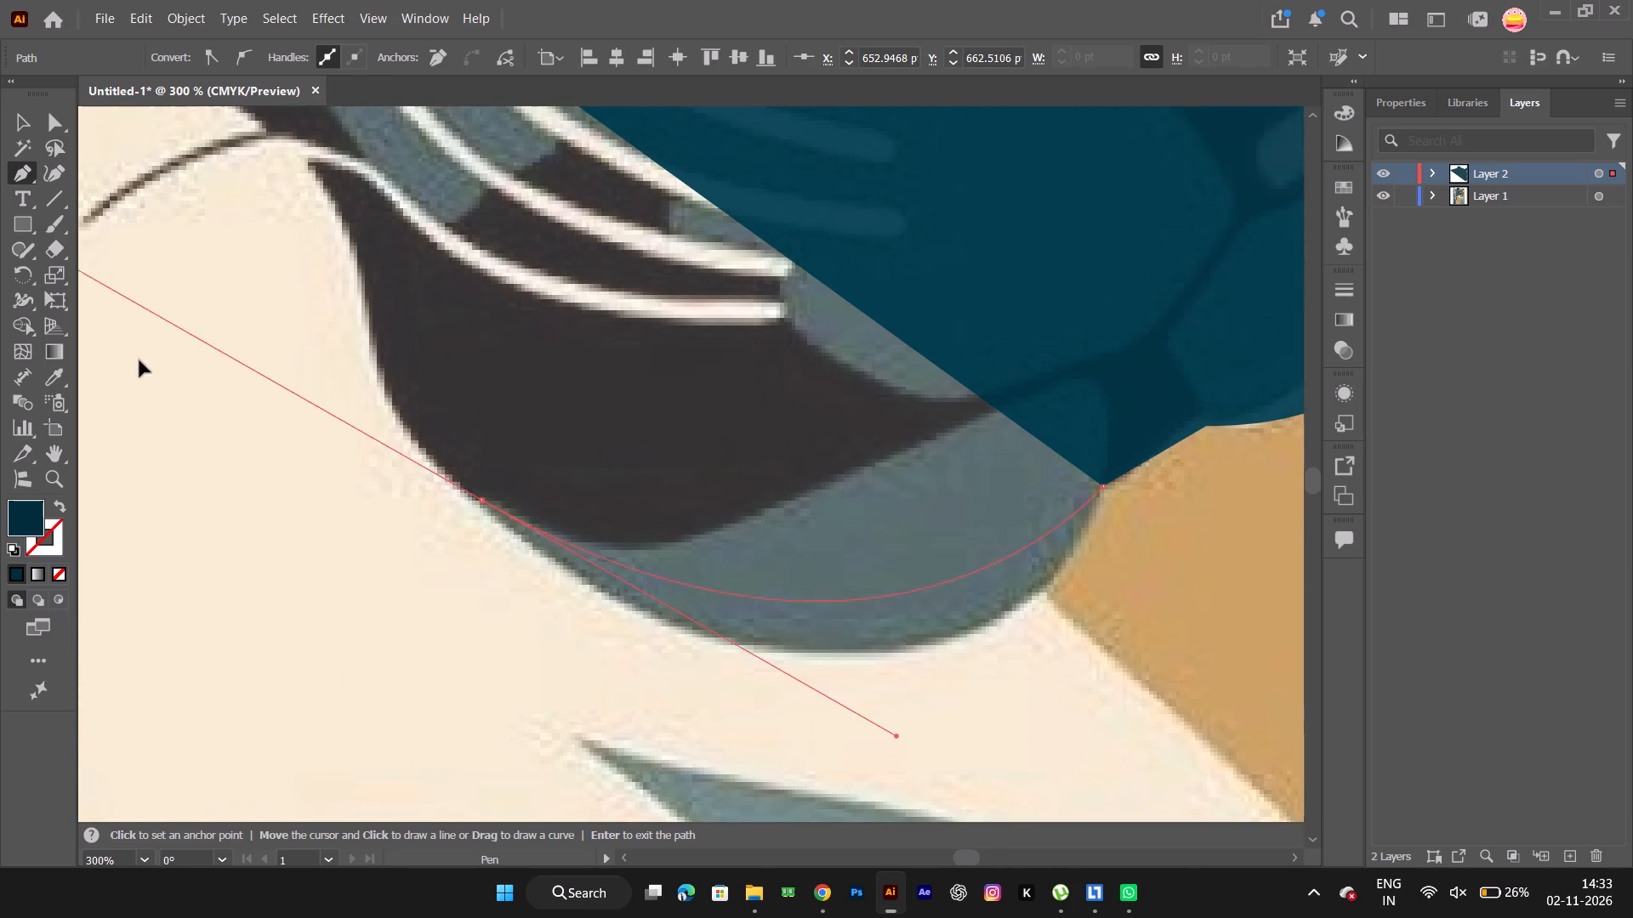
pyautogui.moveTo(139, 360); pyautogui.dragTo(95, 139)
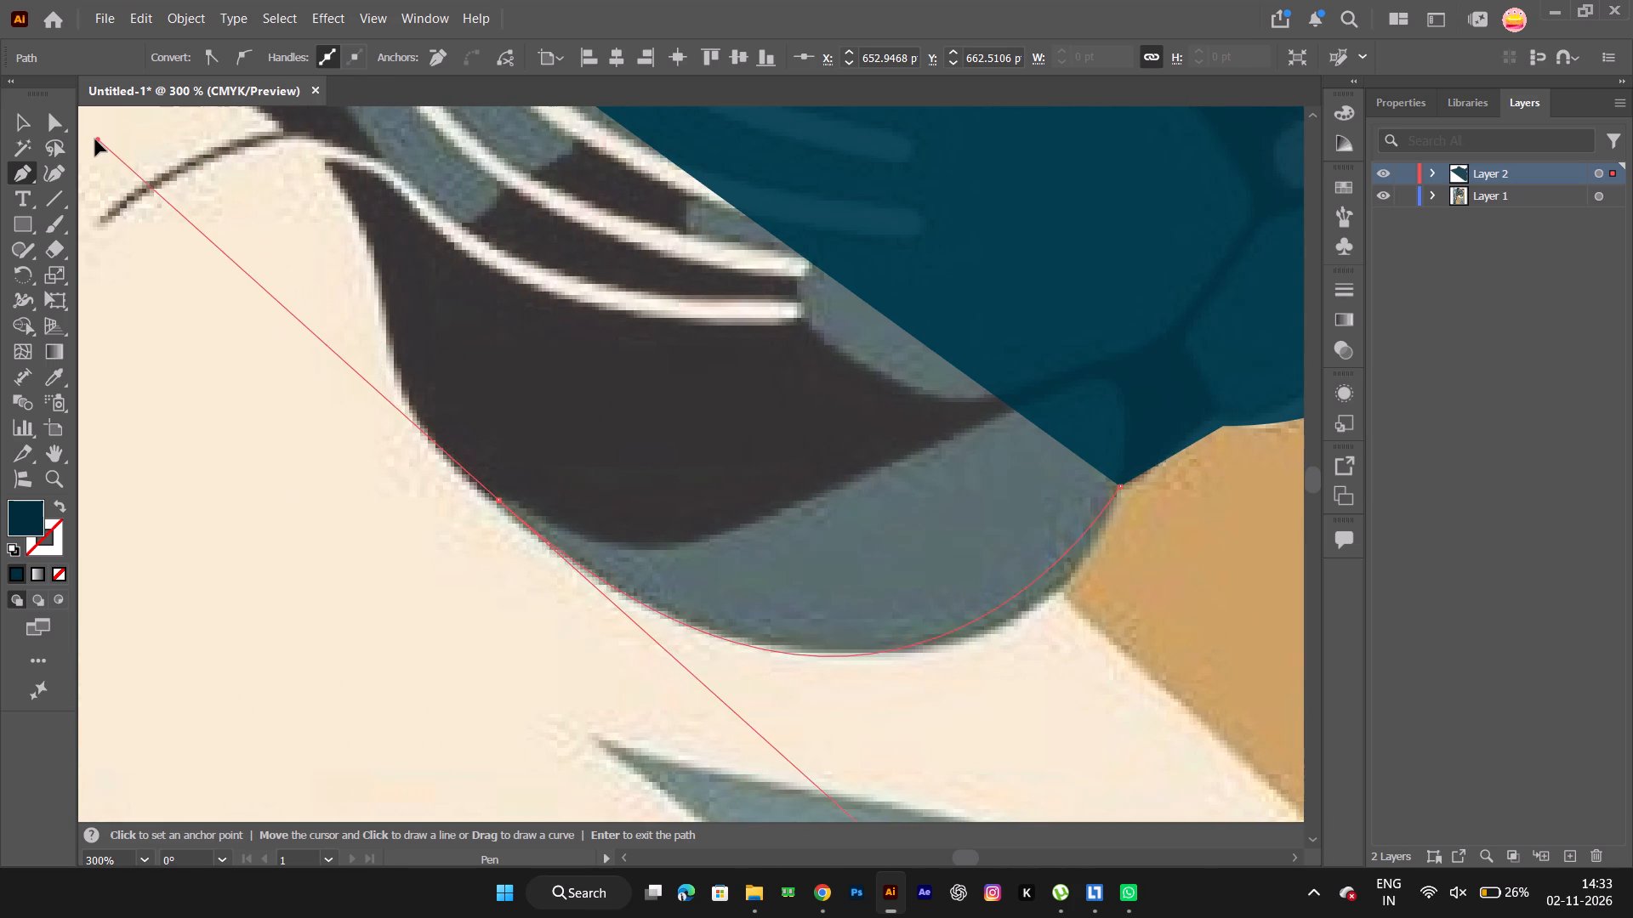
pyautogui.moveTo(95, 139); pyautogui.dragTo(259, 163)
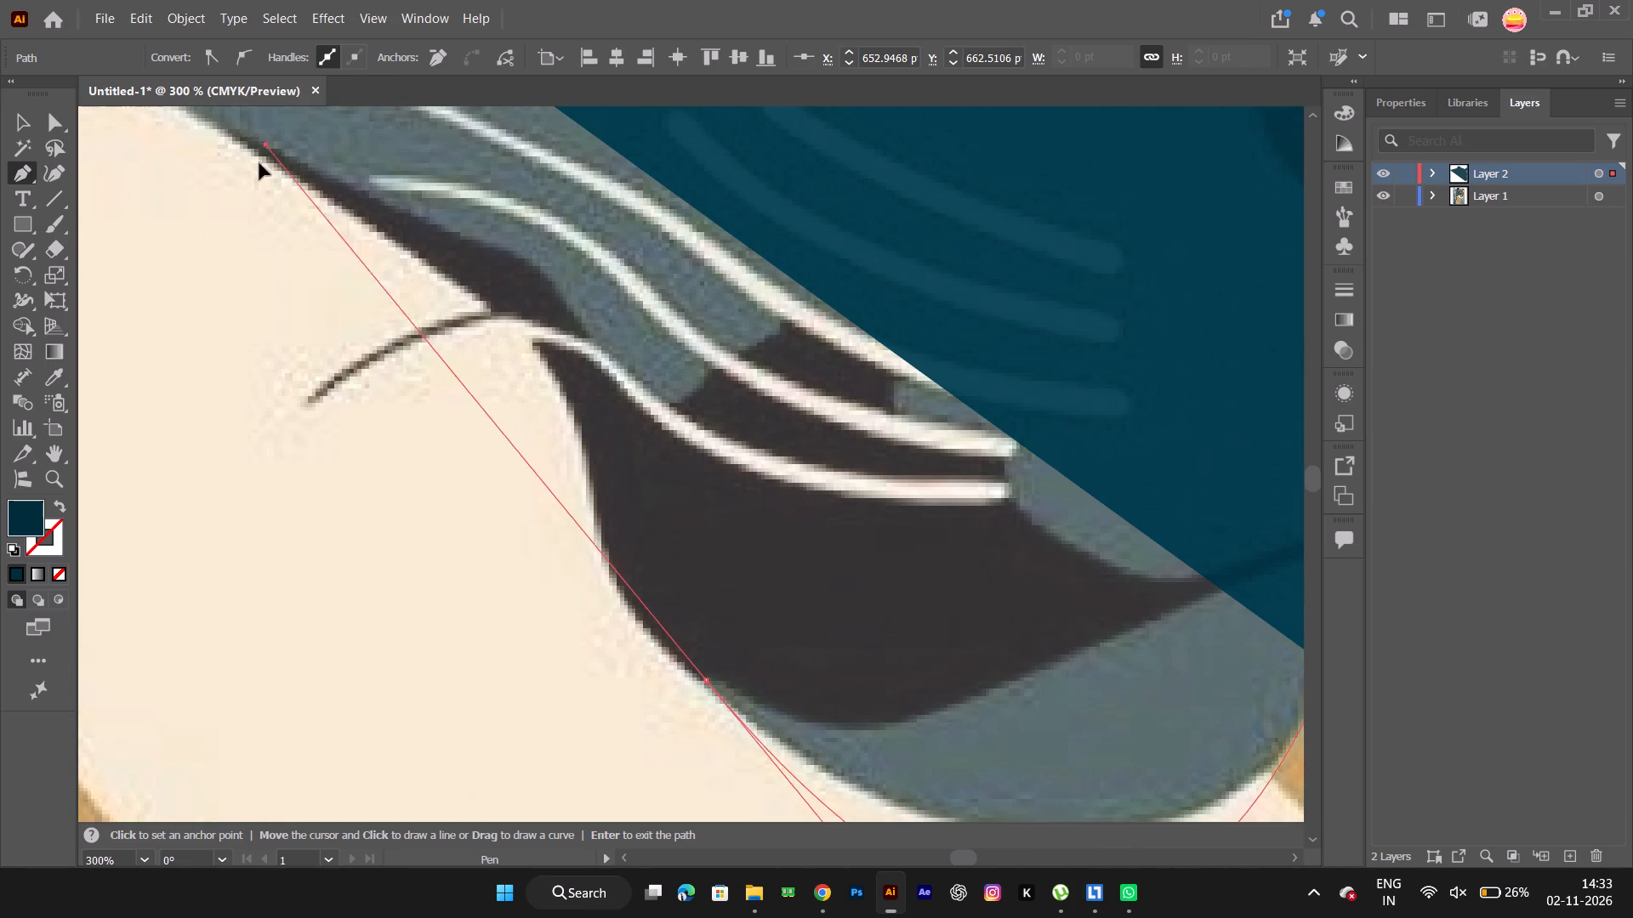
pyautogui.moveTo(259, 163); pyautogui.dragTo(217, 303)
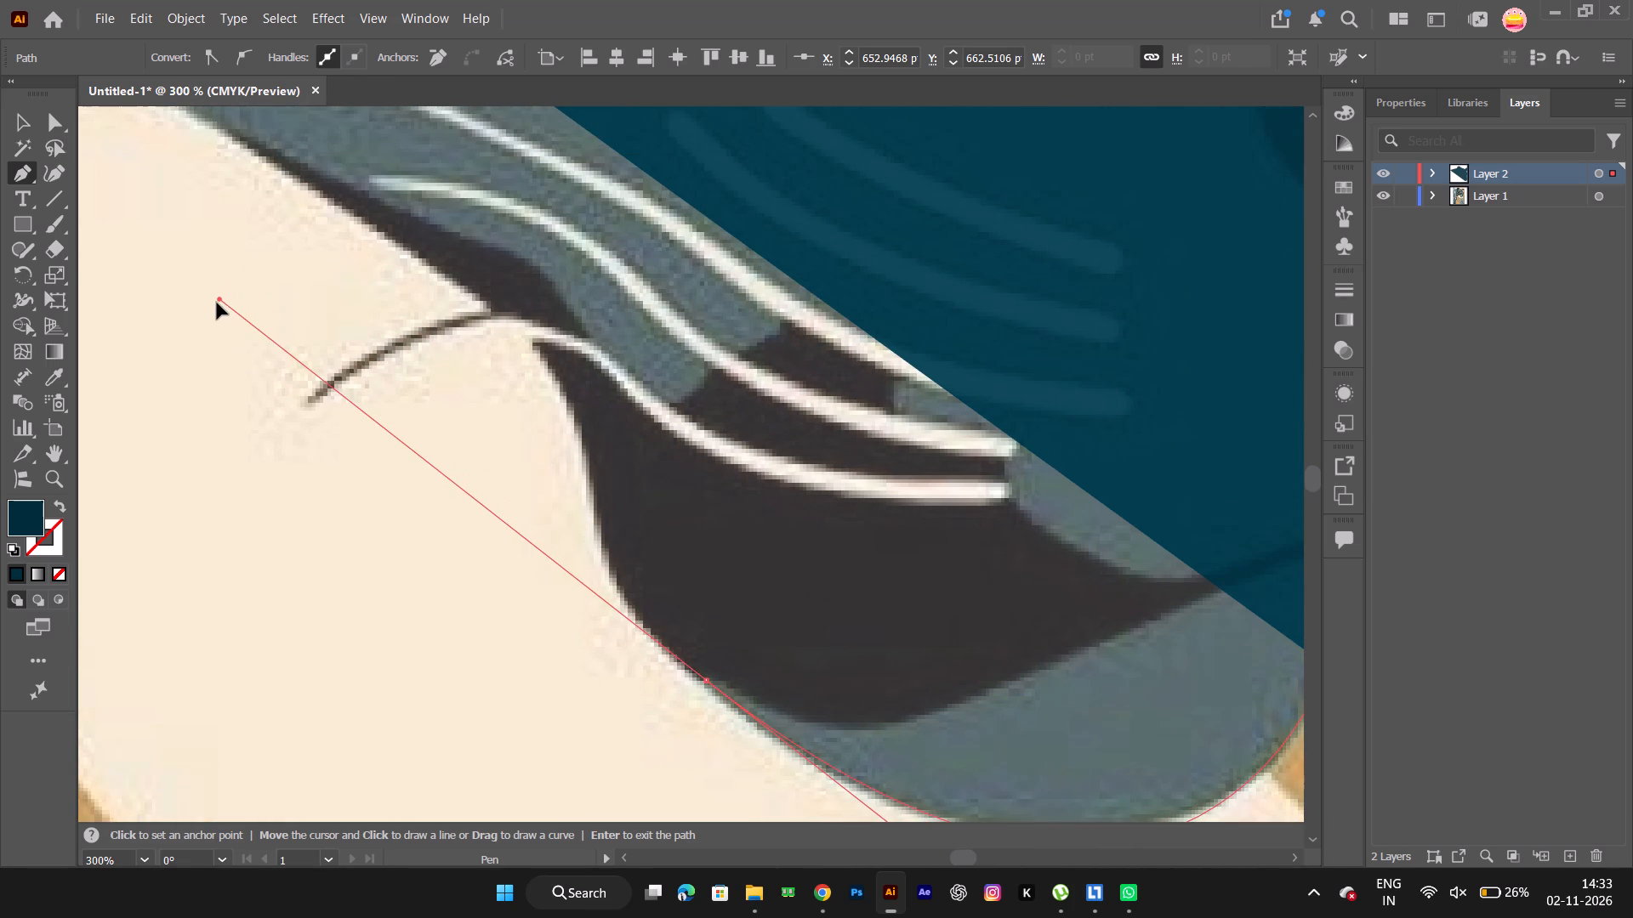
pyautogui.moveTo(217, 303); pyautogui.dragTo(196, 303)
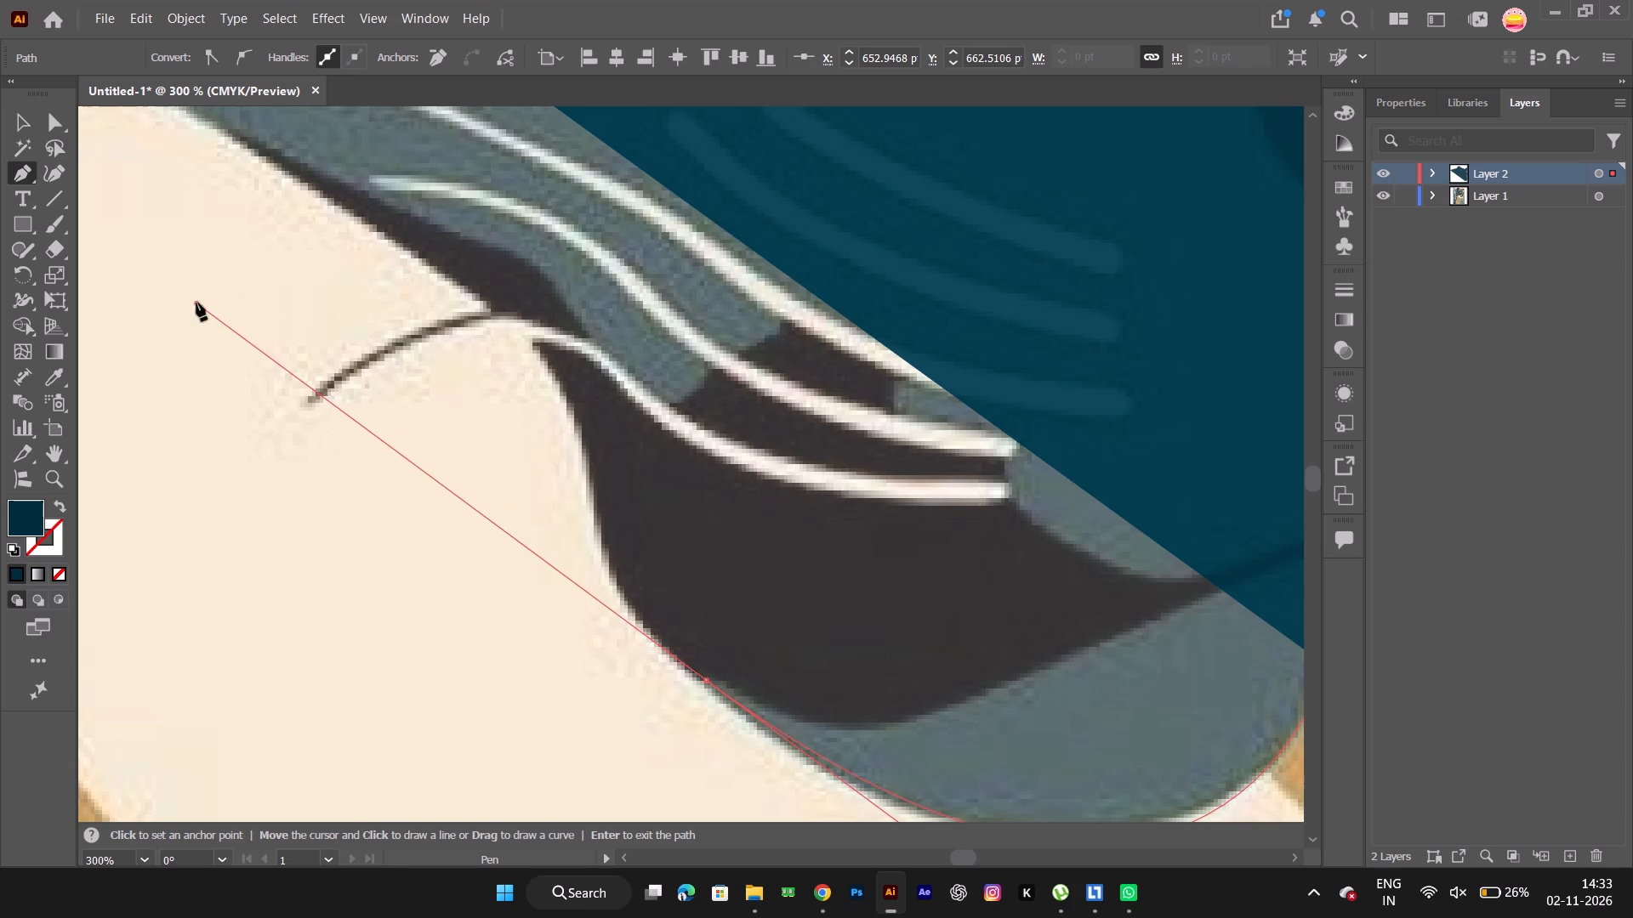
pyautogui.press('space')
pyautogui.press('space')
pyautogui.press('space')
pyautogui.press('space')
pyautogui.press('space')
pyautogui.press('space')
pyautogui.press('space')
pyautogui.press('space')
pyautogui.press('space')
pyautogui.press('space')
pyautogui.press('space')
pyautogui.moveTo(641, 419); pyautogui.dragTo(567, 297)
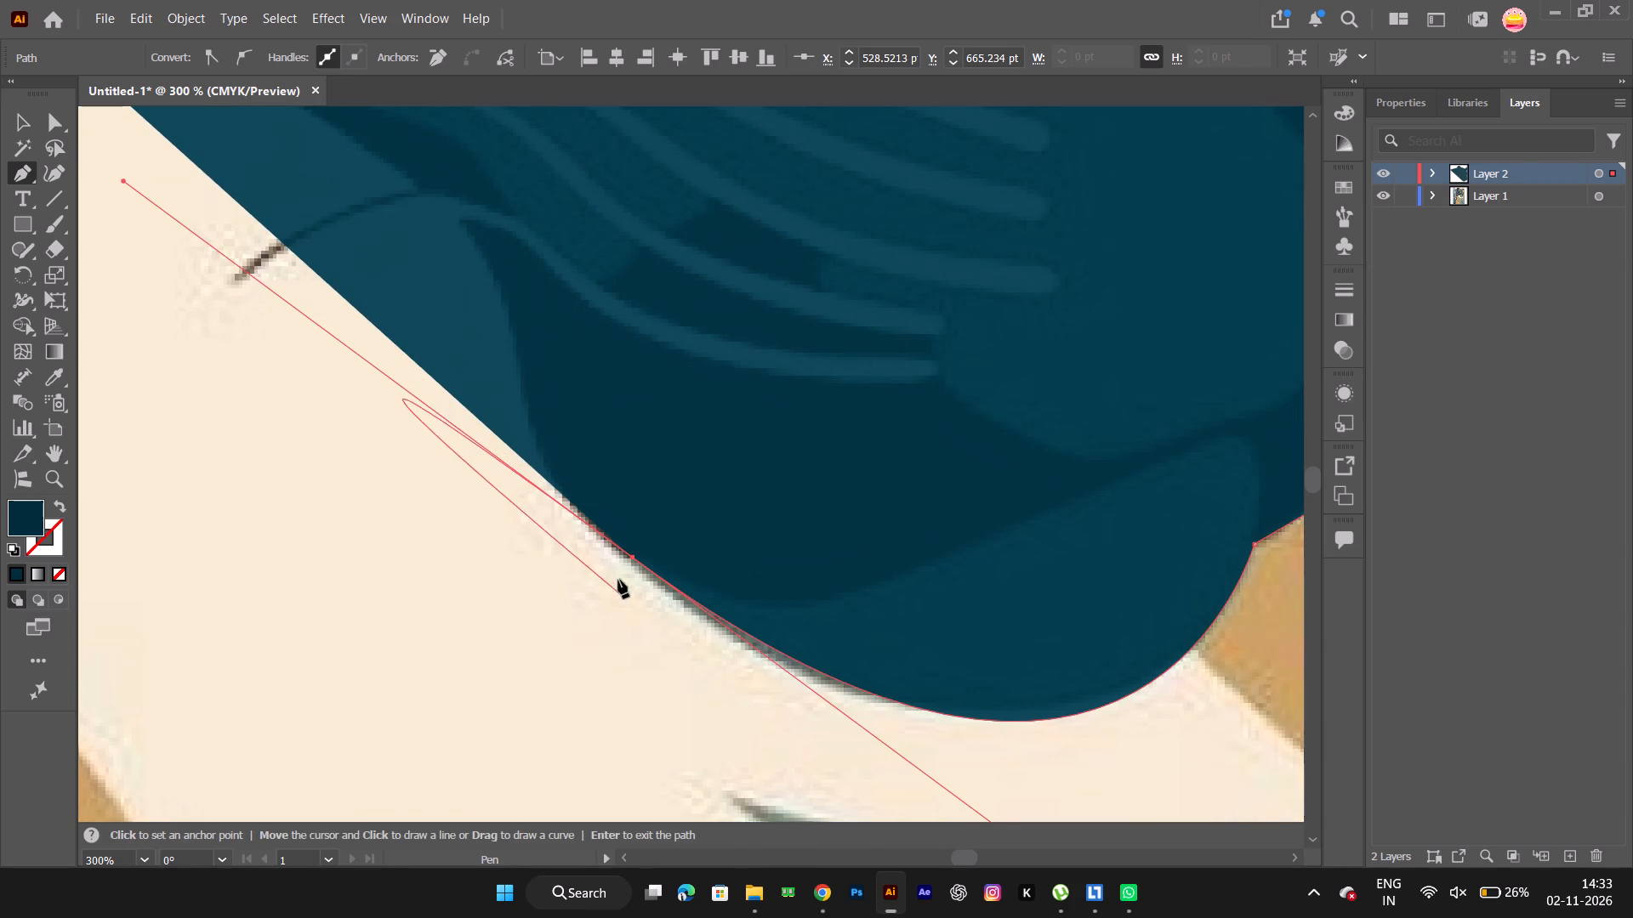
pyautogui.keyDown('alt'); pyautogui.click(631, 561); pyautogui.keyUp('alt')
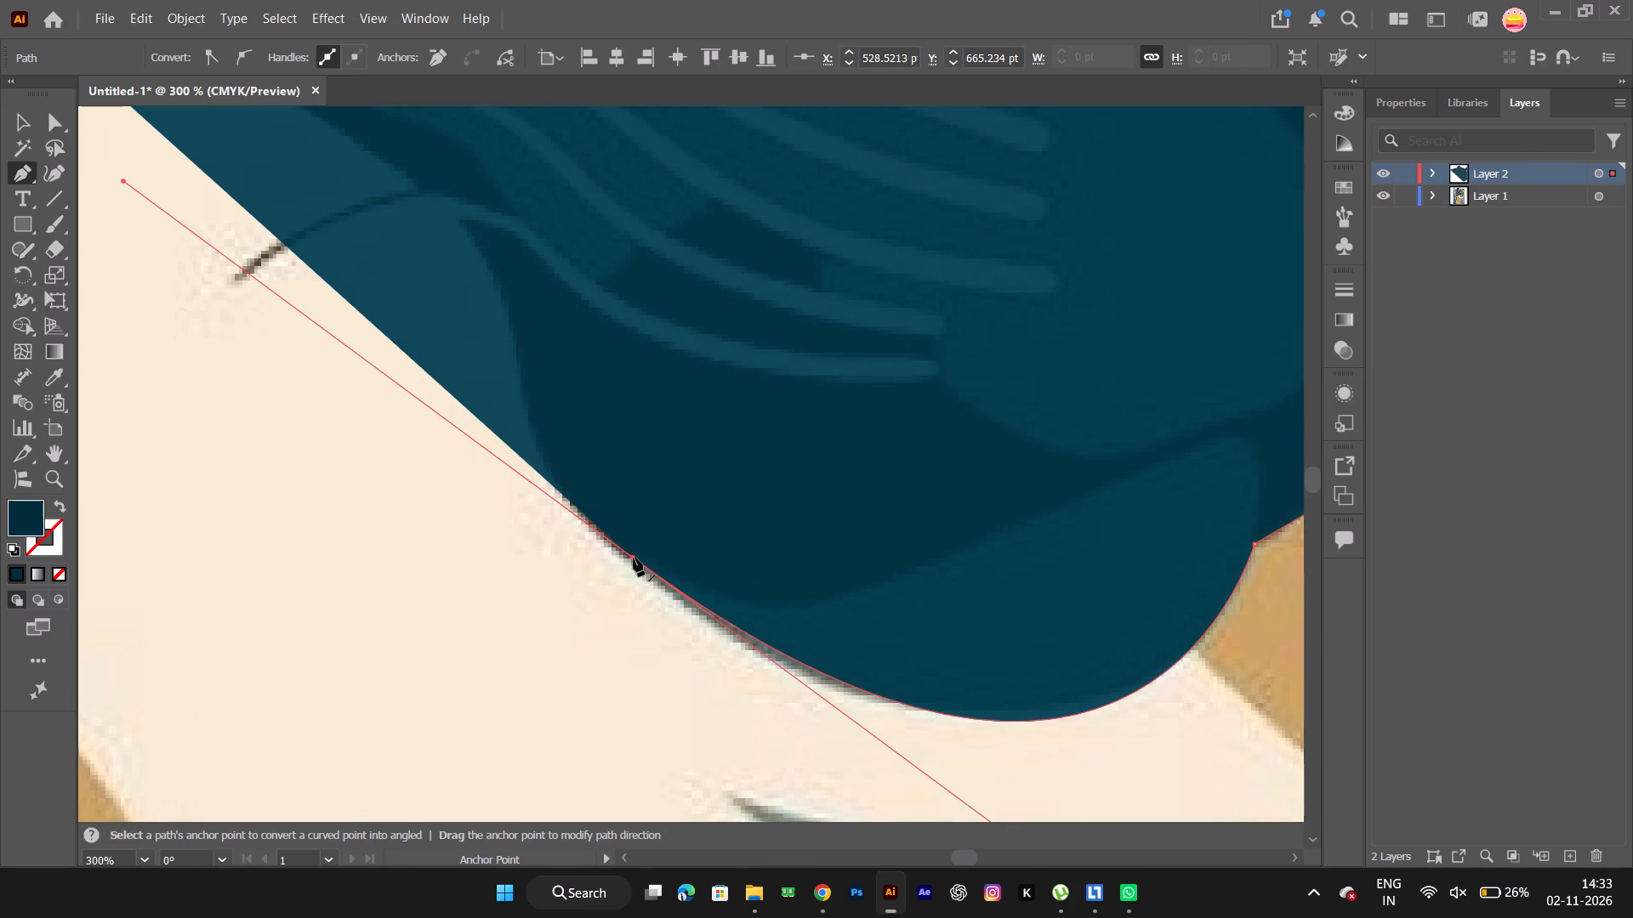
pyautogui.keyDown('alt'); pyautogui.click(632, 558); pyautogui.keyUp('alt')
# Lower the traced silhouette's opacity to 72% and return to the Pen tool.
pyautogui.press('space')
pyautogui.press('space')
pyautogui.press('space')
pyautogui.press('space')
pyautogui.press('space')
pyautogui.press('space')
pyautogui.press('space')
pyautogui.press('space')
pyautogui.press('space')
pyautogui.press('space')
pyautogui.press('space')
pyautogui.press('space')
pyautogui.press('space')
pyautogui.press('space')
pyautogui.press('space')
pyautogui.press('space')
pyautogui.moveTo(585, 422); pyautogui.dragTo(612, 535)
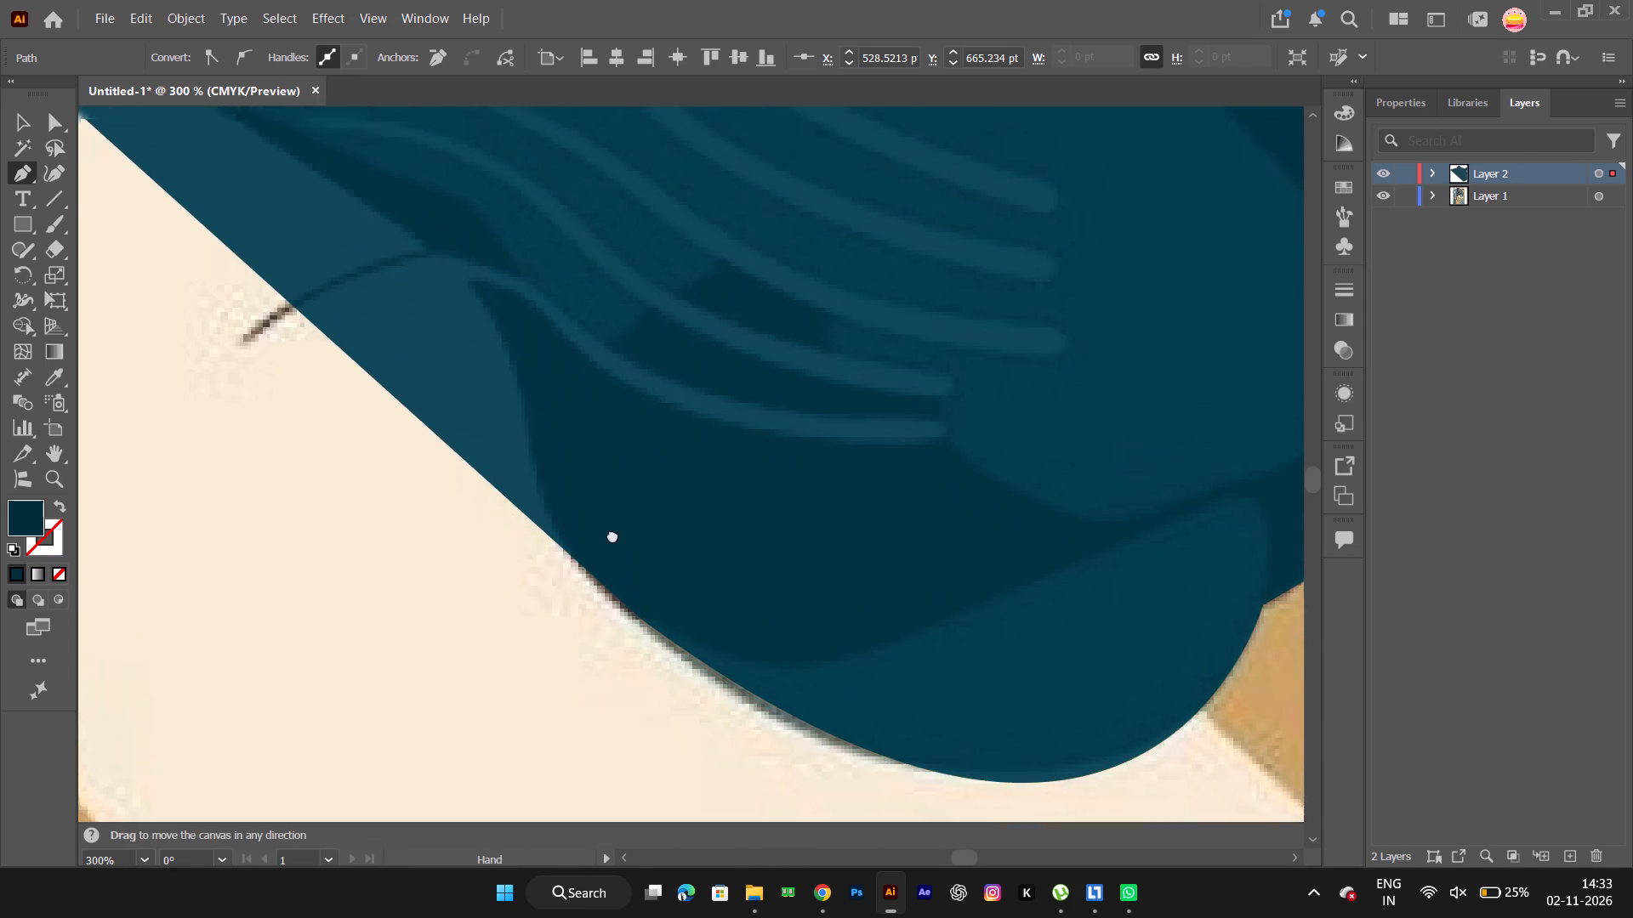
pyautogui.moveTo(612, 535); pyautogui.dragTo(645, 648)
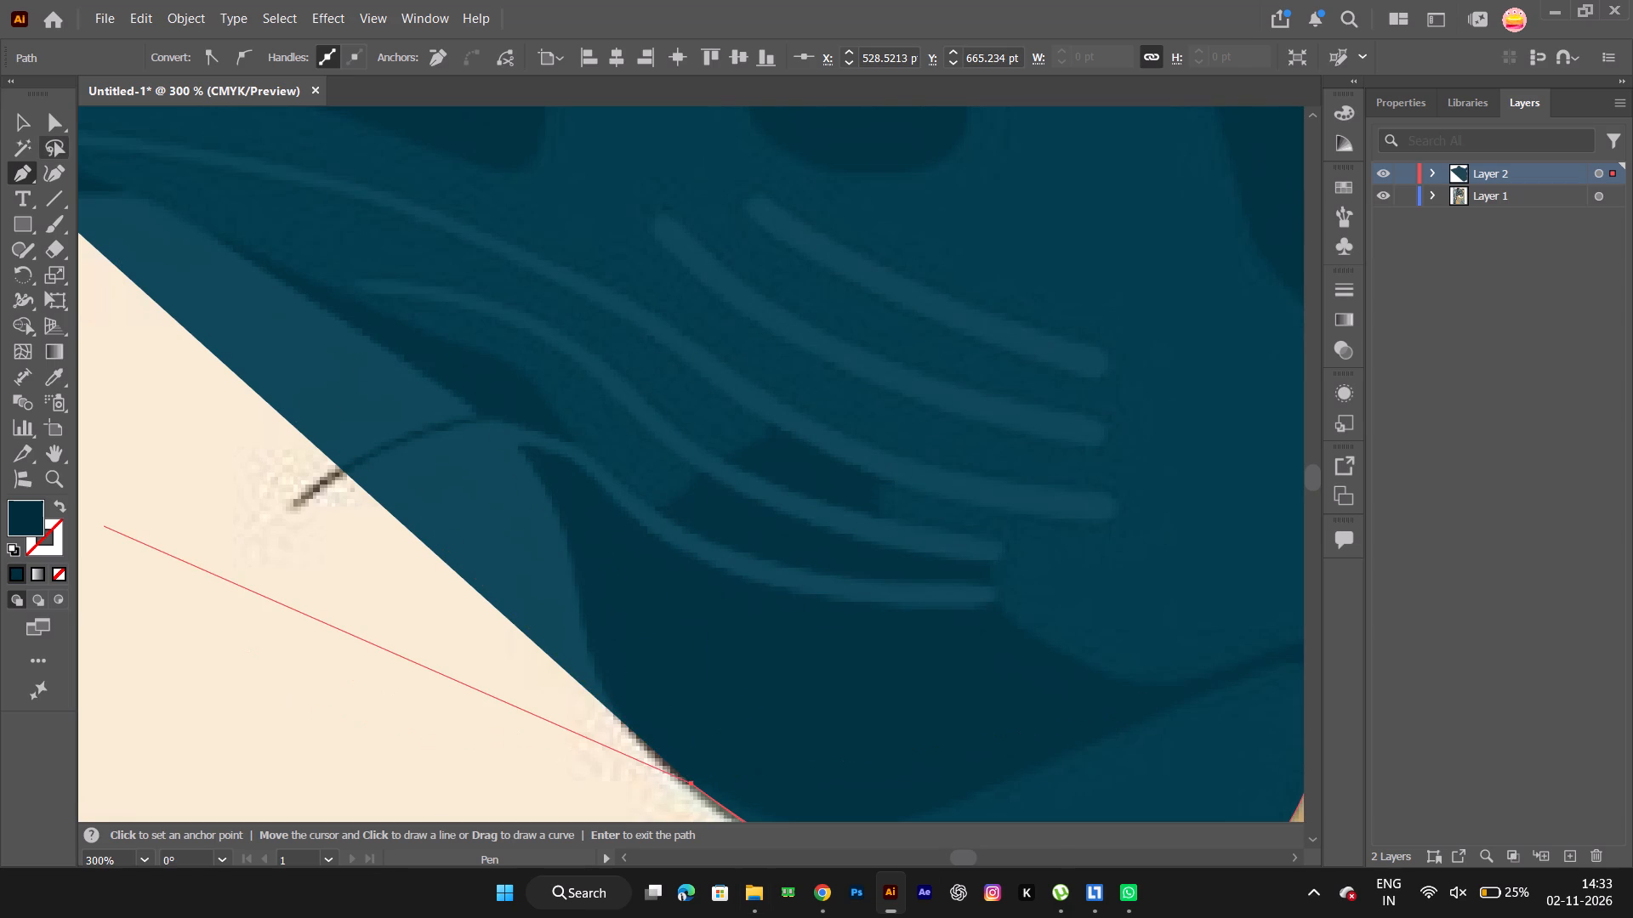
pyautogui.click(15, 123)
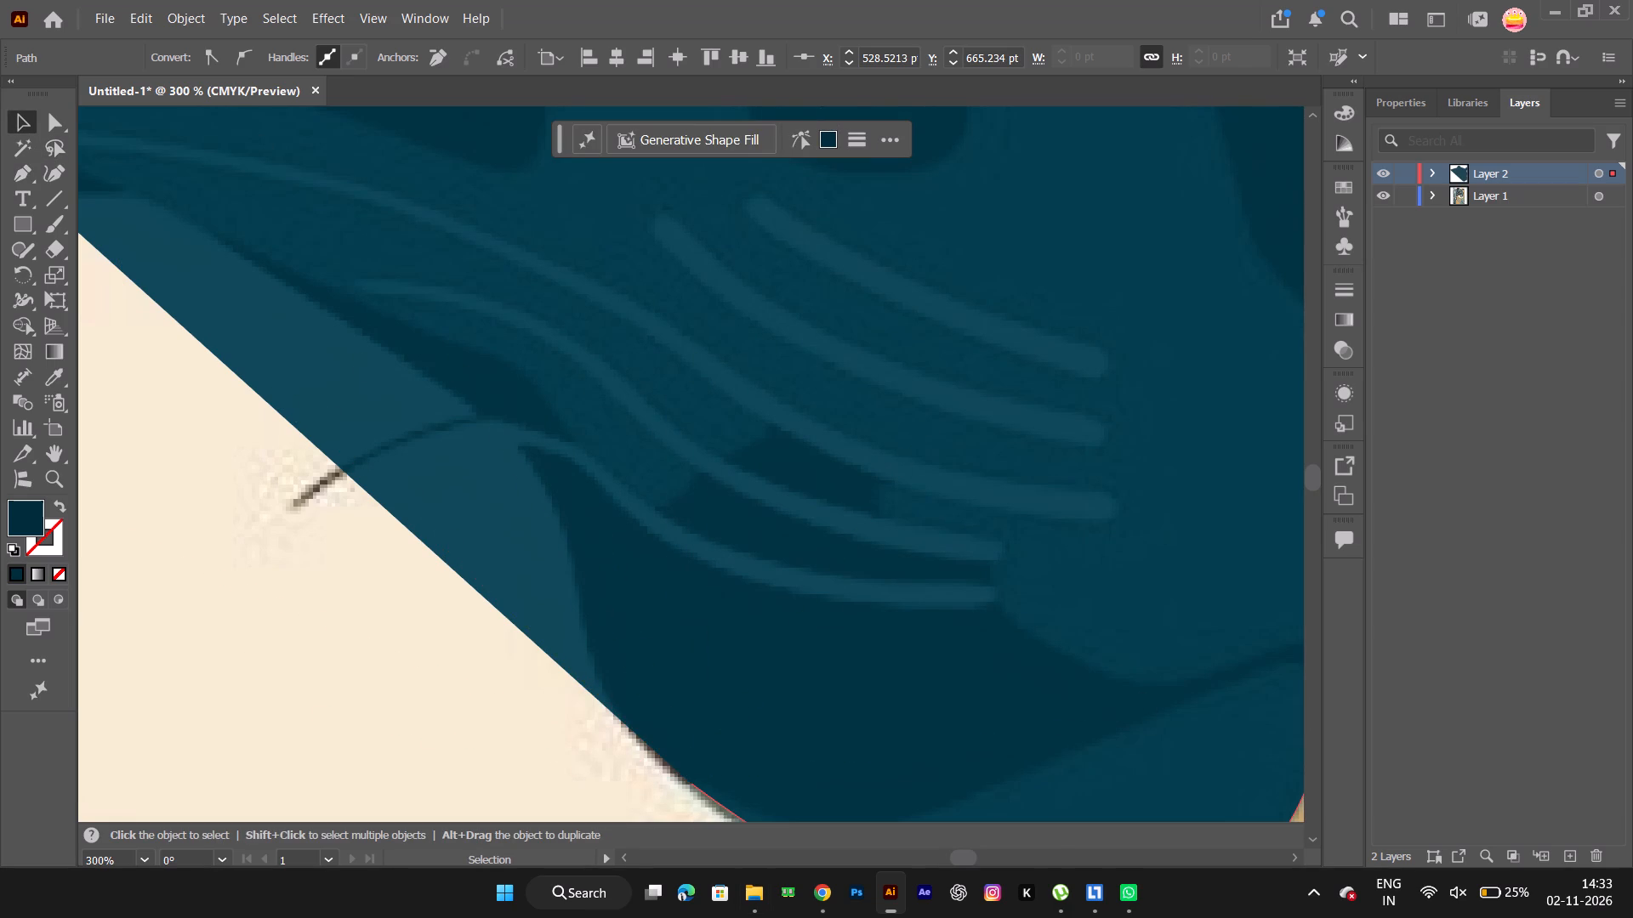
pyautogui.click(1499, 174)
pyautogui.click(927, 376)
pyautogui.doubleClick(681, 61)
pyautogui.scroll(-19, 681, 61)
pyautogui.scroll(-4, 681, 61)
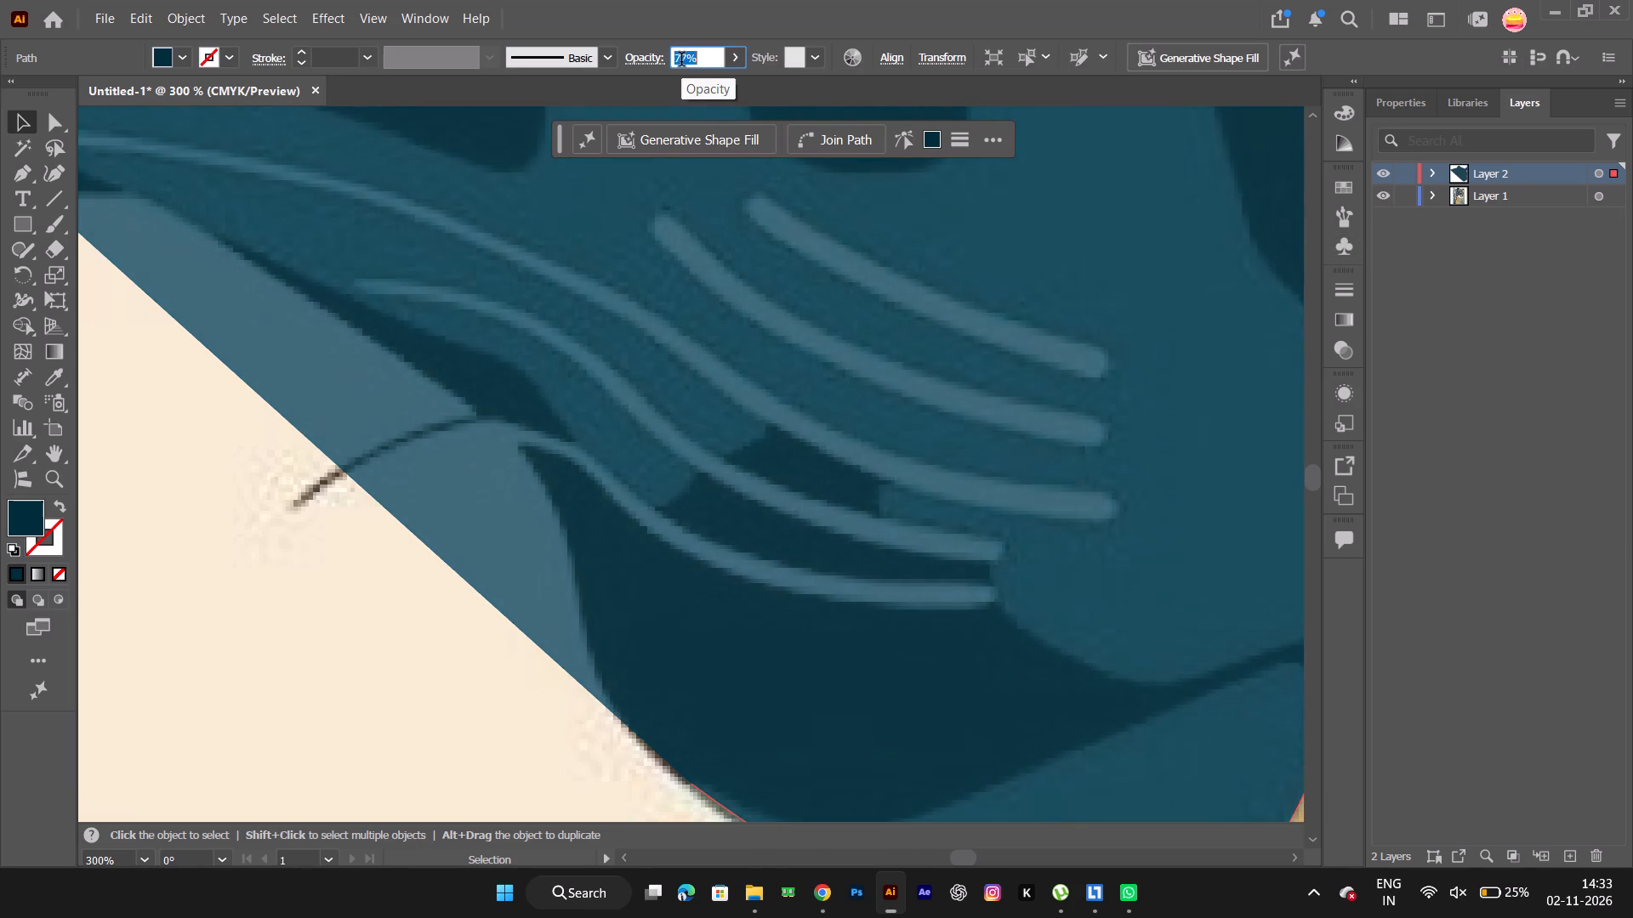
pyautogui.scroll(-17, 681, 61)
pyautogui.press('Return')
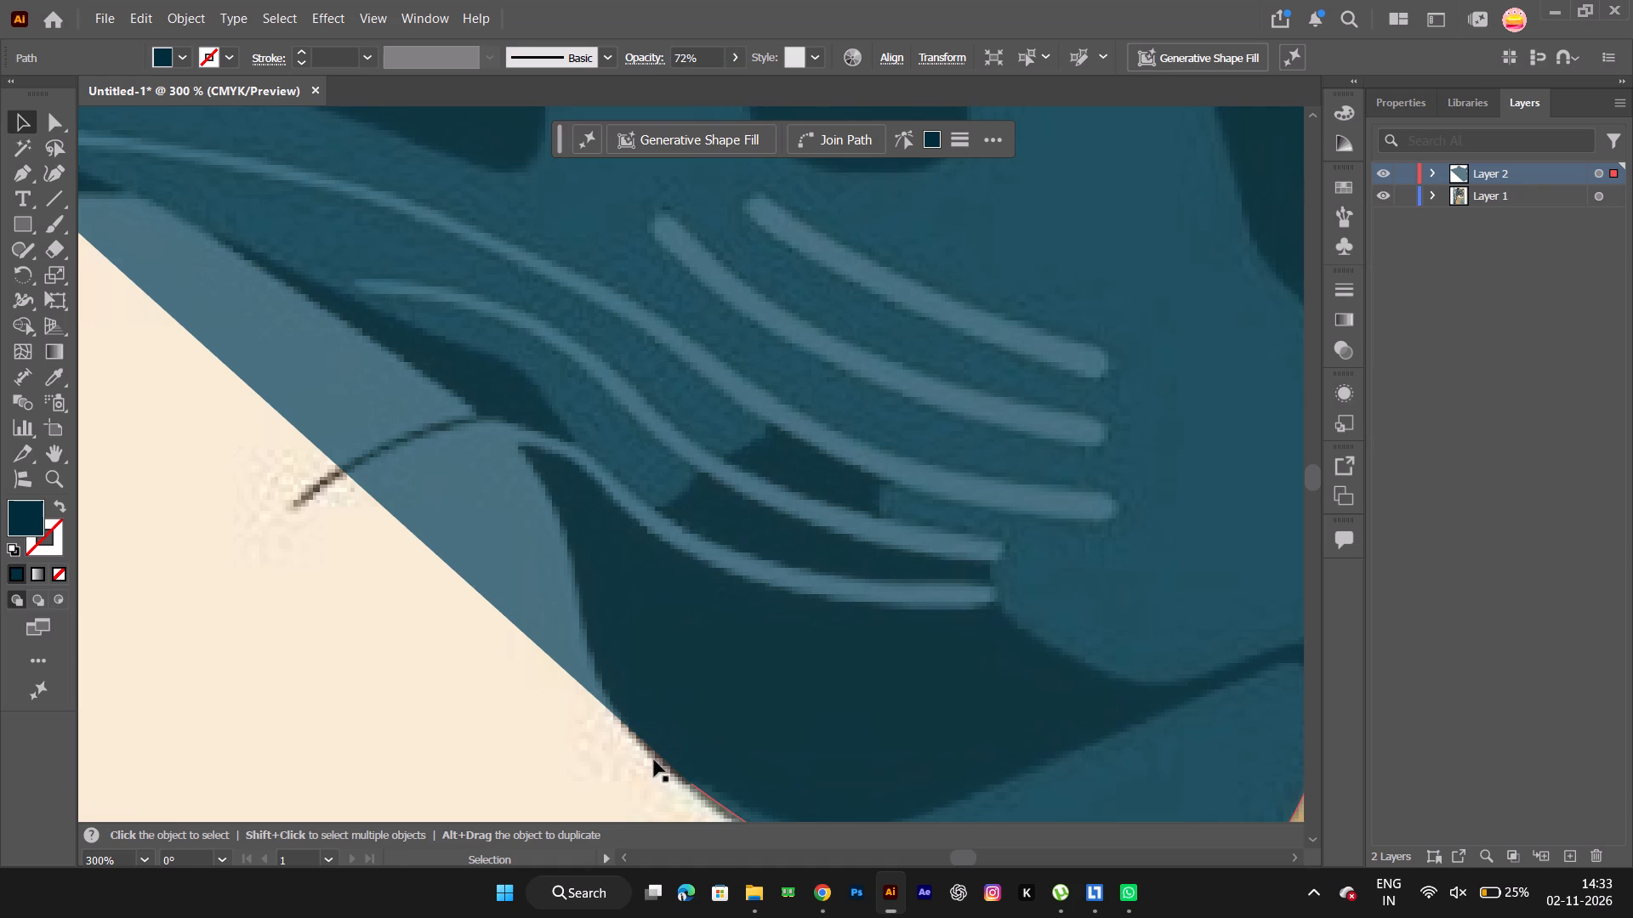
pyautogui.click(26, 182)
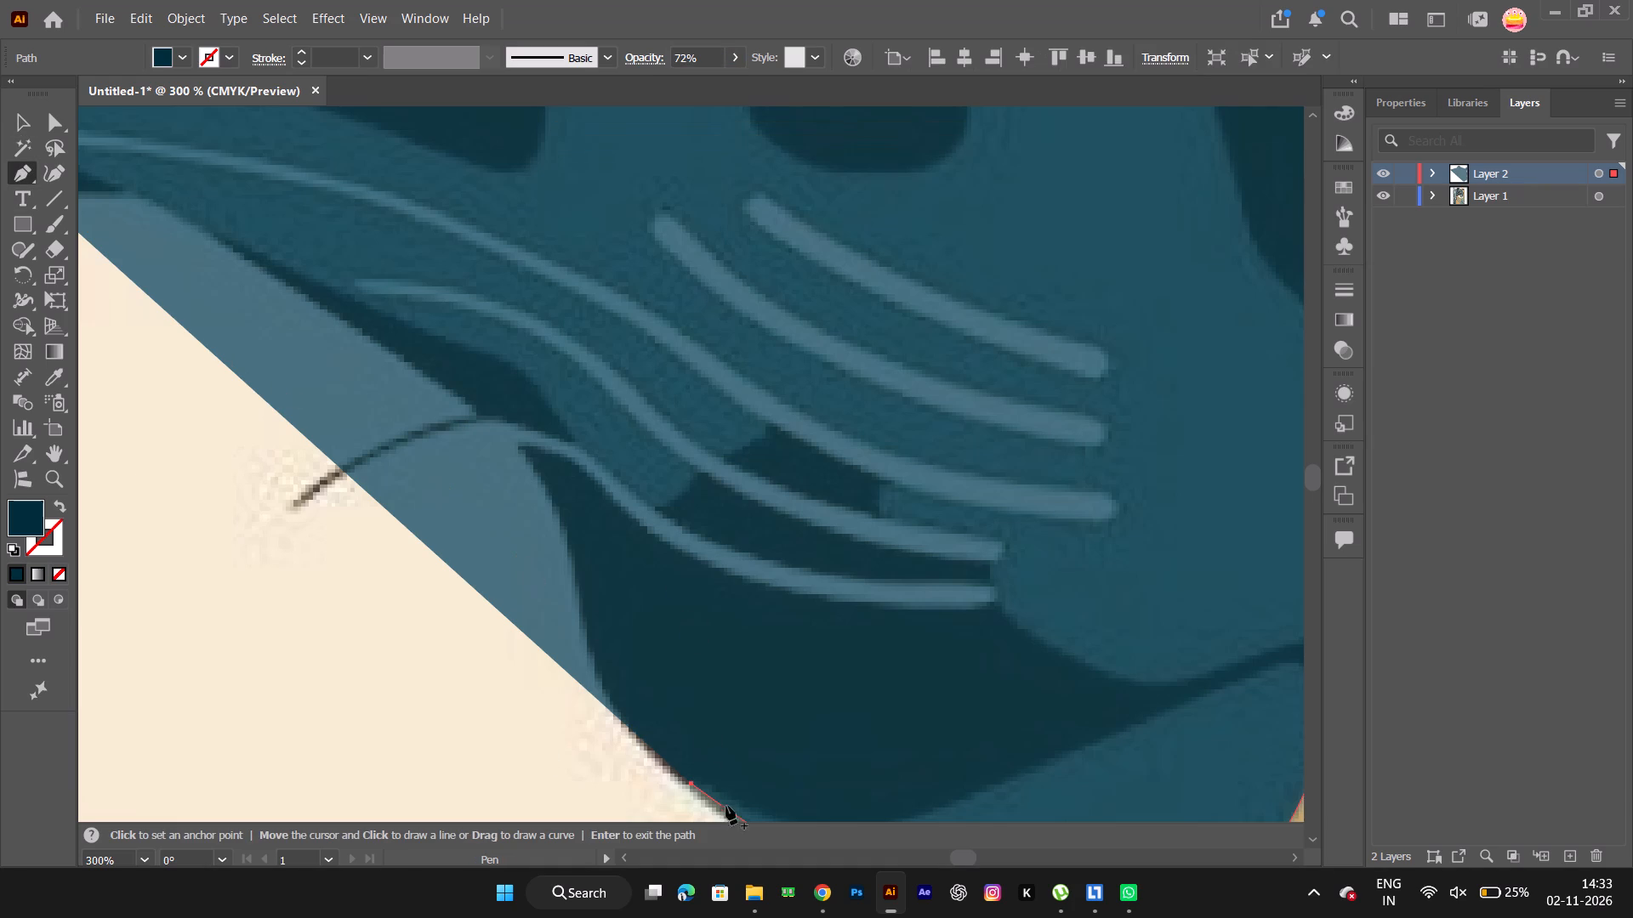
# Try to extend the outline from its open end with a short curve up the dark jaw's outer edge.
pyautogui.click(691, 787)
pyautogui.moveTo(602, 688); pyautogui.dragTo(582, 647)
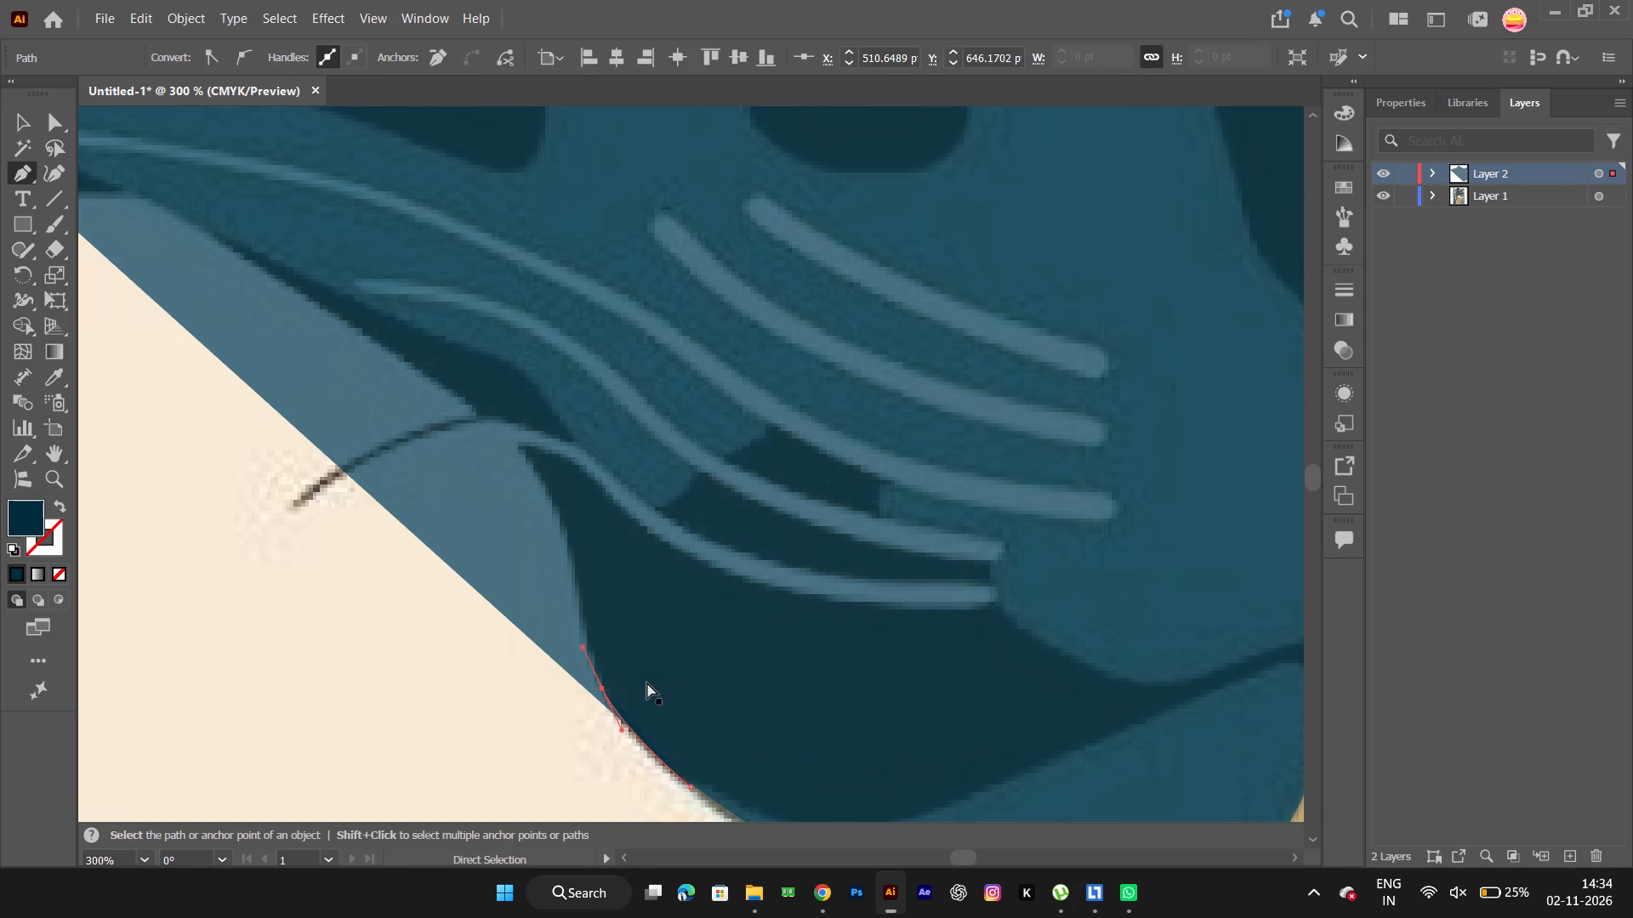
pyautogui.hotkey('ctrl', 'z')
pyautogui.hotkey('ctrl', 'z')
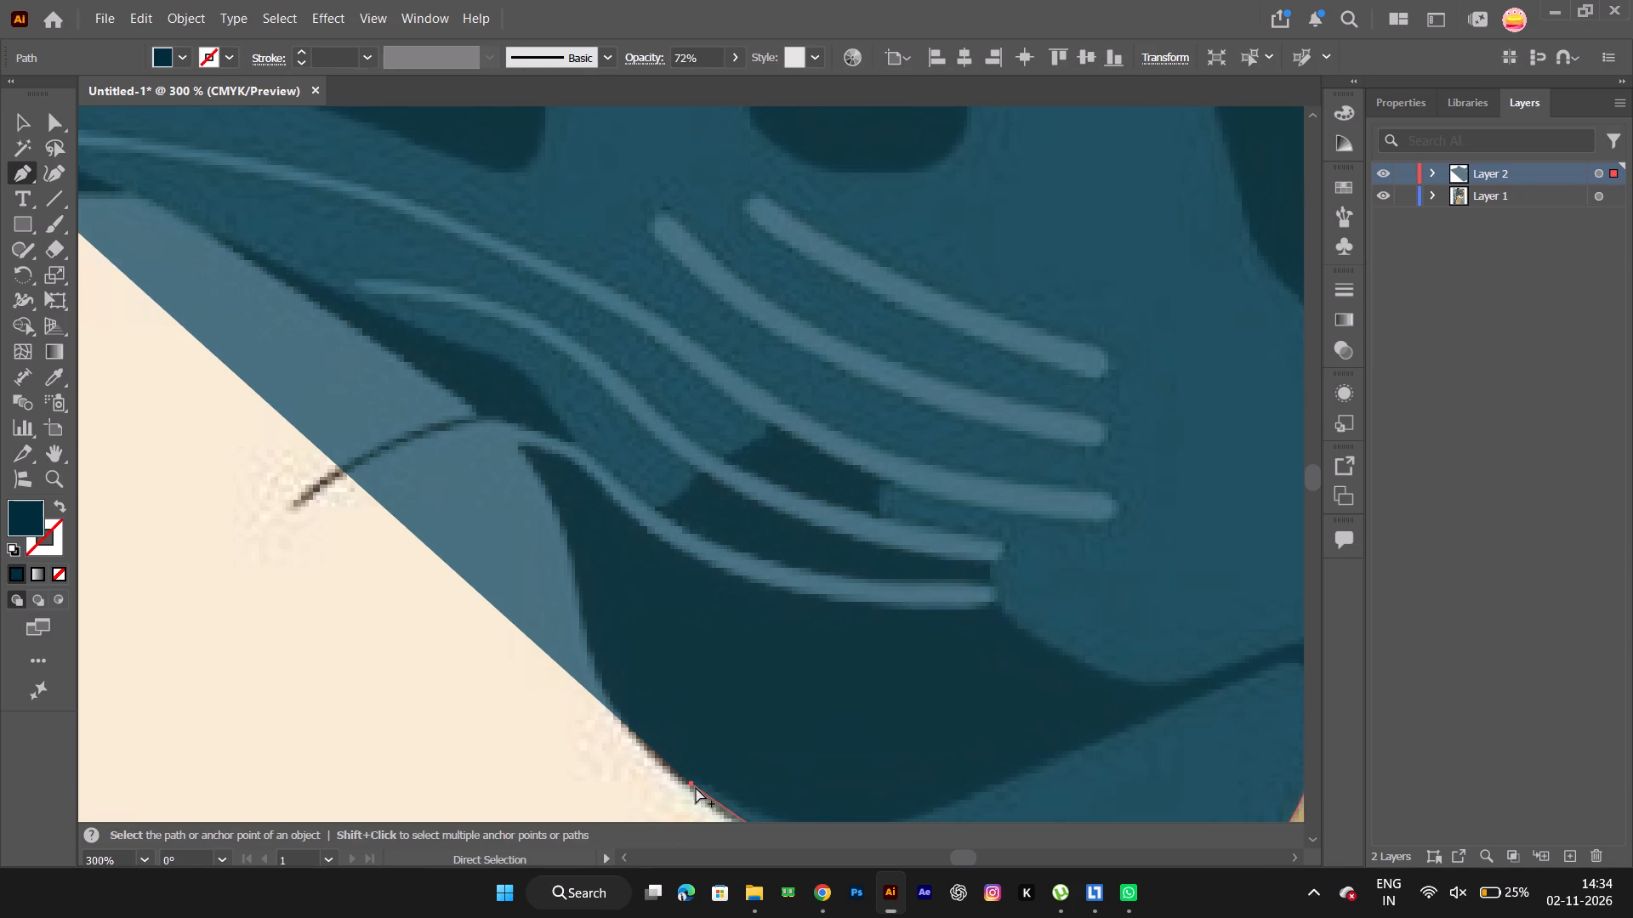
# Resume the outline with the Pen tool from its open end anchor on the dark jaw's outer edge.
pyautogui.keyDown('ctrl'); pyautogui.keyDown('alt'); pyautogui.scroll(8, 696, 787); pyautogui.keyUp('alt'); pyautogui.keyUp('ctrl')
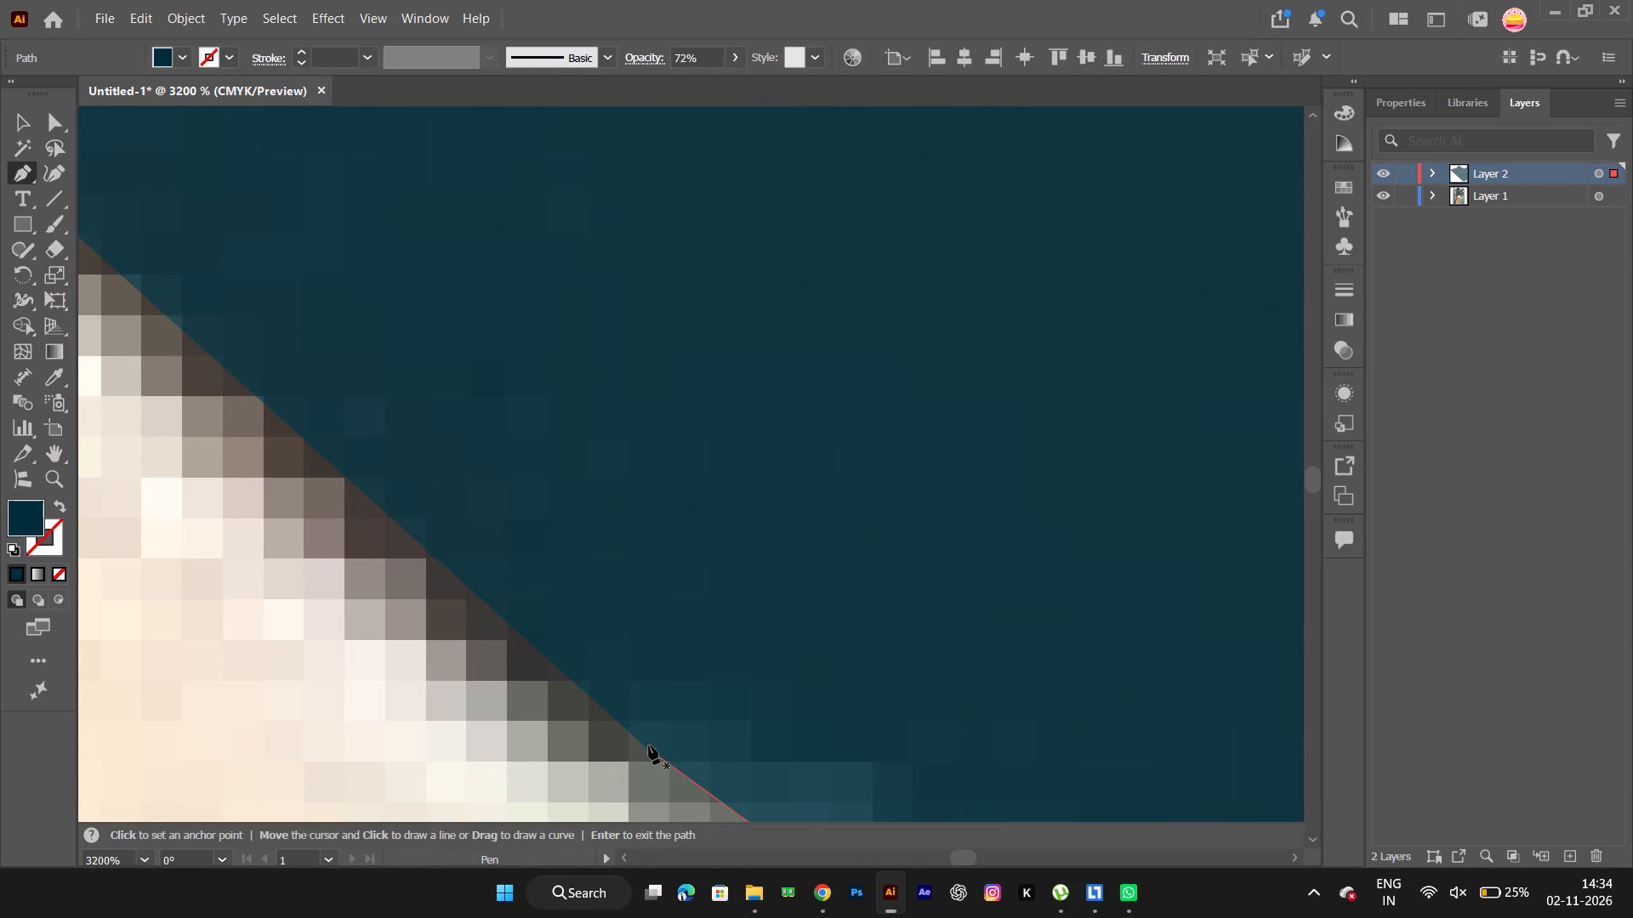
pyautogui.click(649, 753)
pyautogui.press('space')
pyautogui.press('space')
pyautogui.press('space')
pyautogui.moveTo(572, 541); pyautogui.dragTo(706, 698)
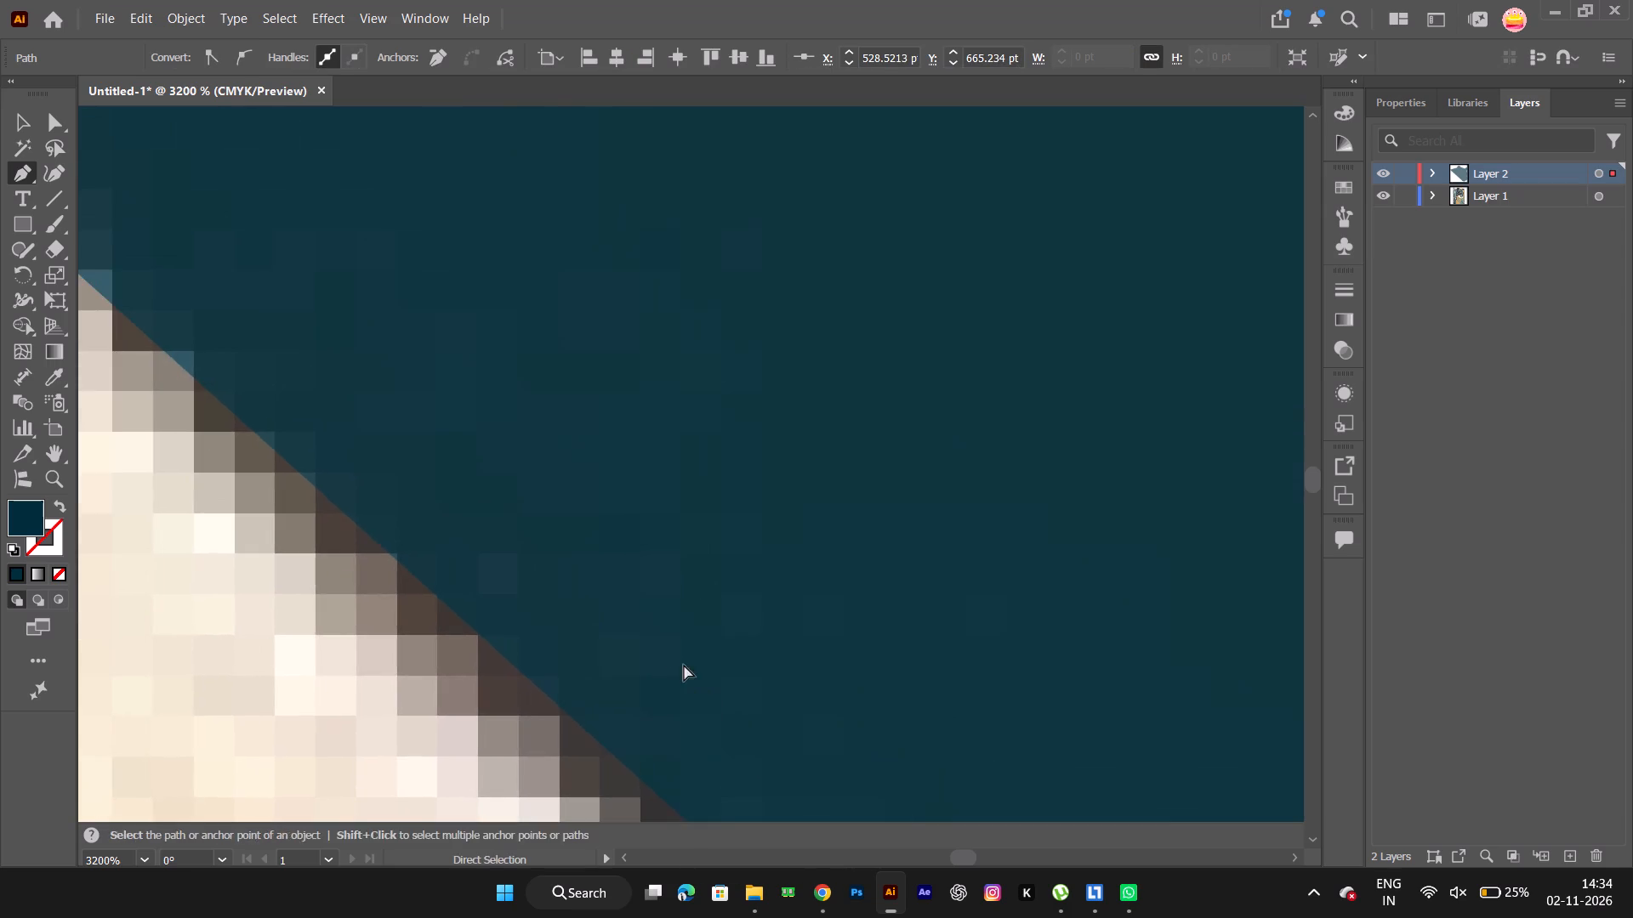
pyautogui.keyDown('ctrl'); pyautogui.keyDown('alt'); pyautogui.scroll(-7, 654, 643); pyautogui.keyUp('alt'); pyautogui.keyUp('ctrl')
pyautogui.press('space')
pyautogui.press('space')
pyautogui.moveTo(608, 570); pyautogui.dragTo(608, 592)
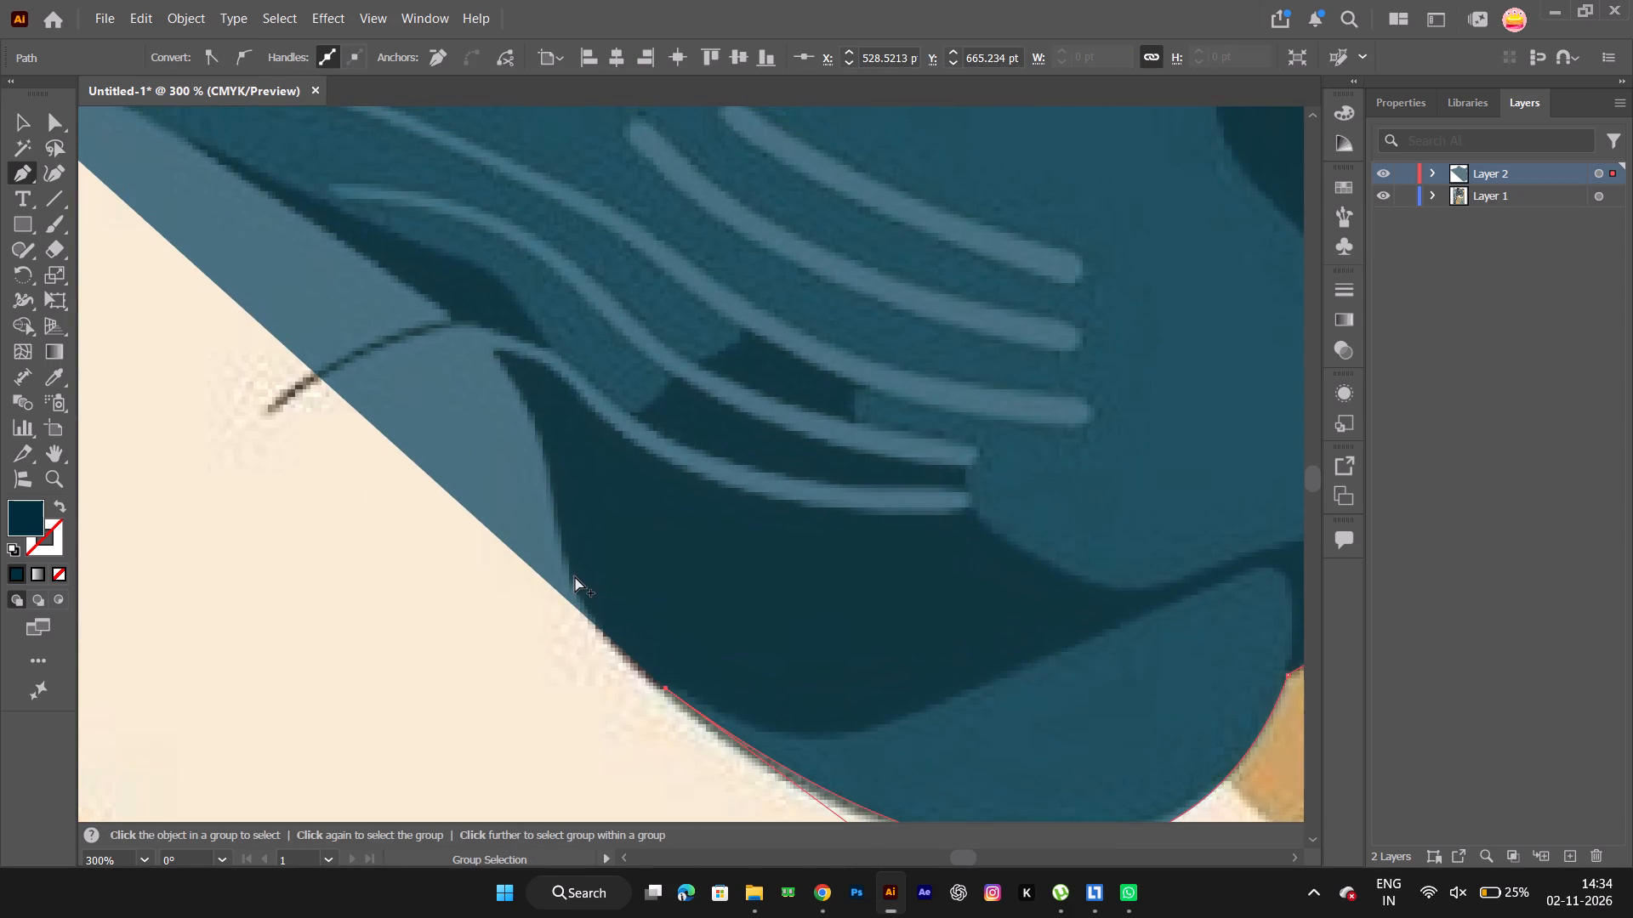
pyautogui.keyDown('ctrl'); pyautogui.keyDown('alt'); pyautogui.scroll(1, 567, 573); pyautogui.keyUp('alt'); pyautogui.keyUp('ctrl')
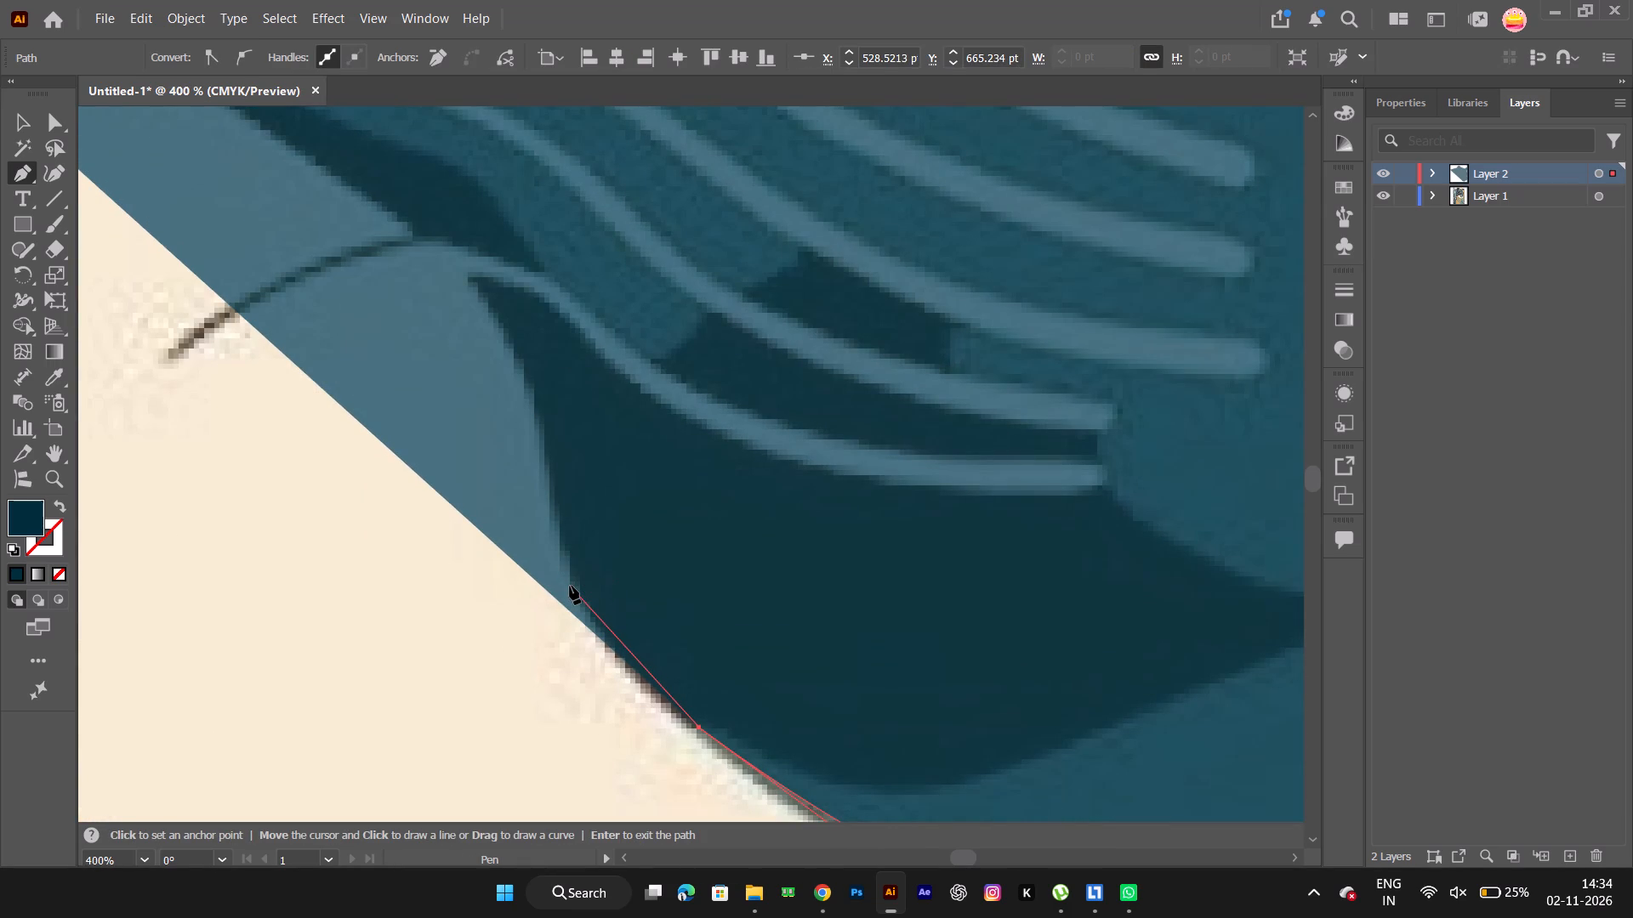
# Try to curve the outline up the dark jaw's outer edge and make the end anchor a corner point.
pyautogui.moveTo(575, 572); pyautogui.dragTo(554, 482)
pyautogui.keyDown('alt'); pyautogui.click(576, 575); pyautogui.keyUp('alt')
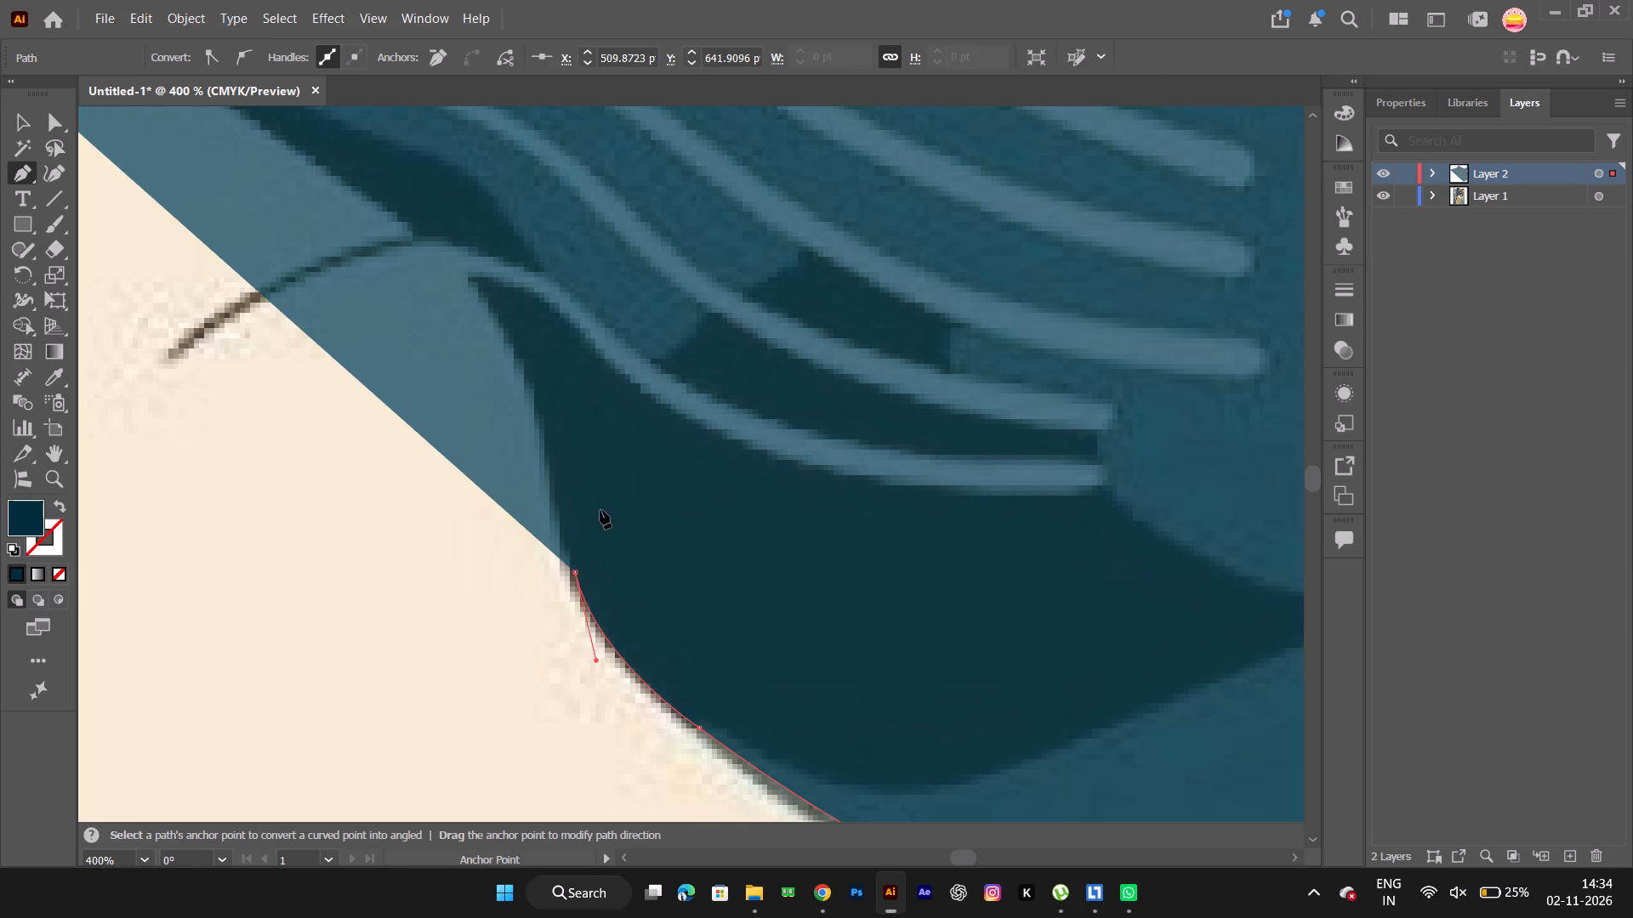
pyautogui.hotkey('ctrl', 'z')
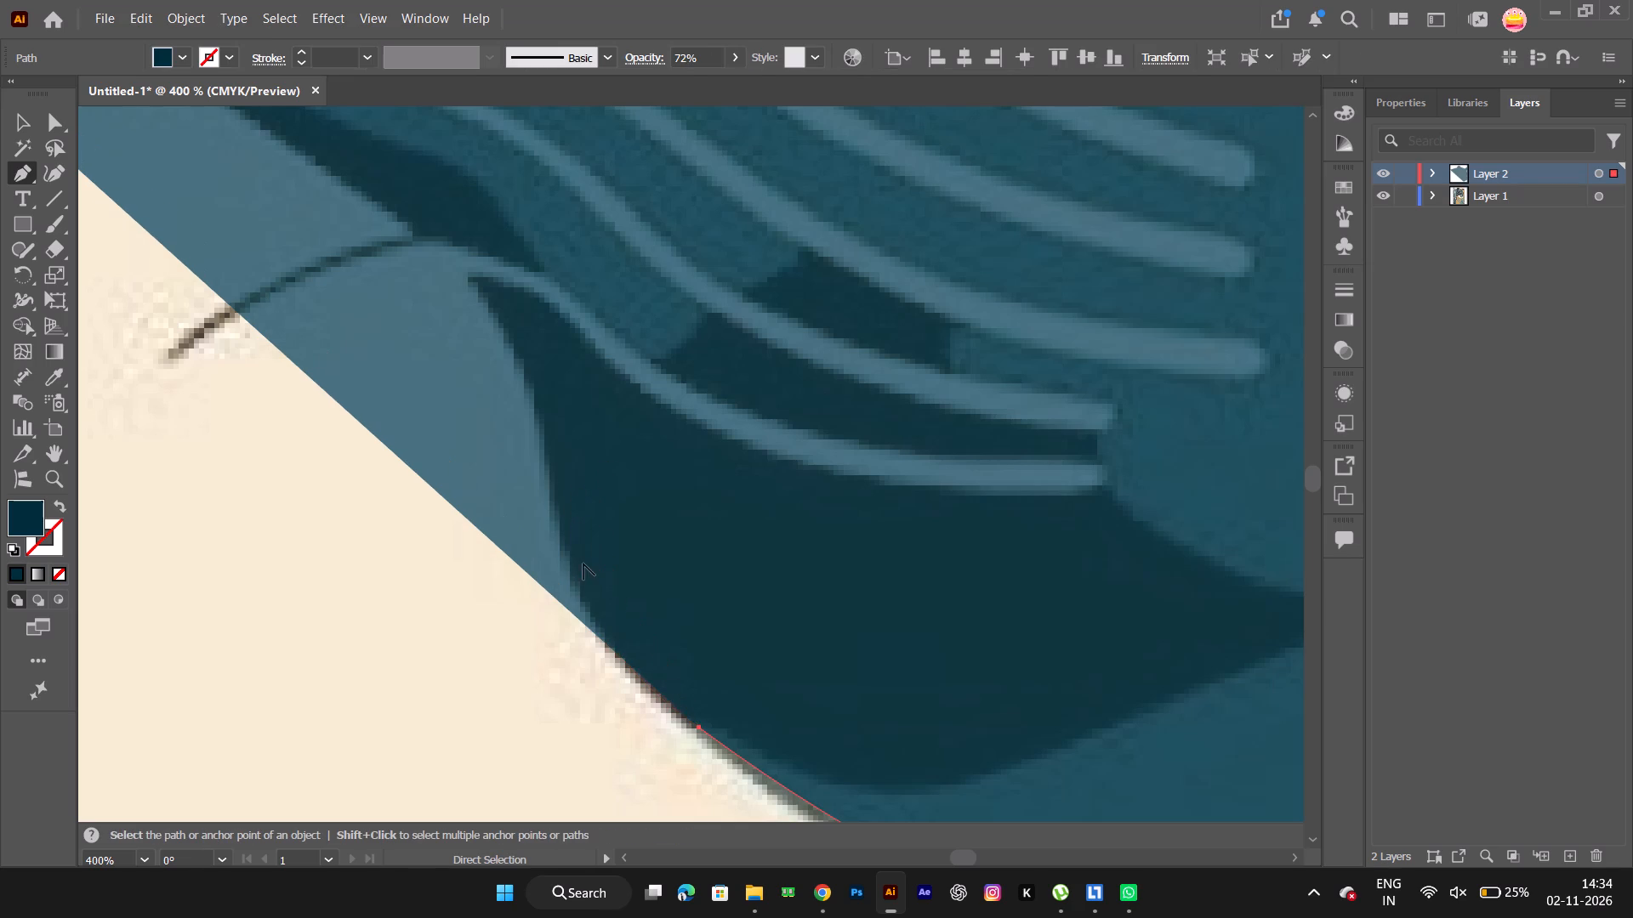
# Curve the outline a short way up the dark jaw's outer edge, and make the end anchor a corner point.
pyautogui.moveTo(572, 572); pyautogui.dragTo(599, 496)
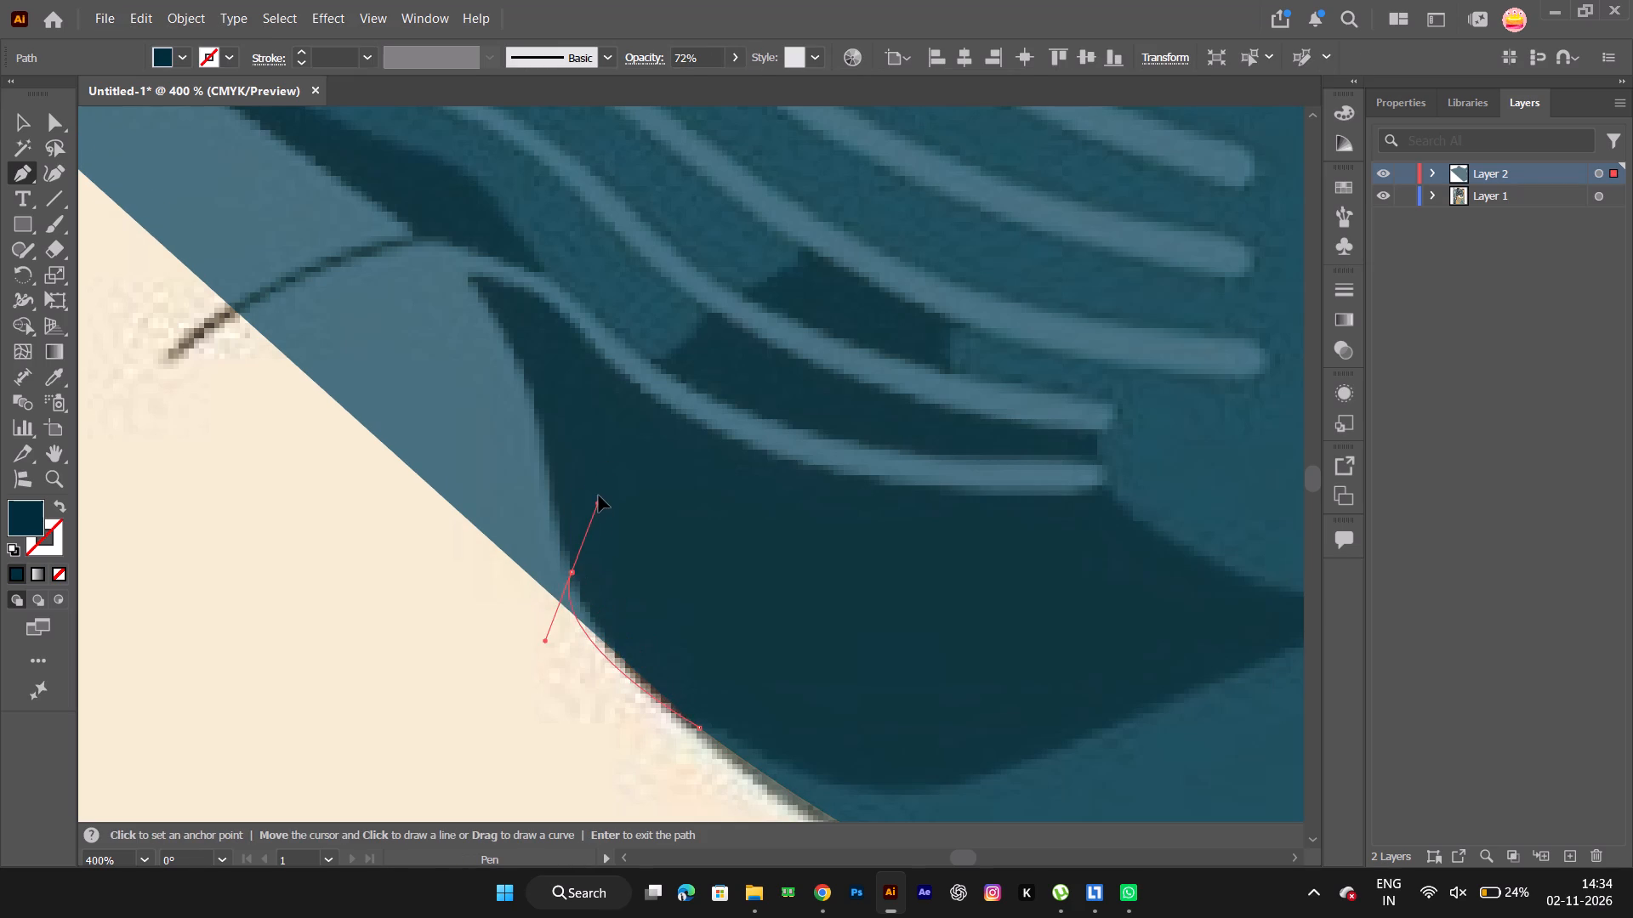
pyautogui.moveTo(599, 496); pyautogui.dragTo(512, 445)
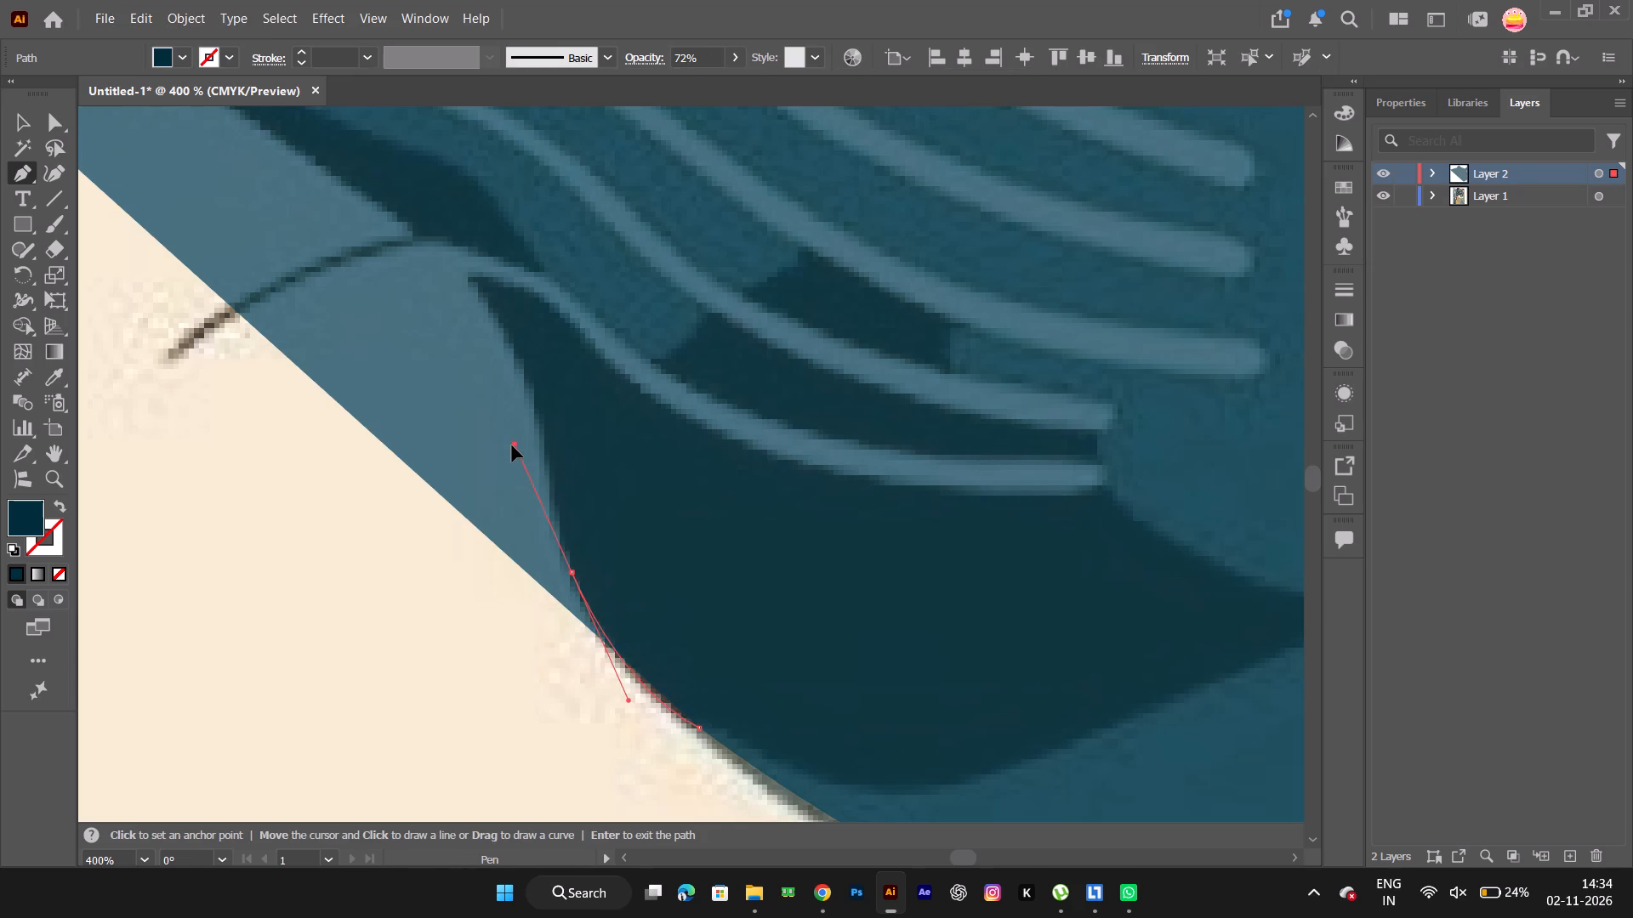
pyautogui.moveTo(512, 445); pyautogui.dragTo(517, 468)
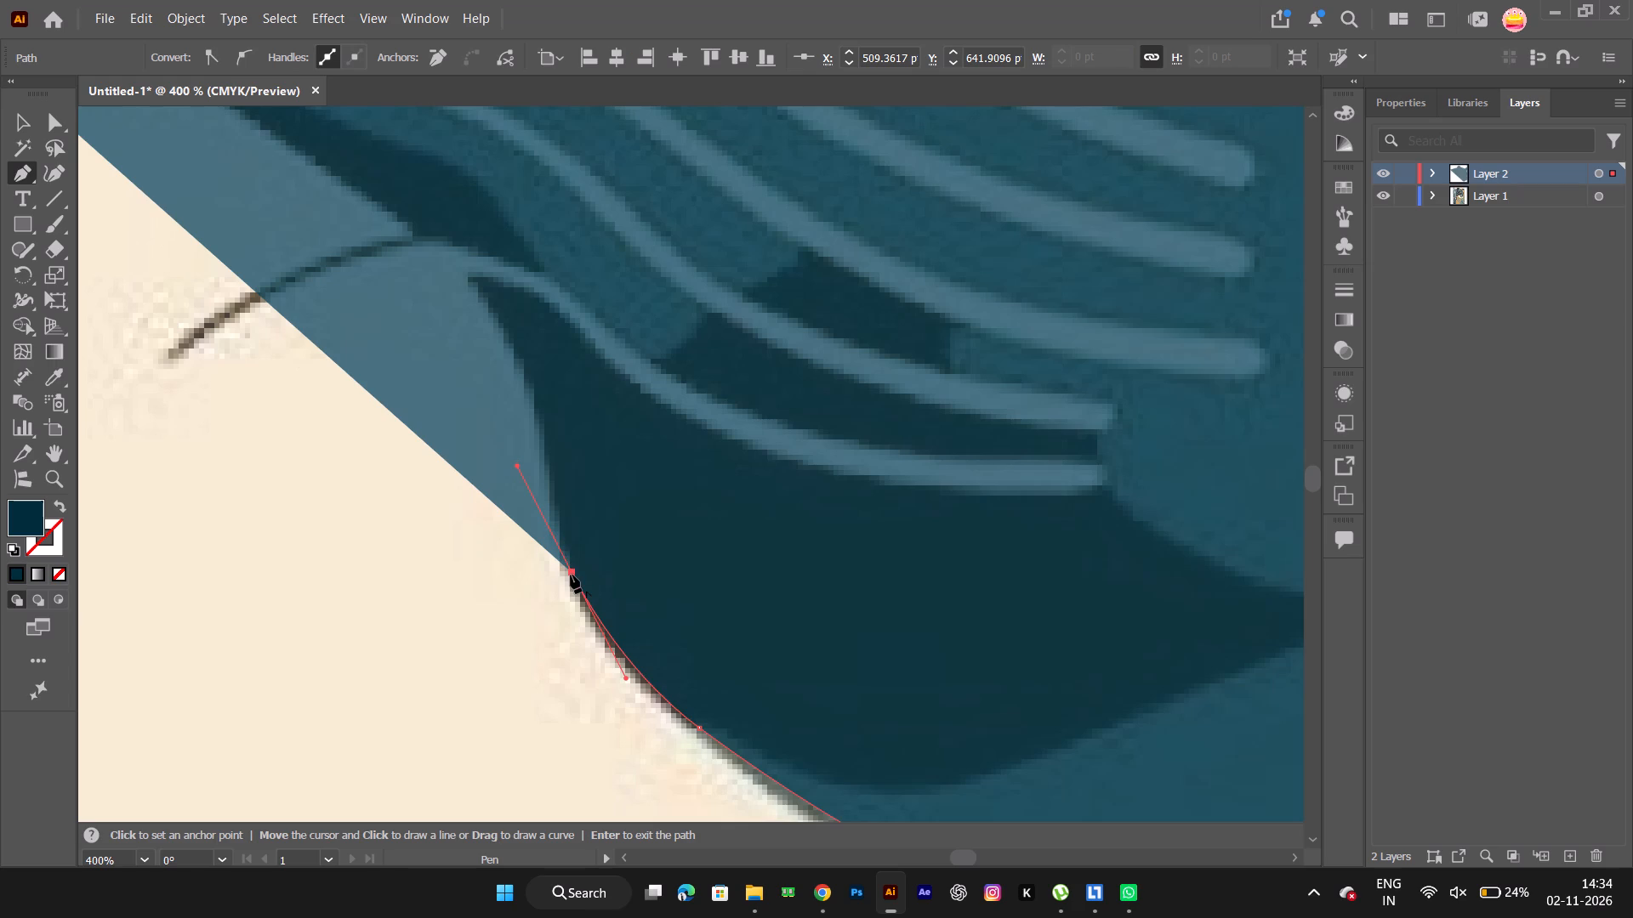
pyautogui.keyDown('alt'); pyautogui.click(571, 575); pyautogui.keyUp('alt')
# Curve the outline up the dark jaw's outer edge to its tip below the thin dark whisker, and make the end anchor a corner point.
pyautogui.press('space')
pyautogui.press('space')
pyautogui.press('space')
pyautogui.press('space')
pyautogui.press('space')
pyautogui.moveTo(557, 432); pyautogui.dragTo(554, 471)
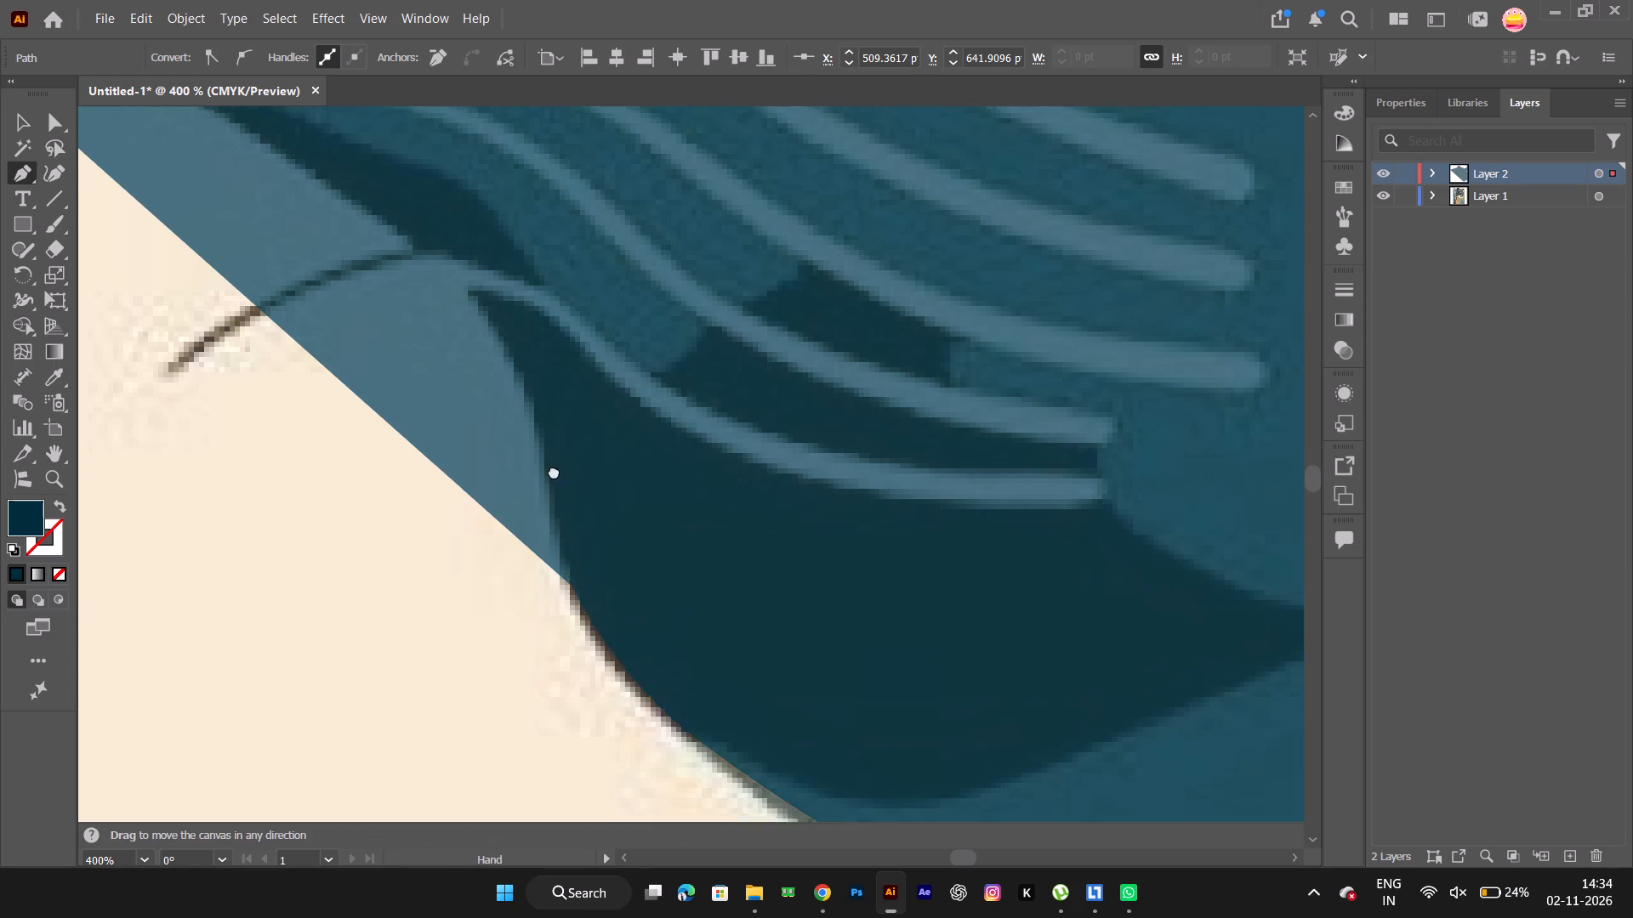
pyautogui.moveTo(554, 471); pyautogui.dragTo(554, 564)
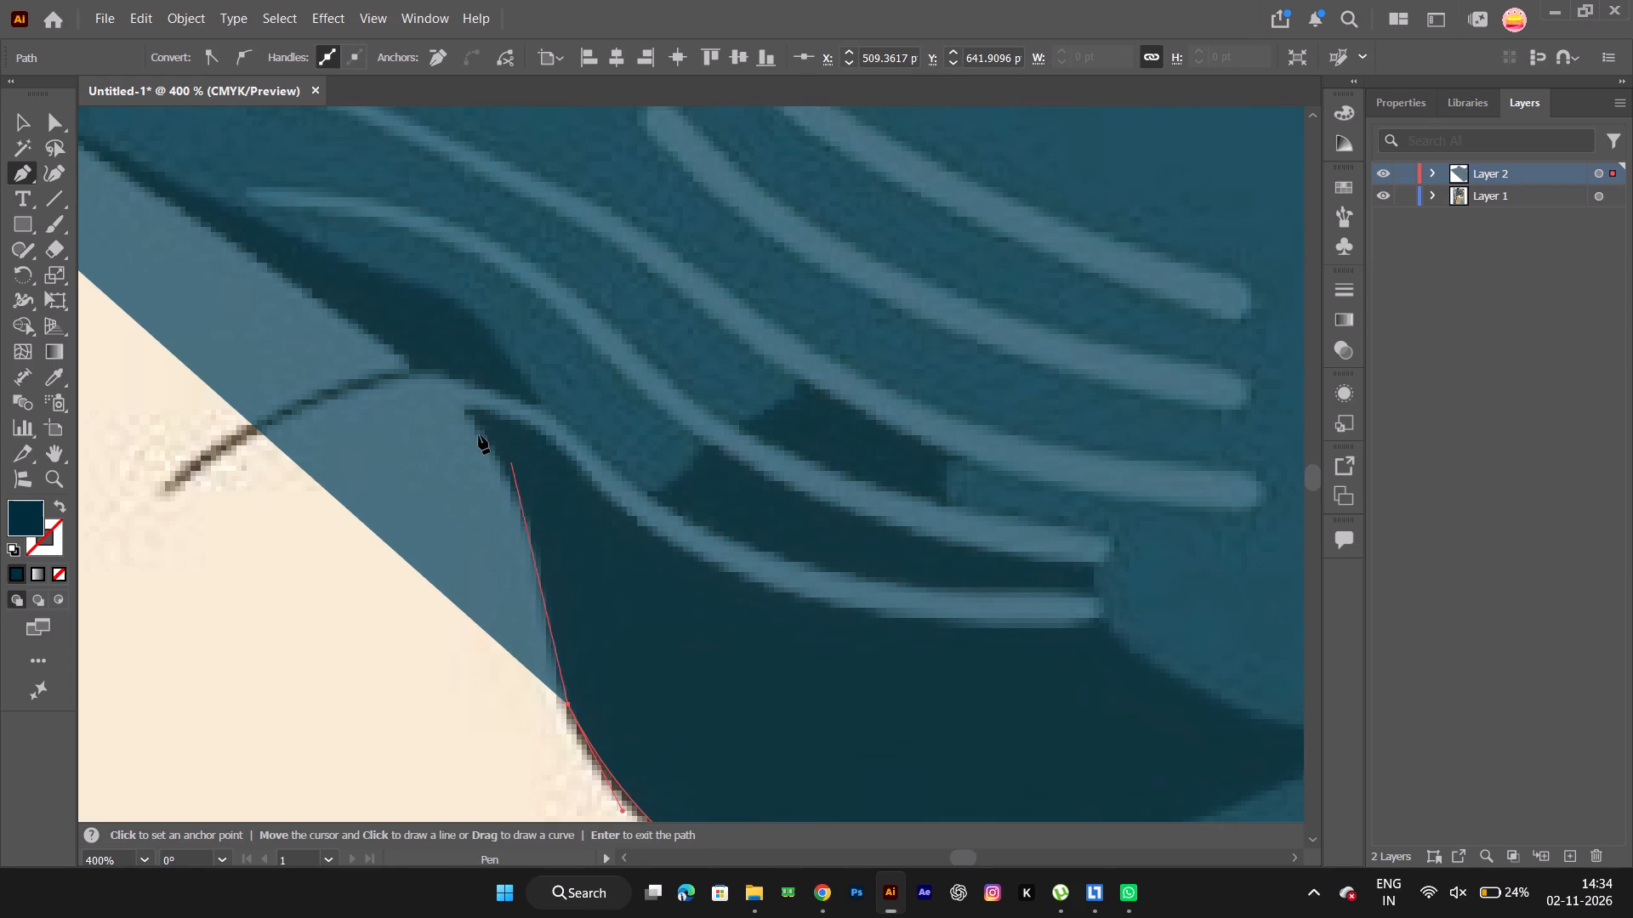
pyautogui.moveTo(466, 410); pyautogui.dragTo(370, 274)
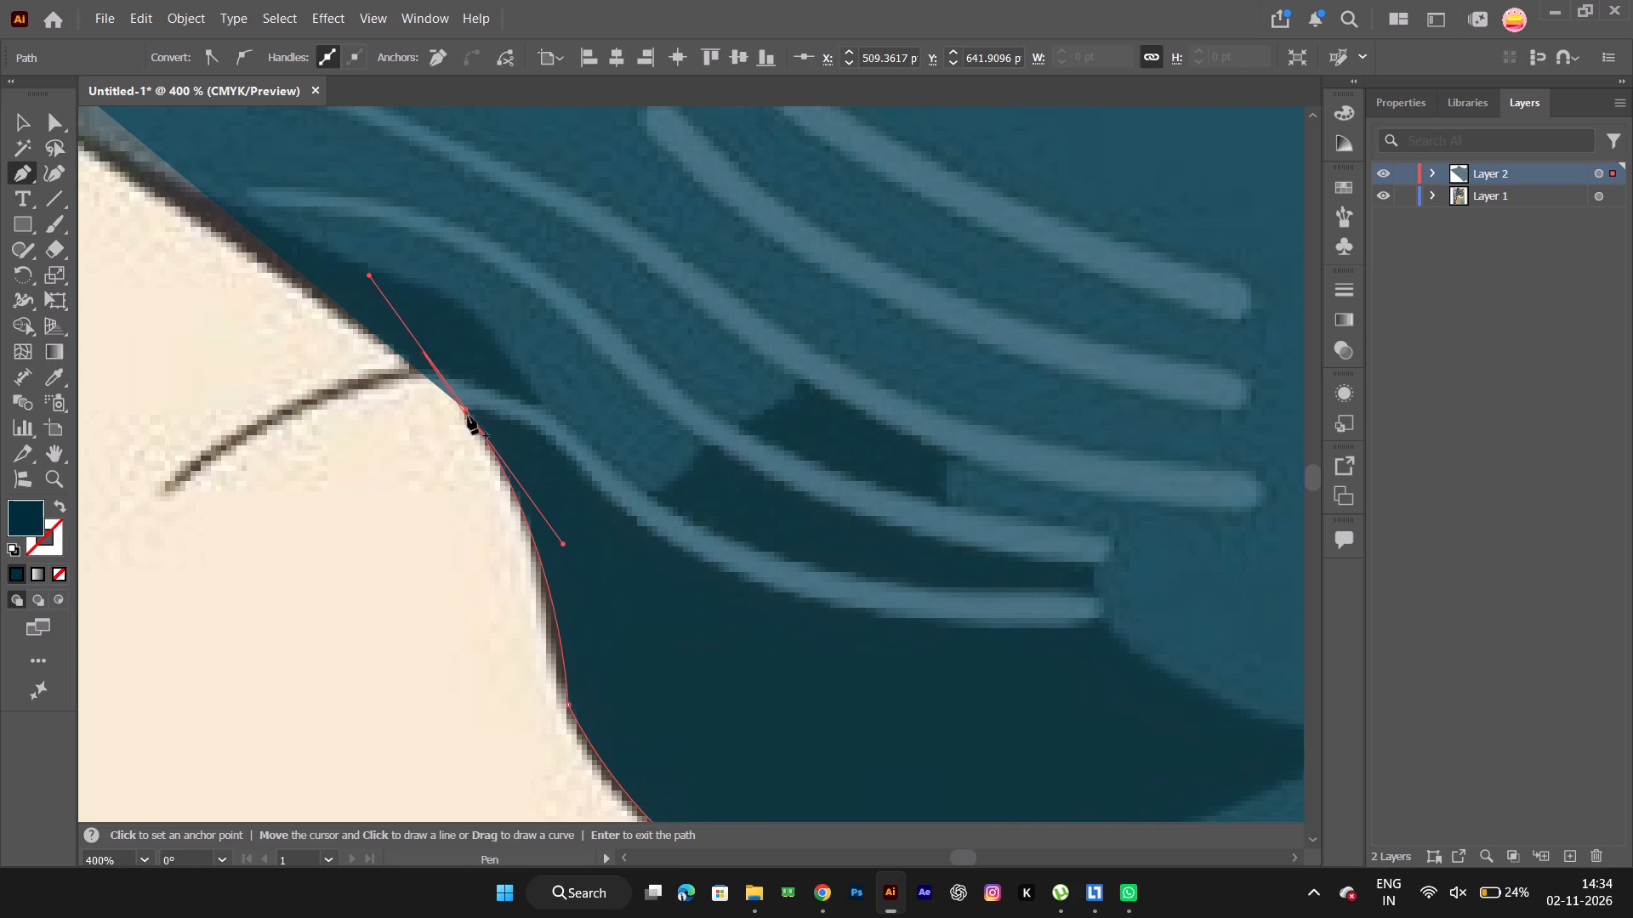
pyautogui.click(464, 410)
# Curve the outline from the dark jaw's tip to the crest of the cream shape under the chin, and make the end anchor a corner point.
pyautogui.press('space')
pyautogui.press('space')
pyautogui.press('space')
pyautogui.press('space')
pyautogui.press('space')
pyautogui.press('space')
pyautogui.press('space')
pyautogui.press('space')
pyautogui.press('space')
pyautogui.press('space')
pyautogui.press('space')
pyautogui.moveTo(513, 285); pyautogui.dragTo(1027, 694)
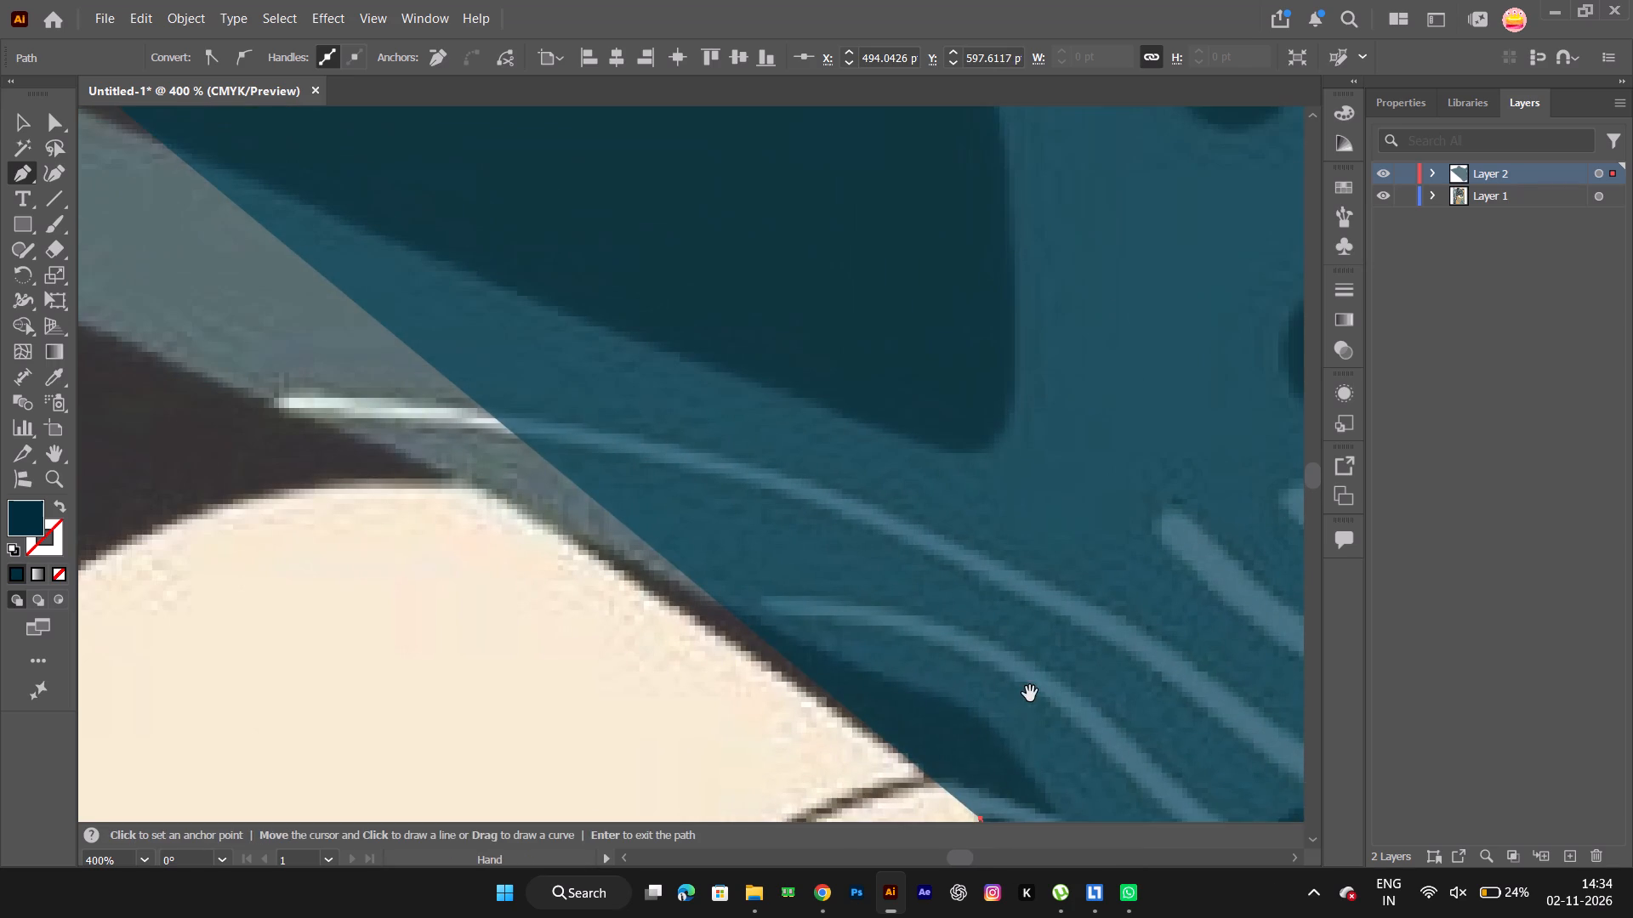
pyautogui.press('space')
pyautogui.moveTo(761, 592); pyautogui.dragTo(723, 488)
pyautogui.press('space')
pyautogui.press('space')
pyautogui.press('space')
pyautogui.press('space')
pyautogui.press('space')
pyautogui.moveTo(907, 602); pyautogui.dragTo(914, 553)
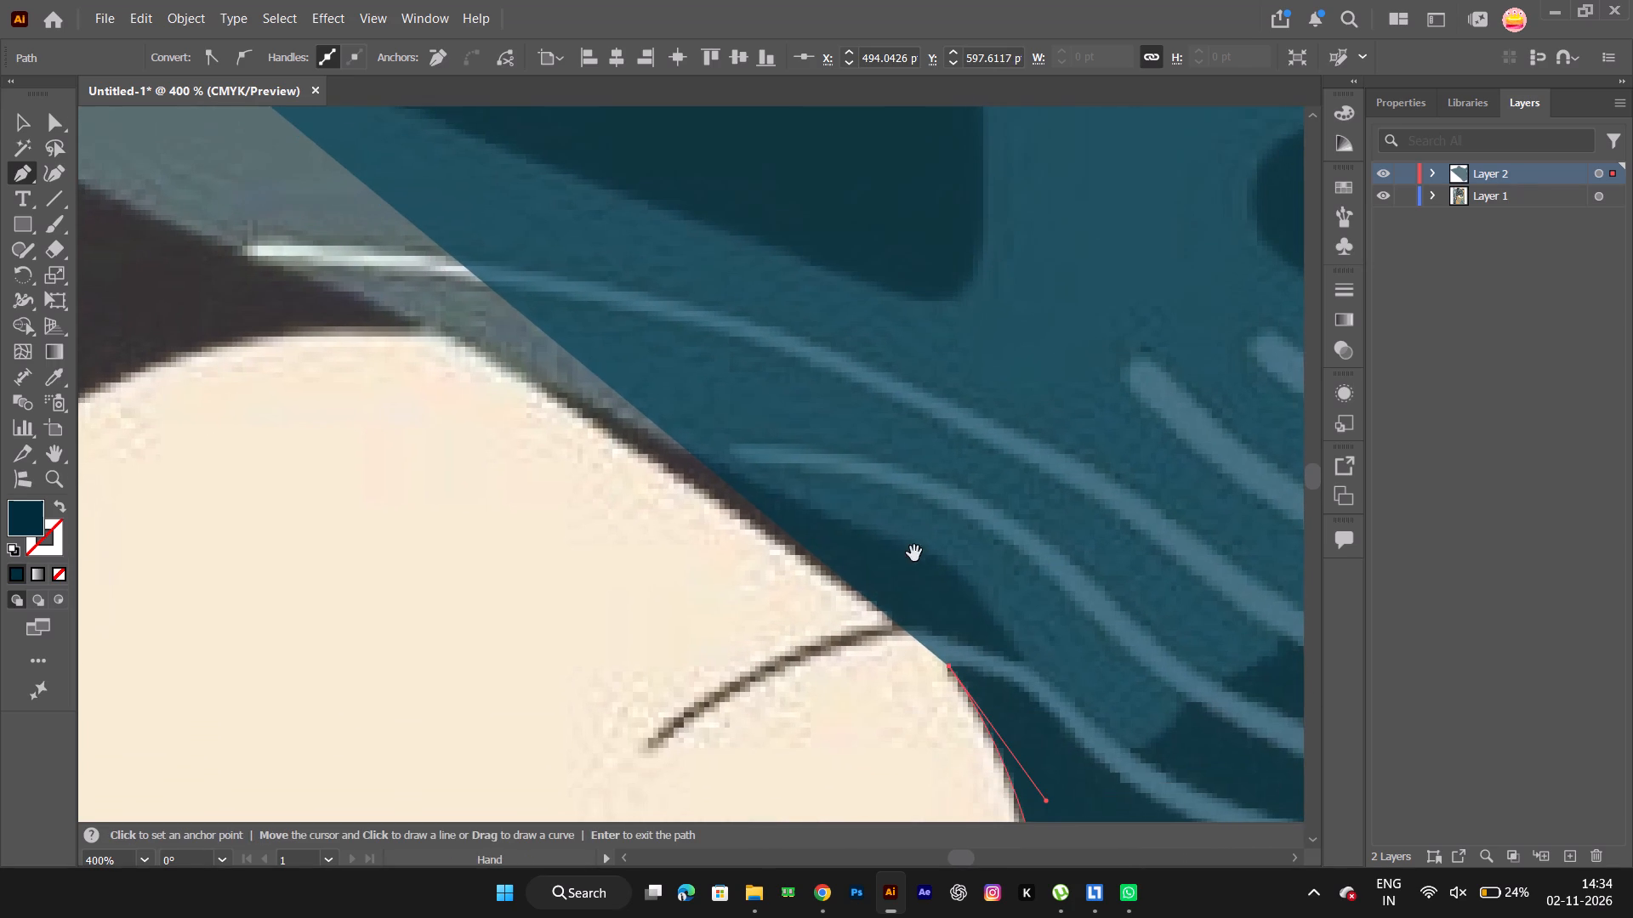
pyautogui.moveTo(432, 327); pyautogui.dragTo(383, 325)
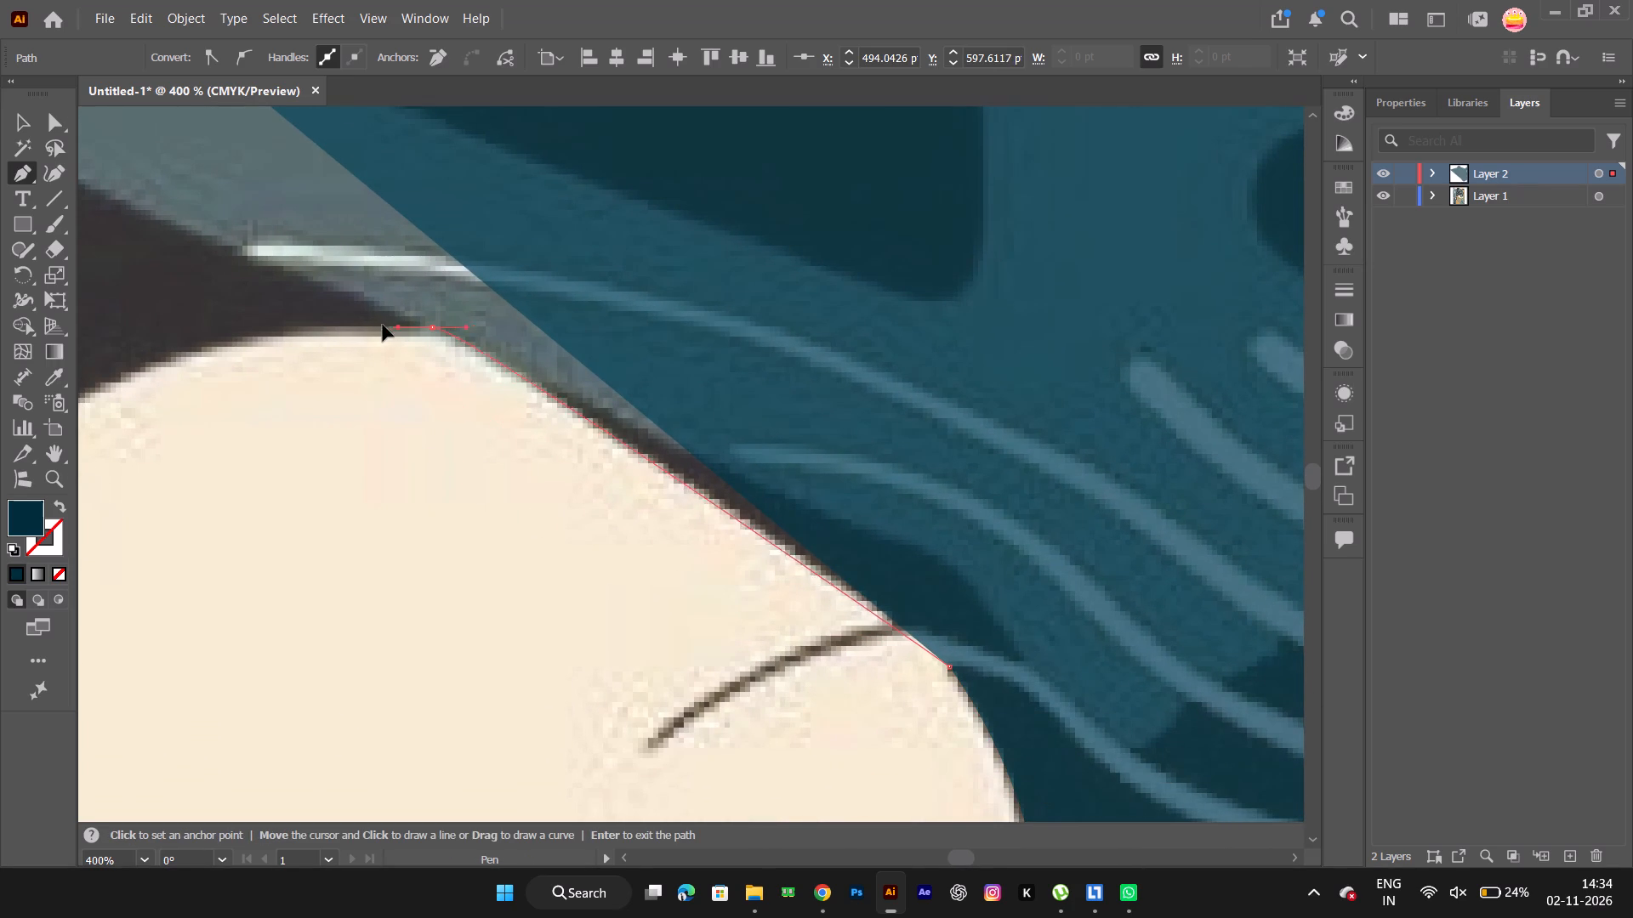
pyautogui.moveTo(383, 325); pyautogui.dragTo(350, 325)
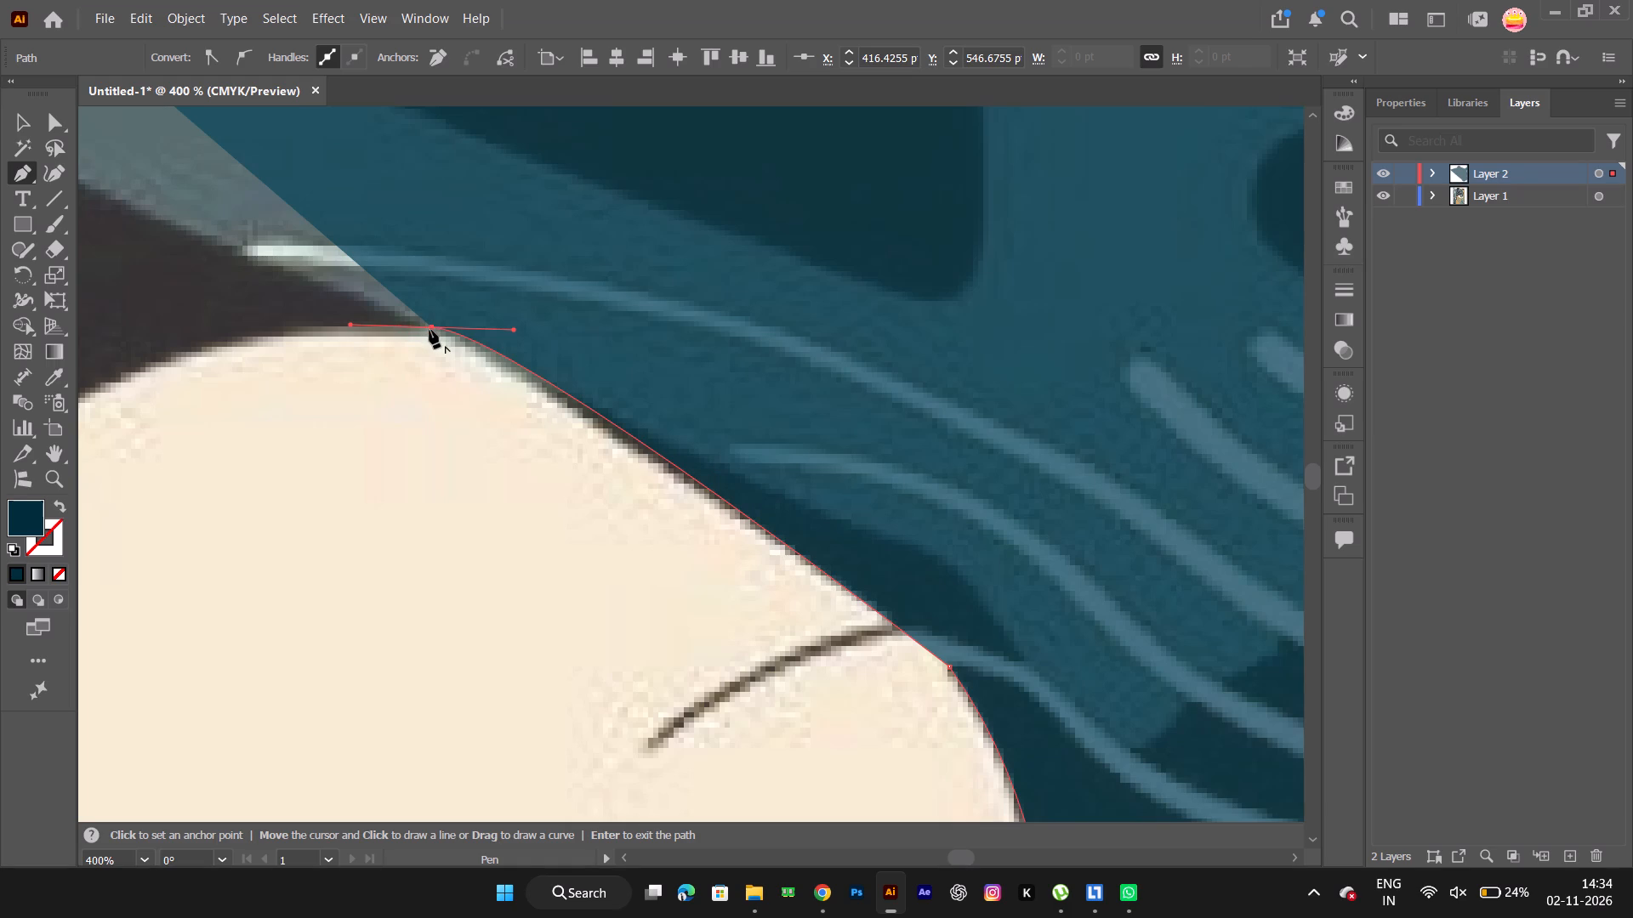
pyautogui.keyDown('alt'); pyautogui.click(430, 330); pyautogui.keyUp('alt')
# Curve the outline around the cream arch down to the panther's chest edge above the ochre leaf, and make the end anchor a corner point.
pyautogui.keyDown('ctrl'); pyautogui.keyDown('alt'); pyautogui.scroll(-6, 422, 409); pyautogui.keyUp('alt'); pyautogui.keyUp('ctrl')
pyautogui.press('space')
pyautogui.press('space')
pyautogui.press('space')
pyautogui.press('space')
pyautogui.press('space')
pyautogui.press('space')
pyautogui.press('space')
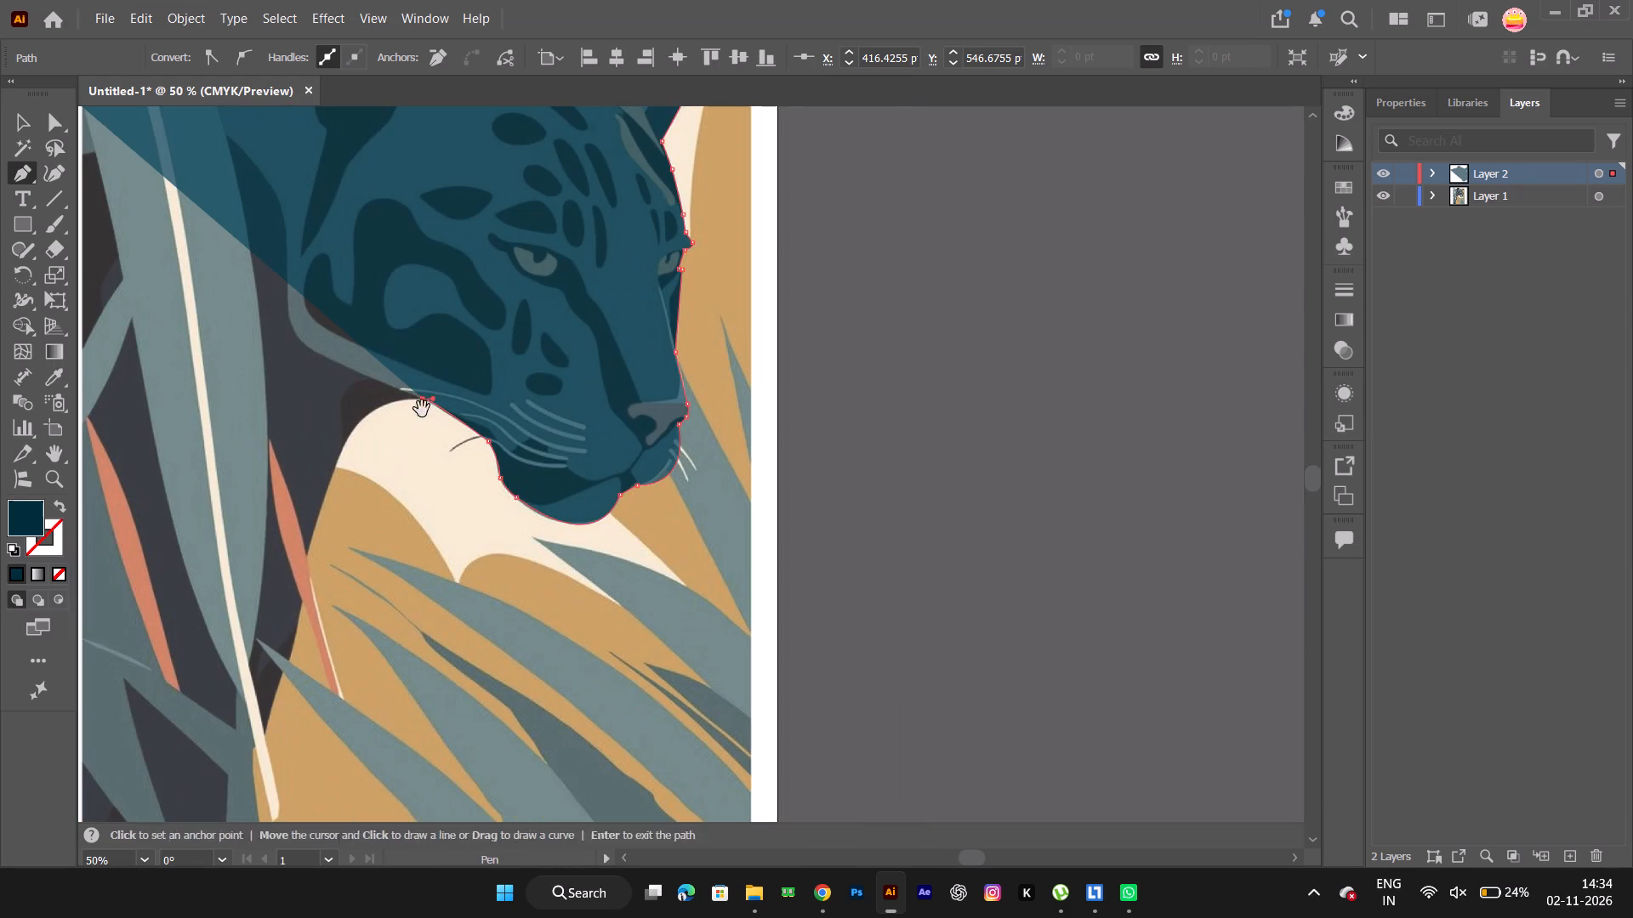
pyautogui.moveTo(427, 410); pyautogui.dragTo(564, 327)
pyautogui.keyDown('ctrl'); pyautogui.keyDown('alt'); pyautogui.scroll(7, 494, 321); pyautogui.keyUp('alt'); pyautogui.keyUp('ctrl')
pyautogui.press('space')
pyautogui.press('space')
pyautogui.press('space')
pyautogui.press('space')
pyautogui.moveTo(715, 394); pyautogui.dragTo(686, 372)
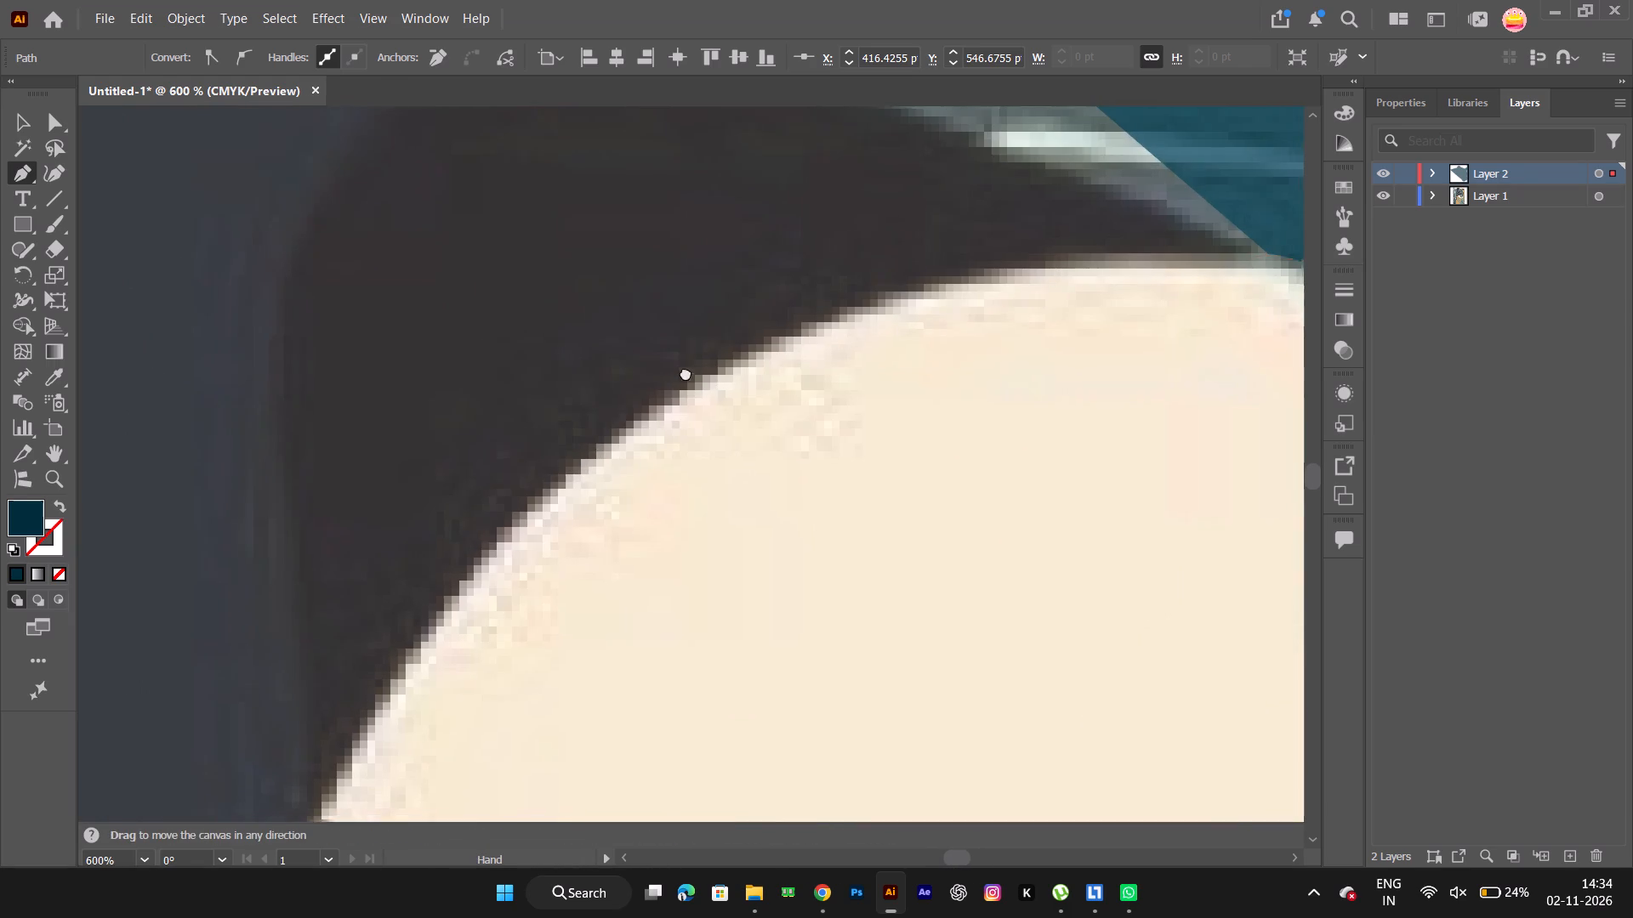
pyautogui.moveTo(686, 372); pyautogui.dragTo(569, 300)
pyautogui.keyDown('ctrl'); pyautogui.scroll(-5, 306, 539); pyautogui.keyUp('ctrl')
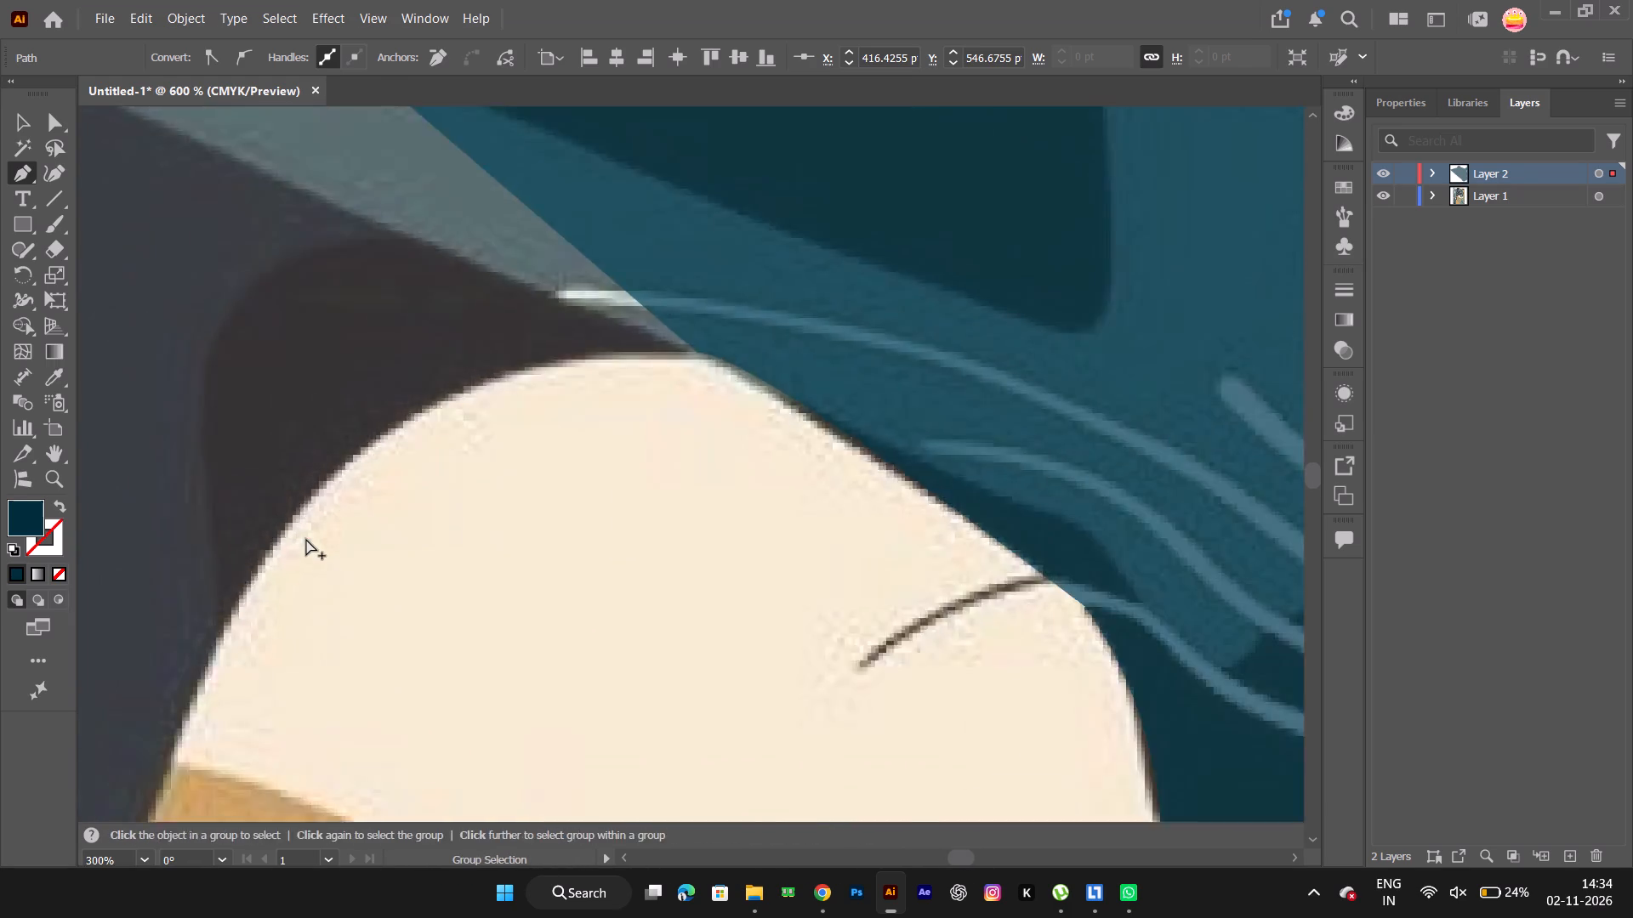
pyautogui.press('space')
pyautogui.press('space')
pyautogui.moveTo(407, 482); pyautogui.dragTo(454, 365)
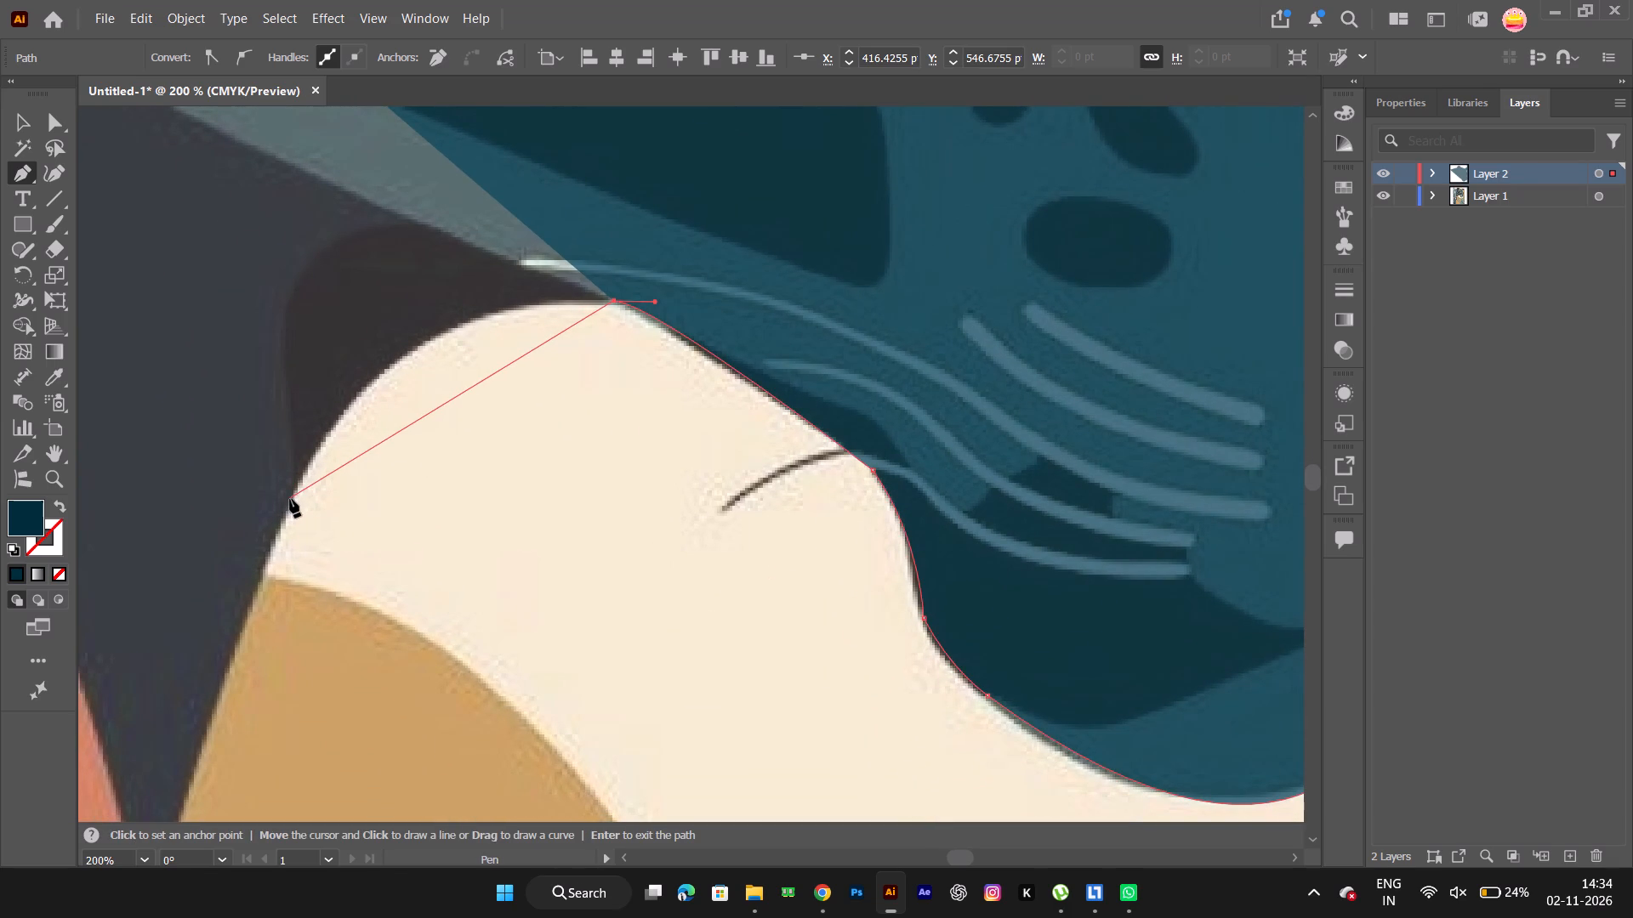
pyautogui.moveTo(290, 499); pyautogui.dragTo(182, 722)
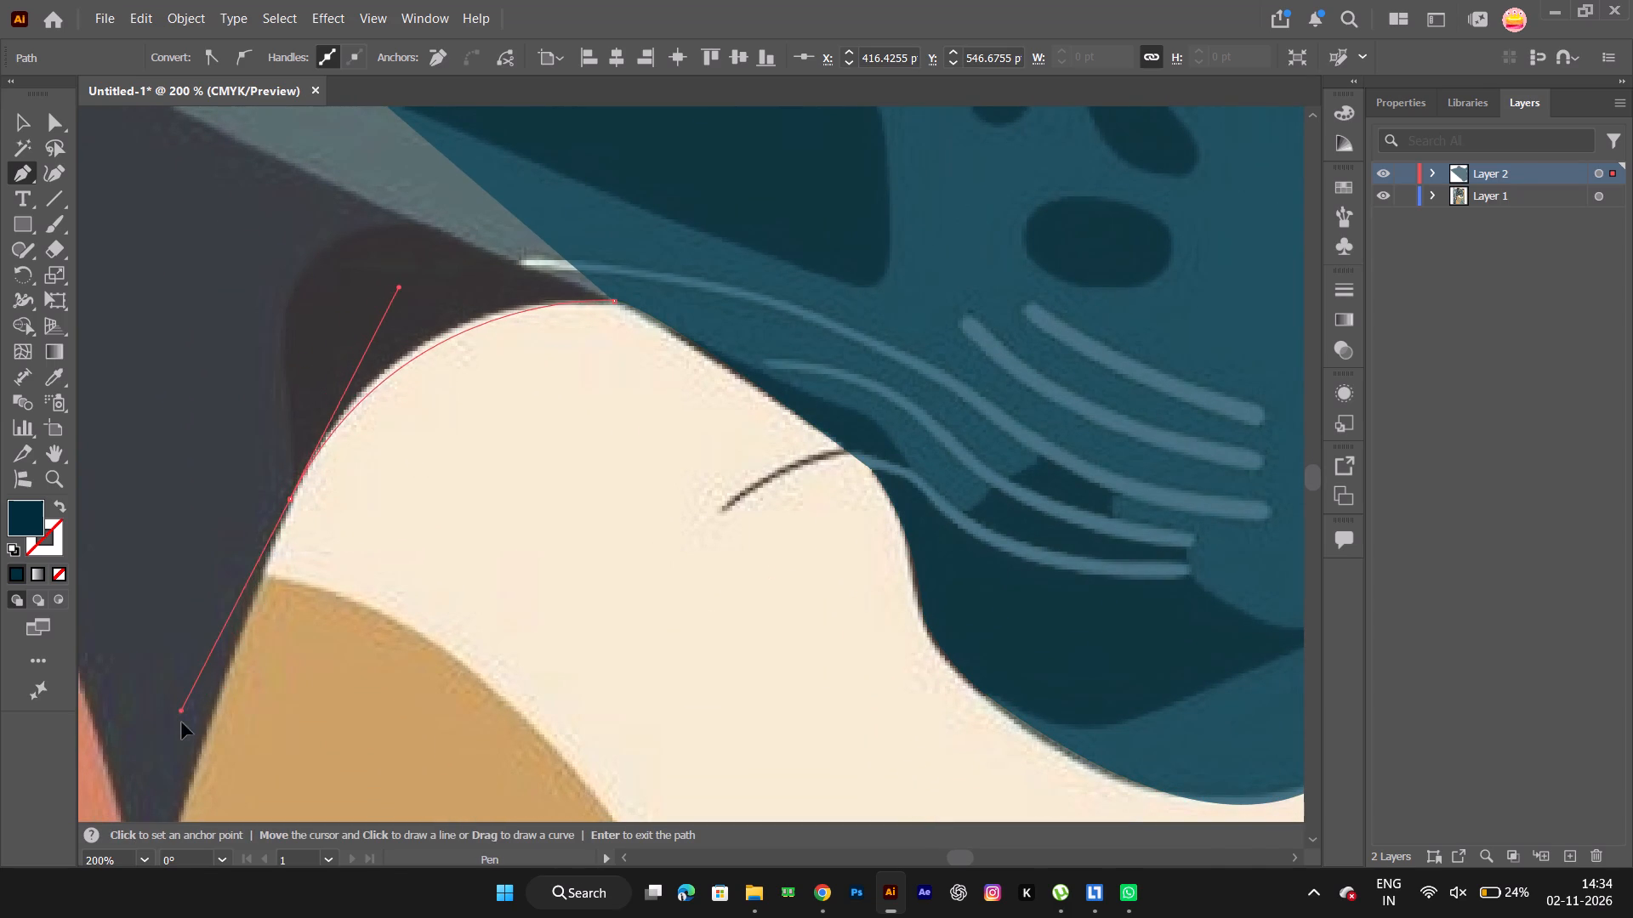
pyautogui.moveTo(182, 722); pyautogui.dragTo(196, 728)
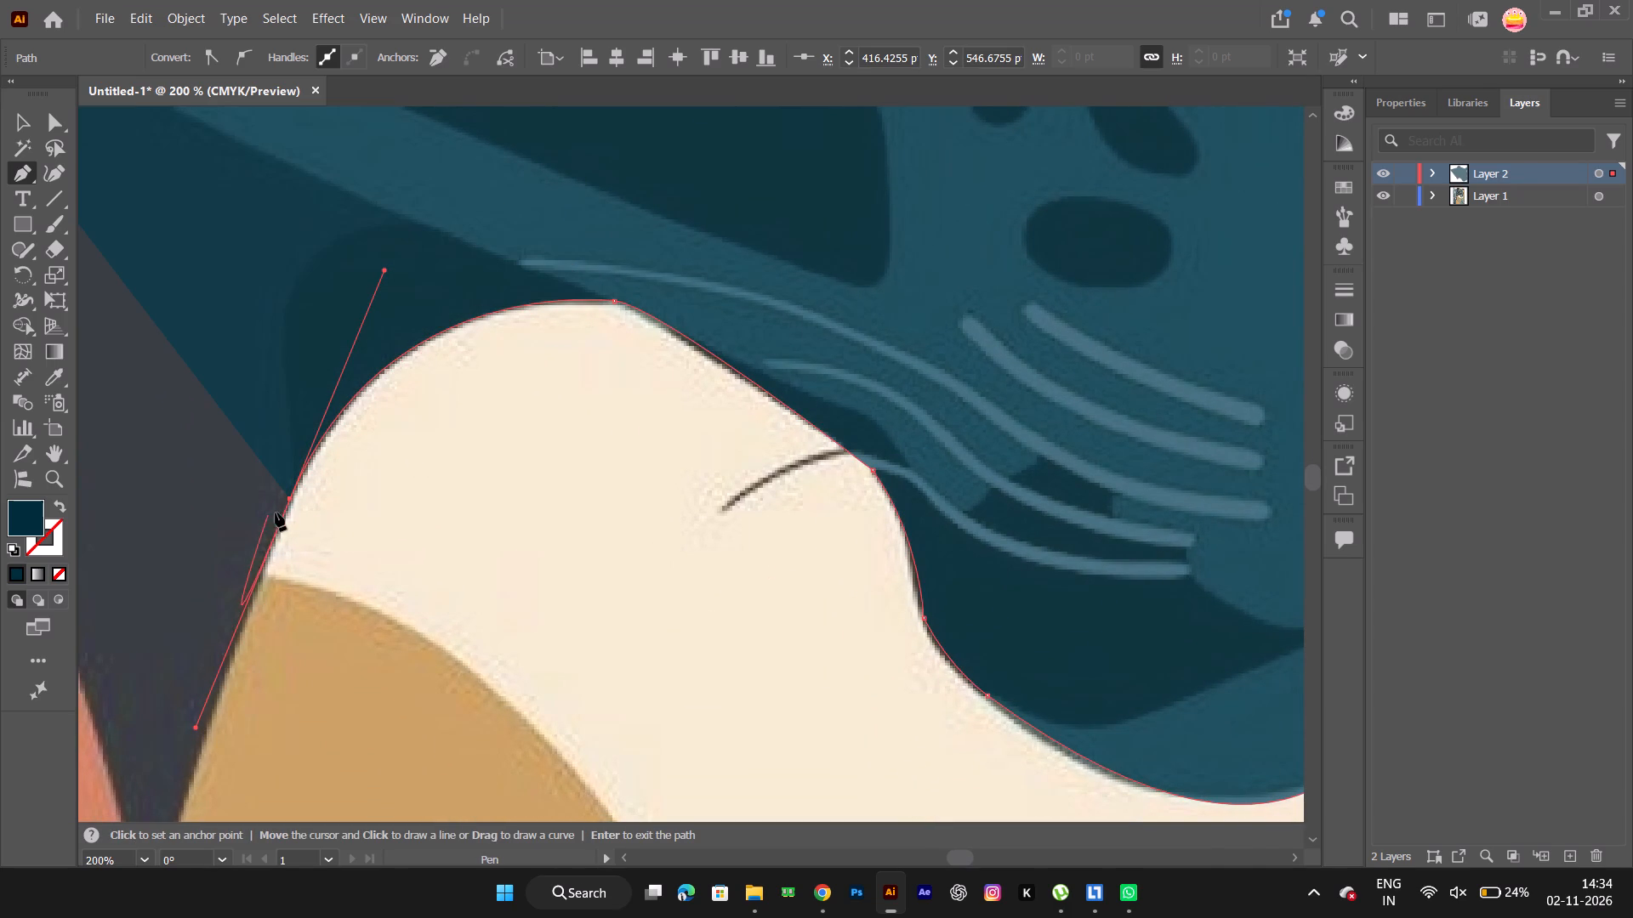
pyautogui.keyDown('alt'); pyautogui.click(290, 499); pyautogui.keyUp('alt')
# Continue the outline down the chest along the ochre leaf's edge to the coral leaf, and make the end anchor a corner point.
pyautogui.press('space')
pyautogui.press('space')
pyautogui.press('space')
pyautogui.press('space')
pyautogui.press('space')
pyautogui.press('space')
pyautogui.press('space')
pyautogui.press('space')
pyautogui.press('space')
pyautogui.moveTo(302, 577); pyautogui.dragTo(555, 163)
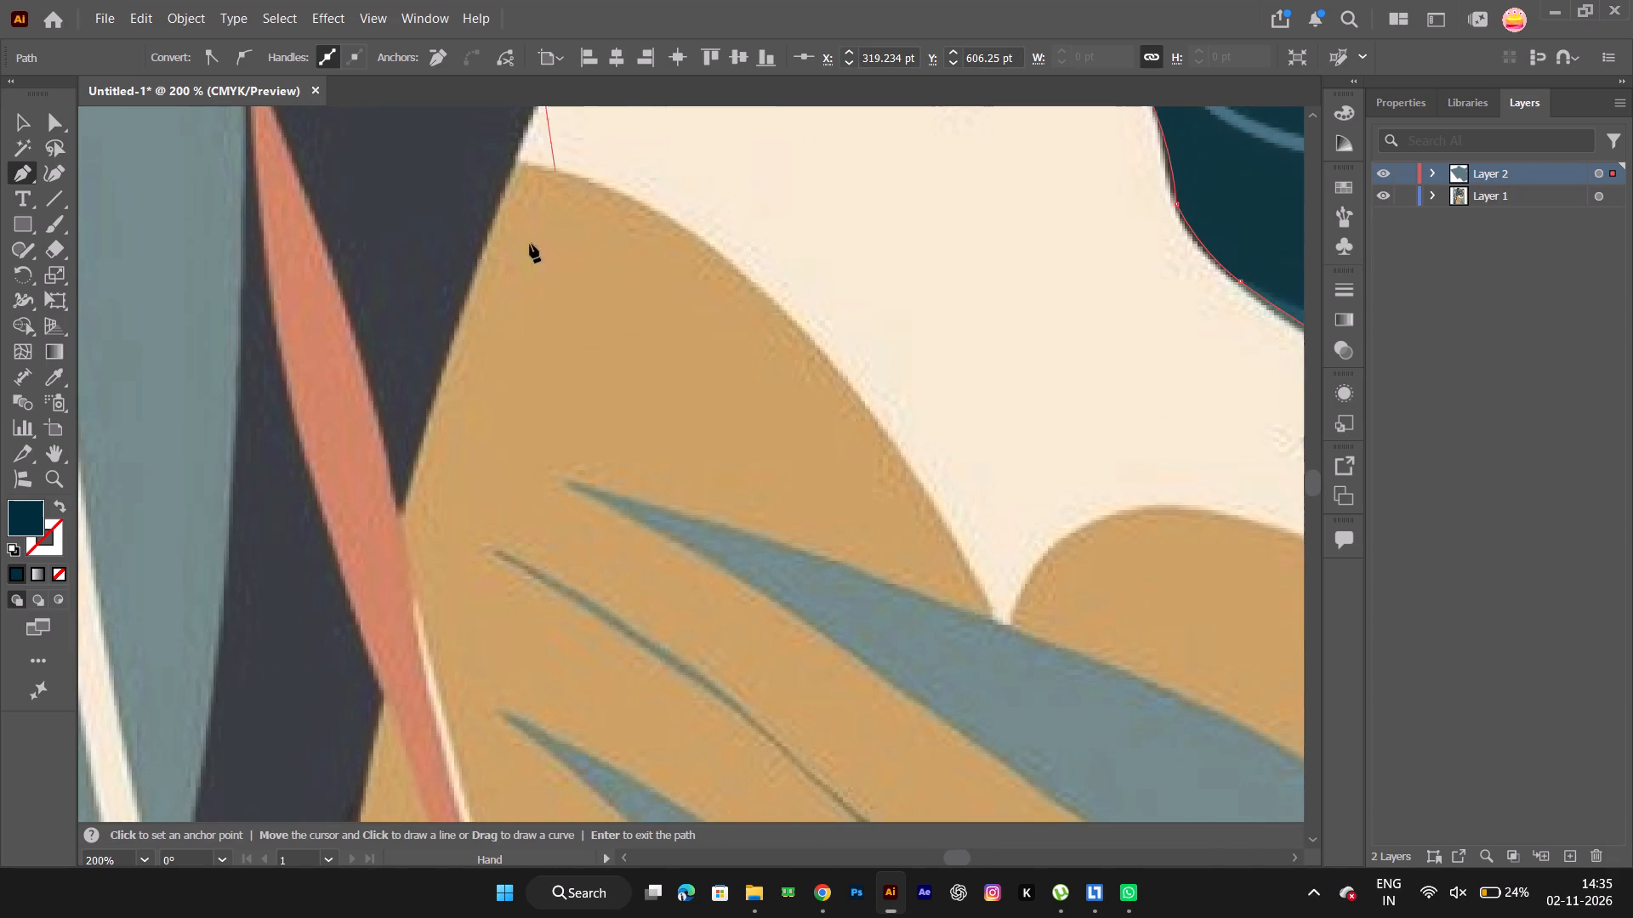
pyautogui.keyDown('ctrl'); pyautogui.keyDown('alt'); pyautogui.scroll(-1, 396, 516); pyautogui.keyUp('alt'); pyautogui.keyUp('ctrl')
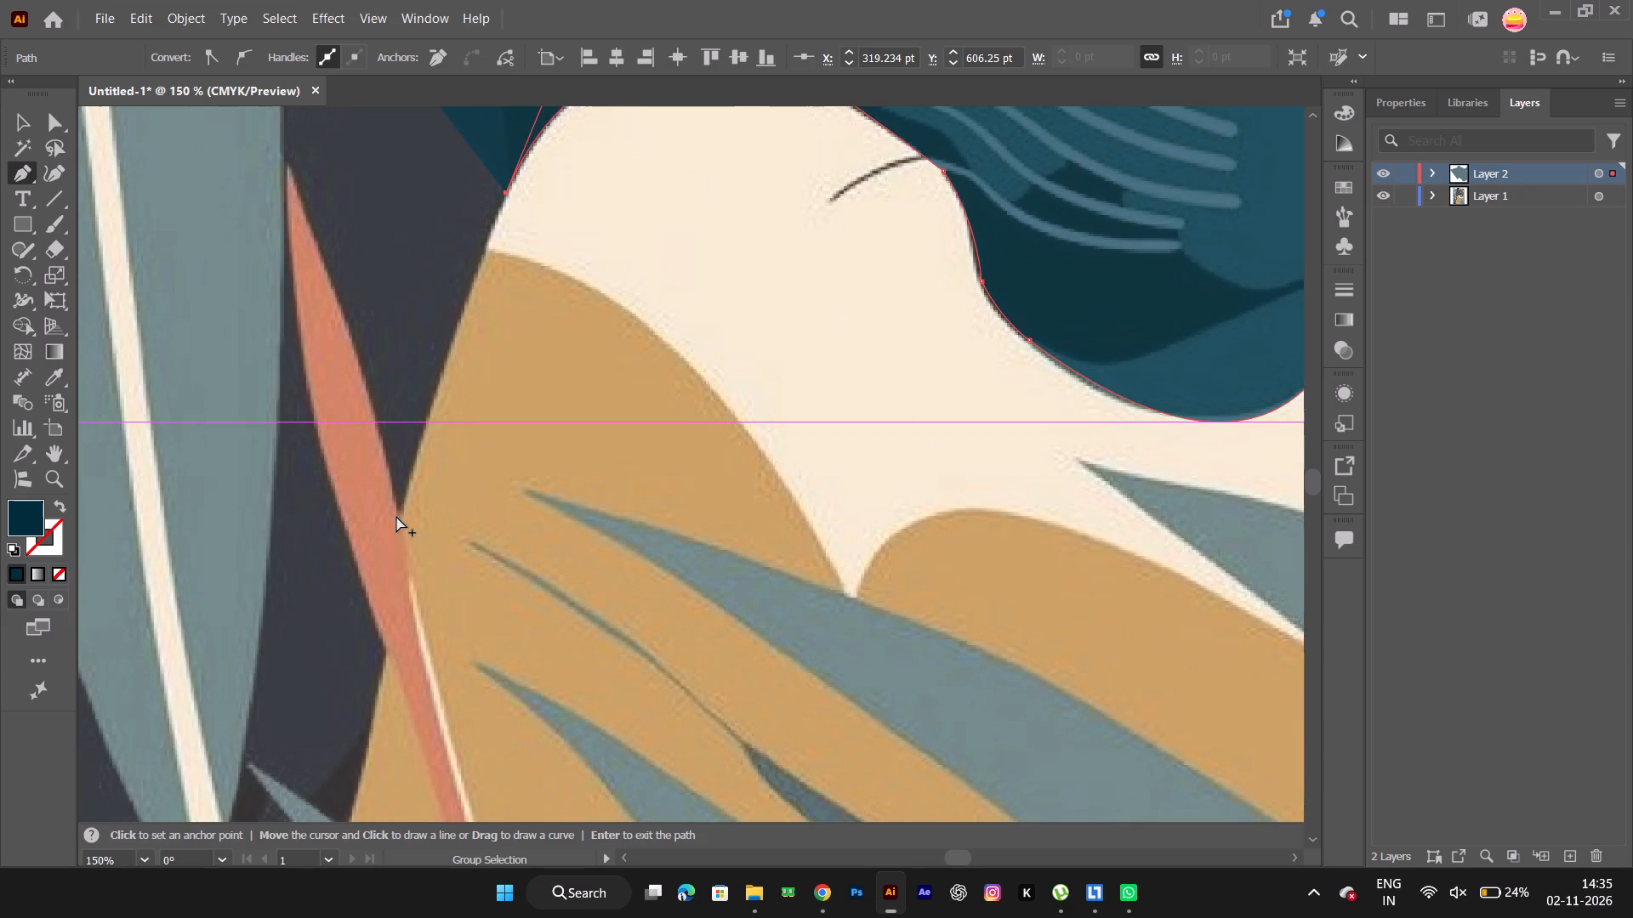
pyautogui.moveTo(396, 516); pyautogui.dragTo(397, 548)
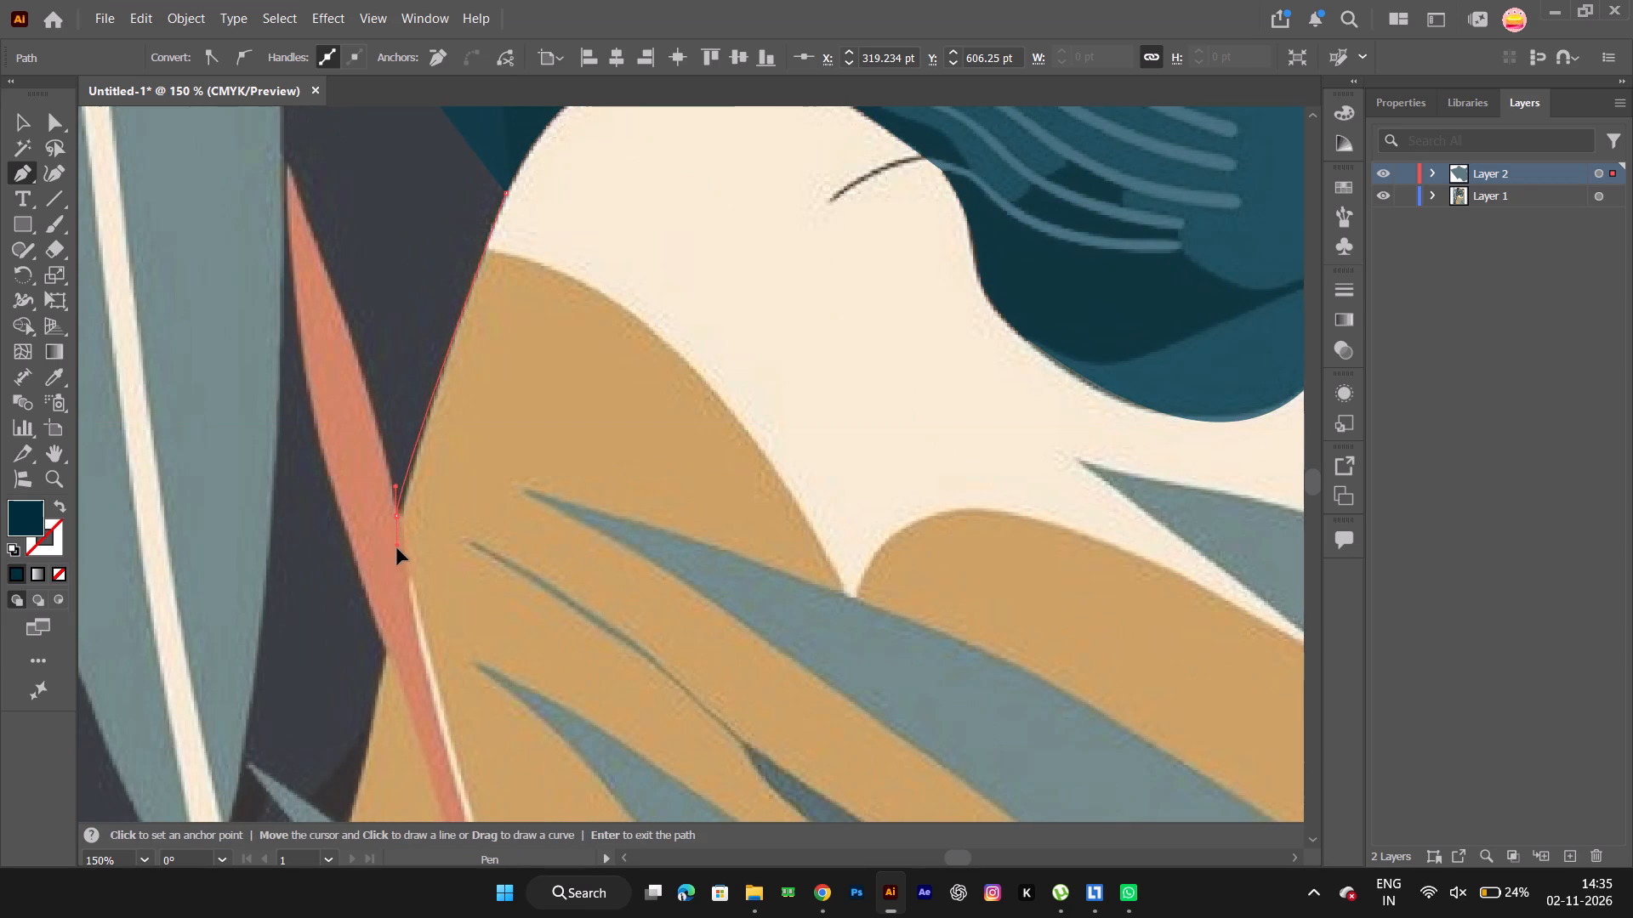
pyautogui.moveTo(397, 548); pyautogui.dragTo(375, 616)
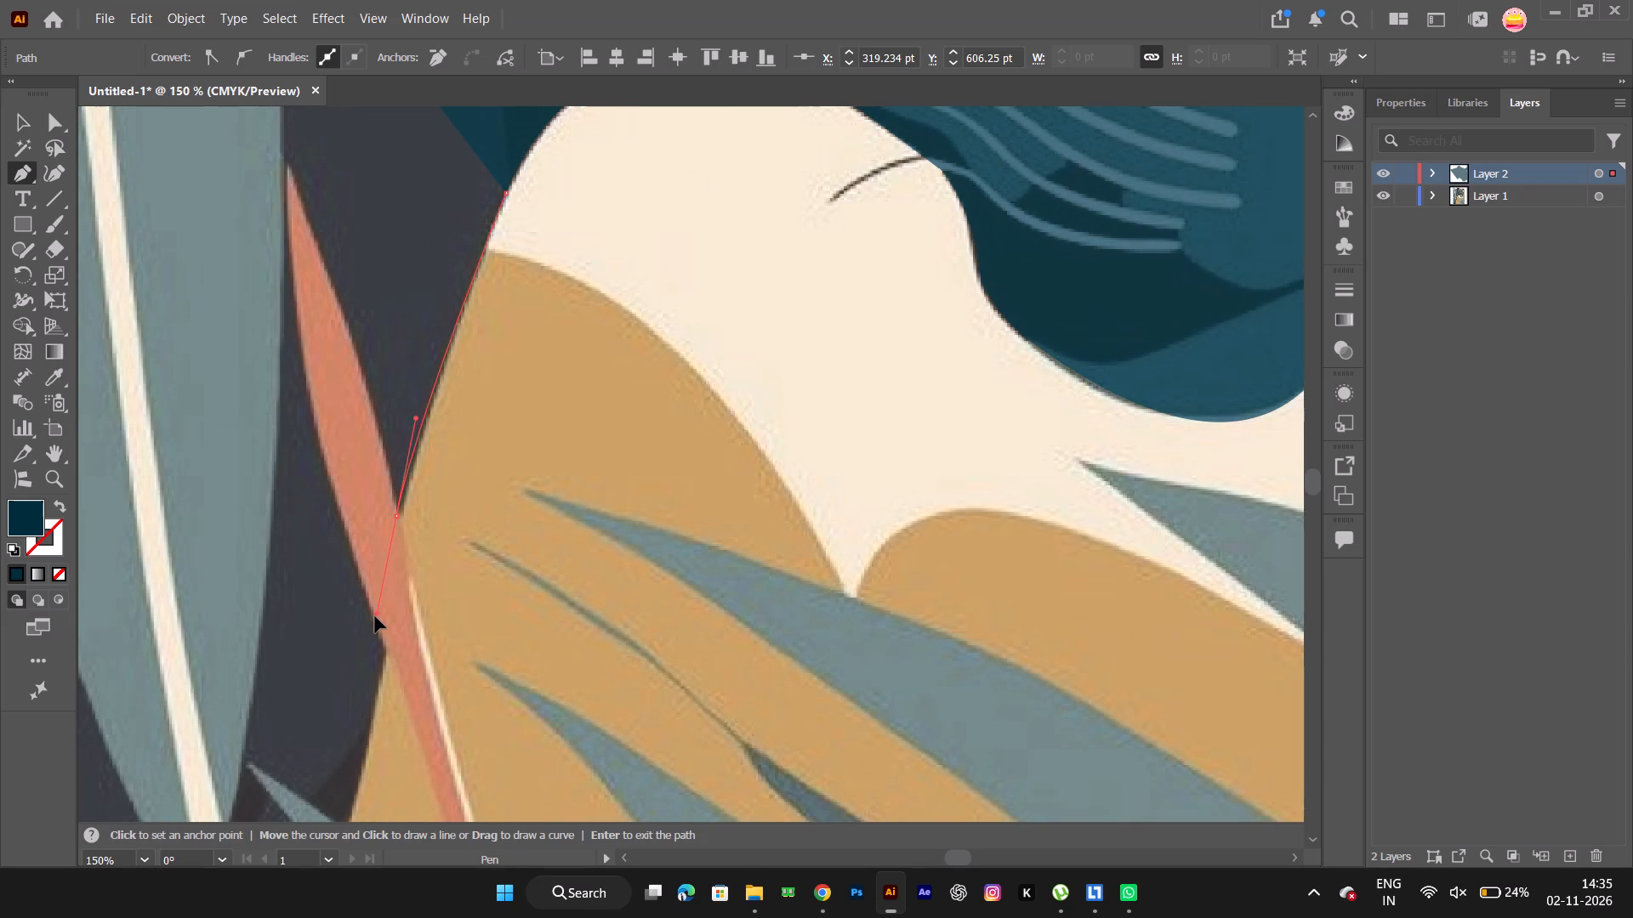
pyautogui.moveTo(375, 616); pyautogui.dragTo(374, 618)
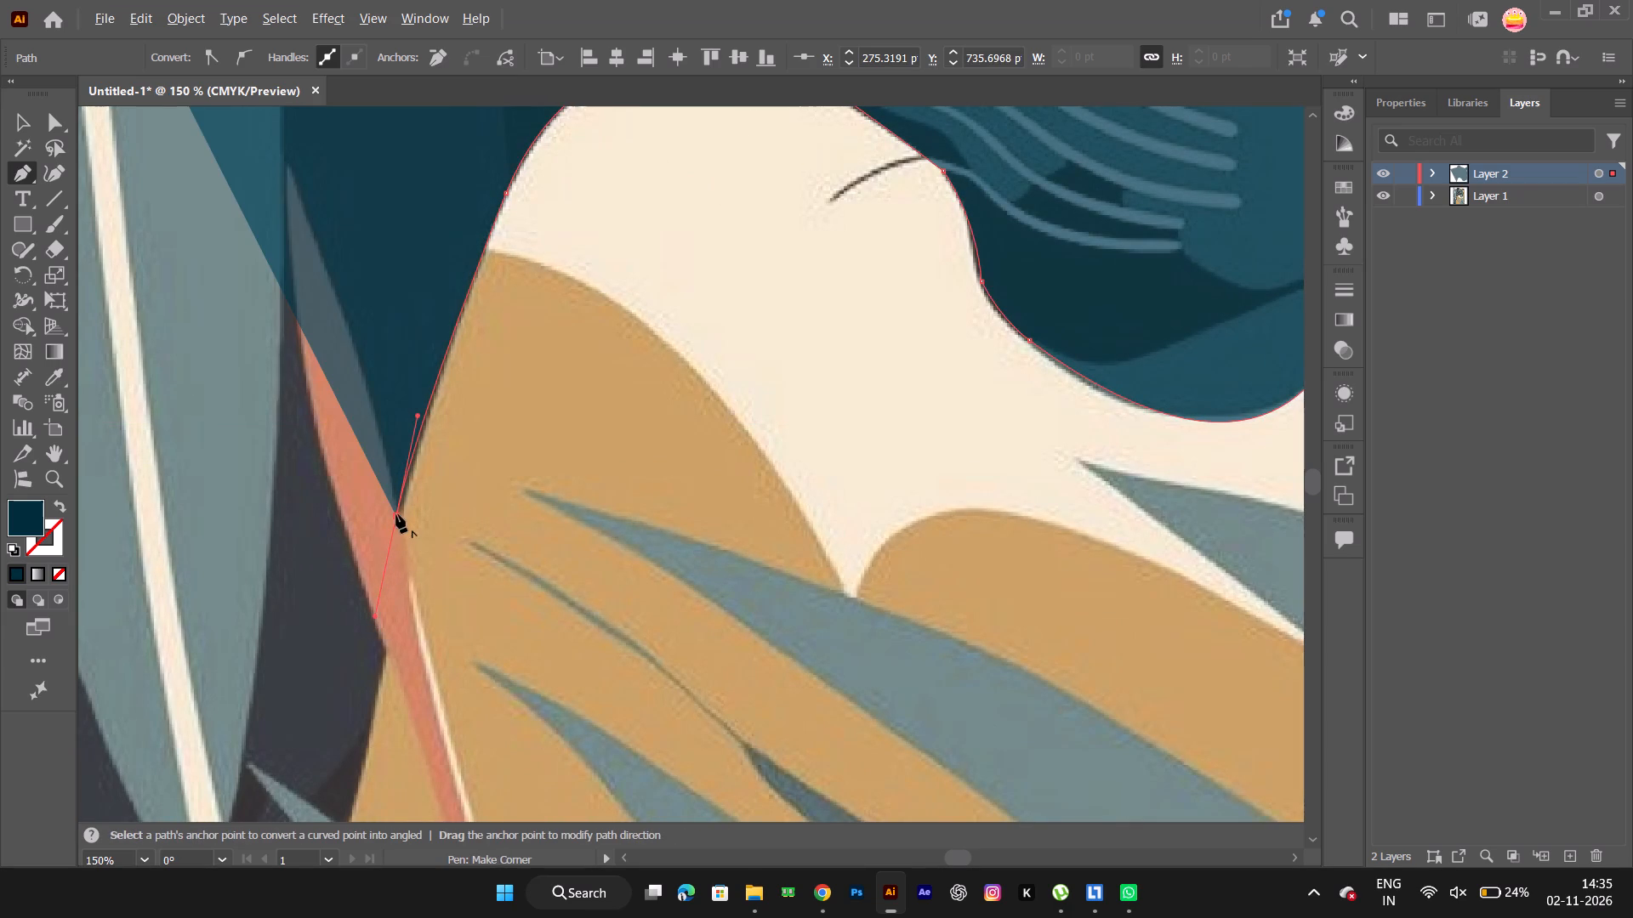
pyautogui.keyDown('alt'); pyautogui.click(398, 513); pyautogui.keyUp('alt')
# Run a straight outline segment down the front leg to the edge beside the thin cream stem.
pyautogui.press('space')
pyautogui.press('space')
pyautogui.press('space')
pyautogui.press('space')
pyautogui.press('space')
pyautogui.press('space')
pyautogui.press('space')
pyautogui.press('space')
pyautogui.press('space')
pyautogui.press('space')
pyautogui.press('space')
pyautogui.moveTo(406, 641); pyautogui.dragTo(458, 222)
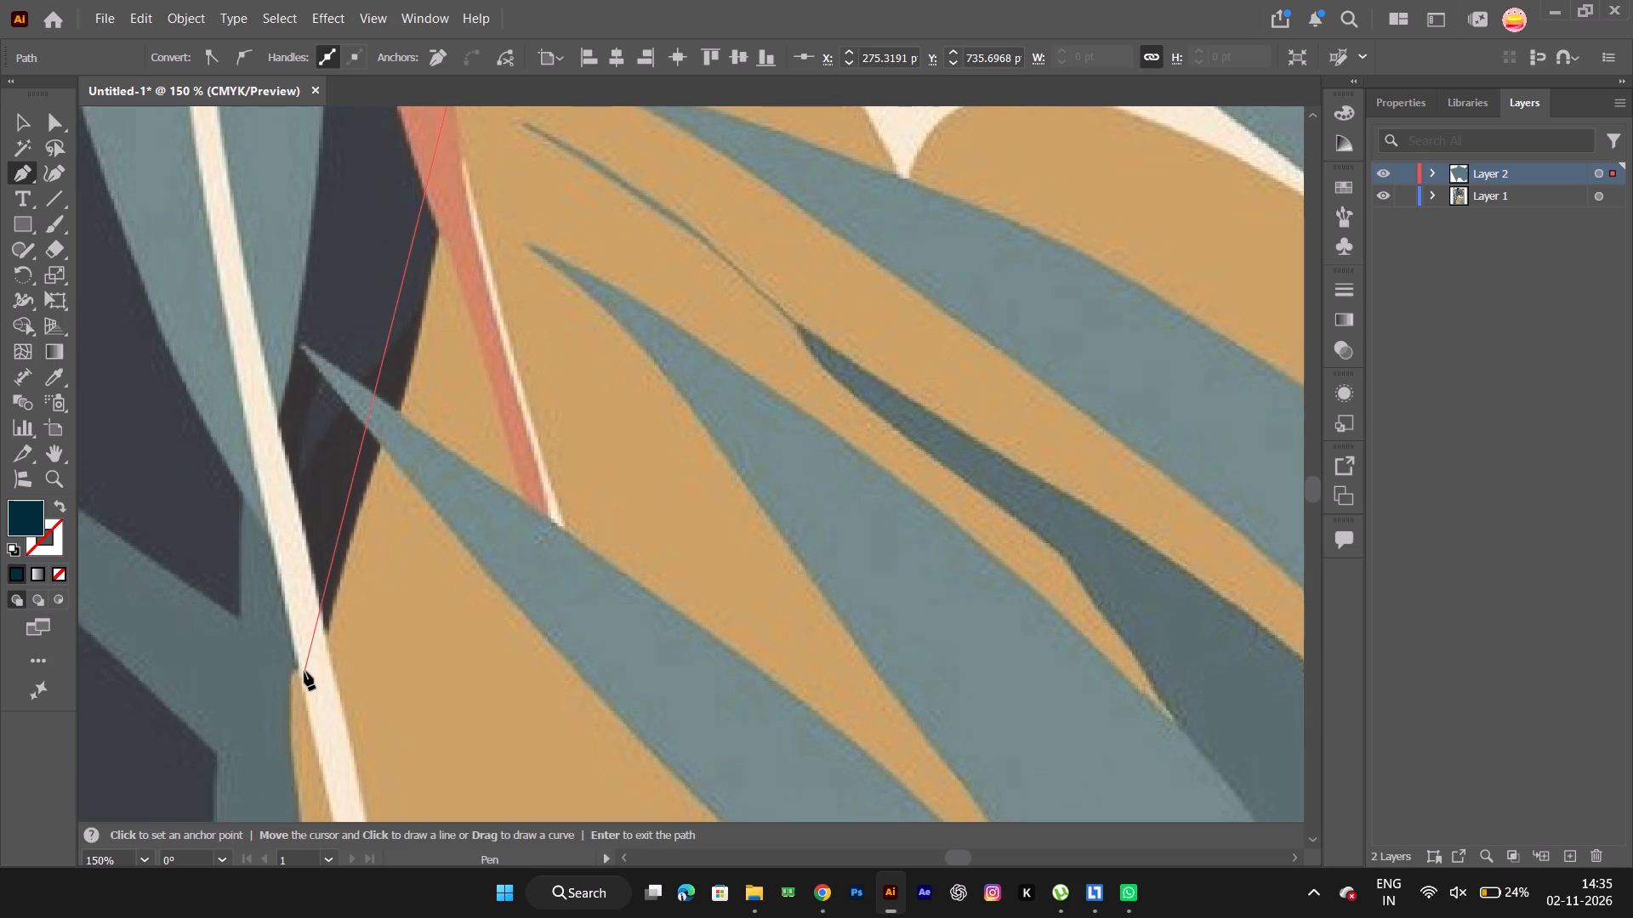
pyautogui.click(295, 702)
# Curve the outline down the leg to the dark area's lower edge just above the artboard's bottom, and make the end anchor a corner point.
pyautogui.keyDown('ctrl'); pyautogui.keyDown('alt'); pyautogui.scroll(-6, 300, 687); pyautogui.keyUp('alt'); pyautogui.keyUp('ctrl')
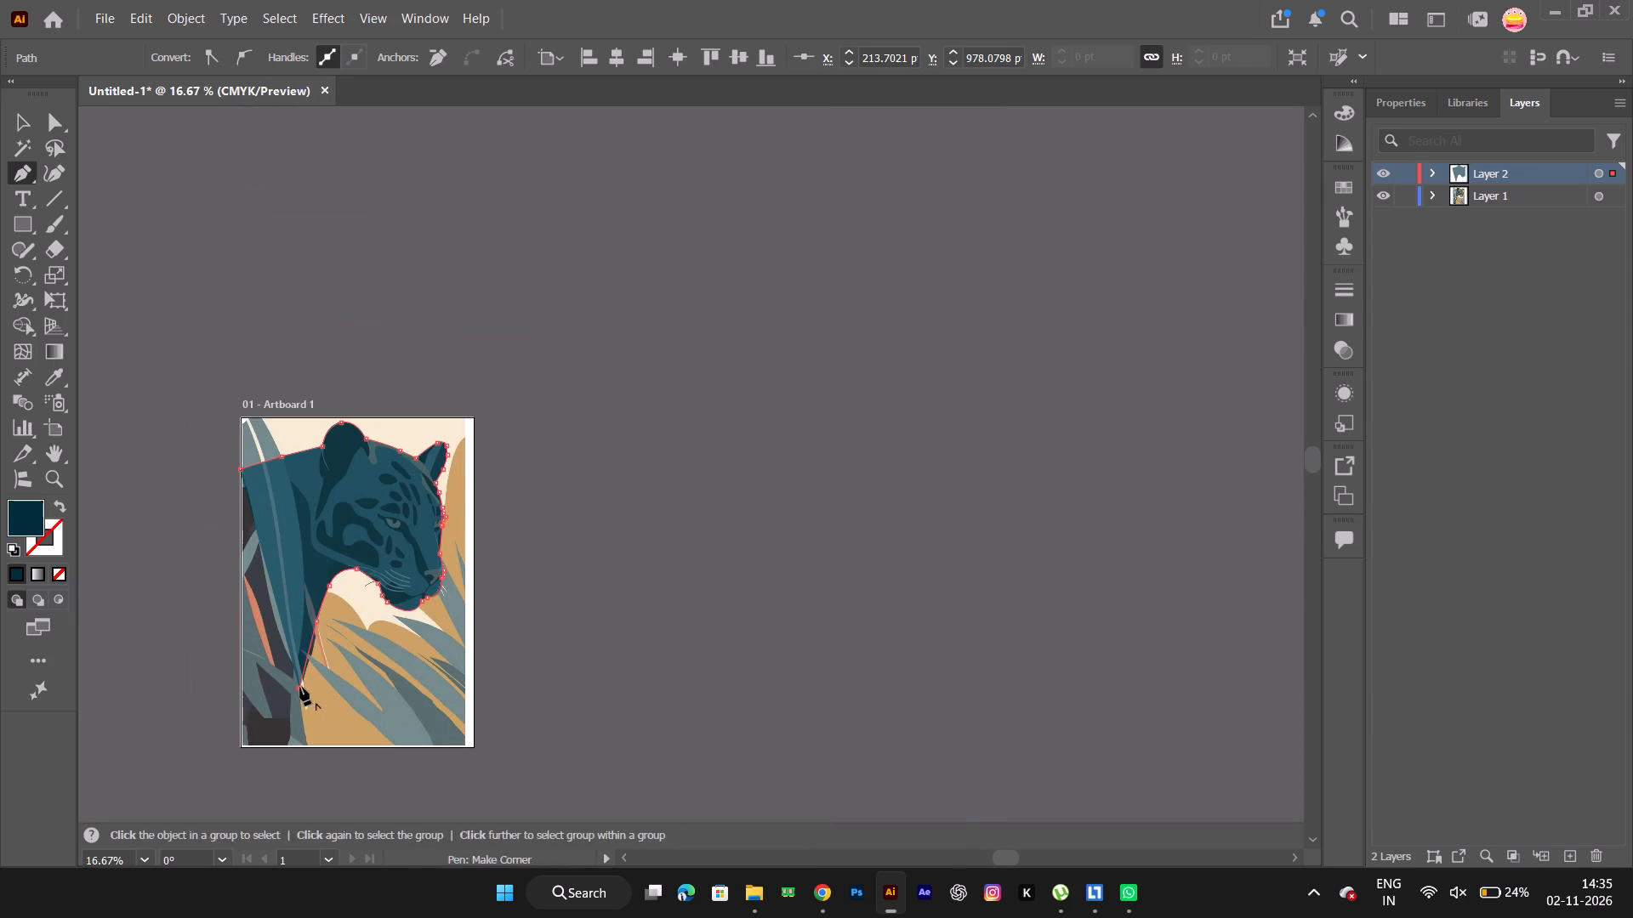
pyautogui.press('space')
pyautogui.press('space')
pyautogui.press('space')
pyautogui.press('space')
pyautogui.press('space')
pyautogui.press('space')
pyautogui.press('space')
pyautogui.press('space')
pyautogui.press('space')
pyautogui.press('space')
pyautogui.press('space')
pyautogui.press('space')
pyautogui.moveTo(329, 654); pyautogui.dragTo(437, 480)
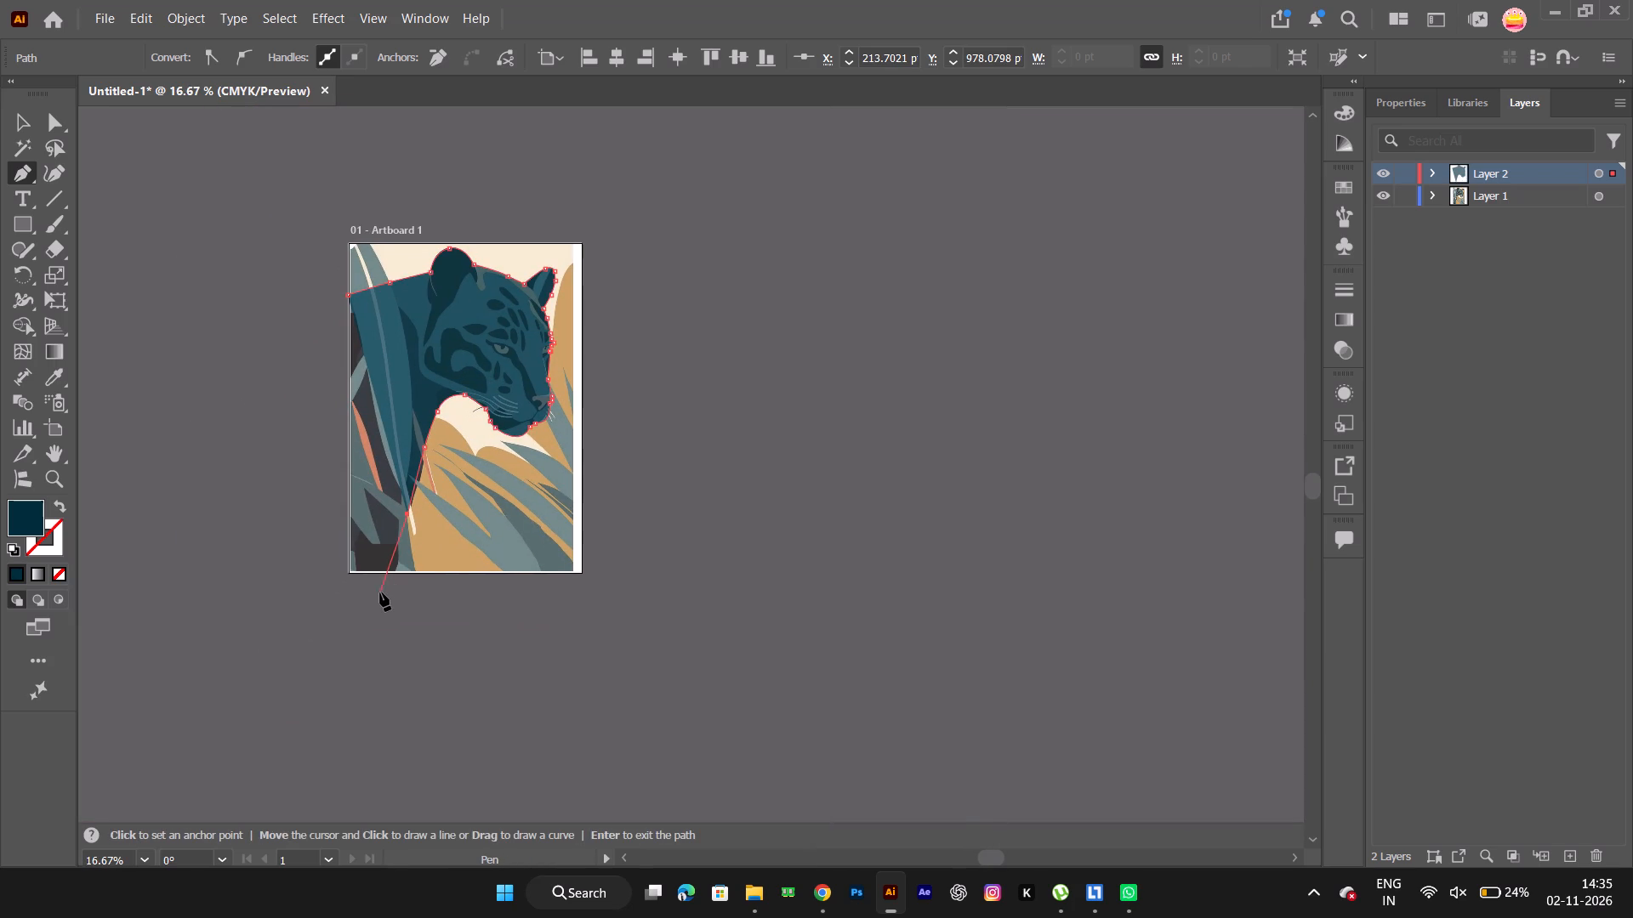
pyautogui.keyDown('ctrl'); pyautogui.keyDown('alt'); pyautogui.scroll(6, 392, 572); pyautogui.keyUp('alt'); pyautogui.keyUp('ctrl')
pyautogui.press('space')
pyautogui.press('space')
pyautogui.press('space')
pyautogui.press('space')
pyautogui.press('space')
pyautogui.press('space')
pyautogui.press('space')
pyautogui.press('space')
pyautogui.moveTo(437, 421); pyautogui.dragTo(410, 575)
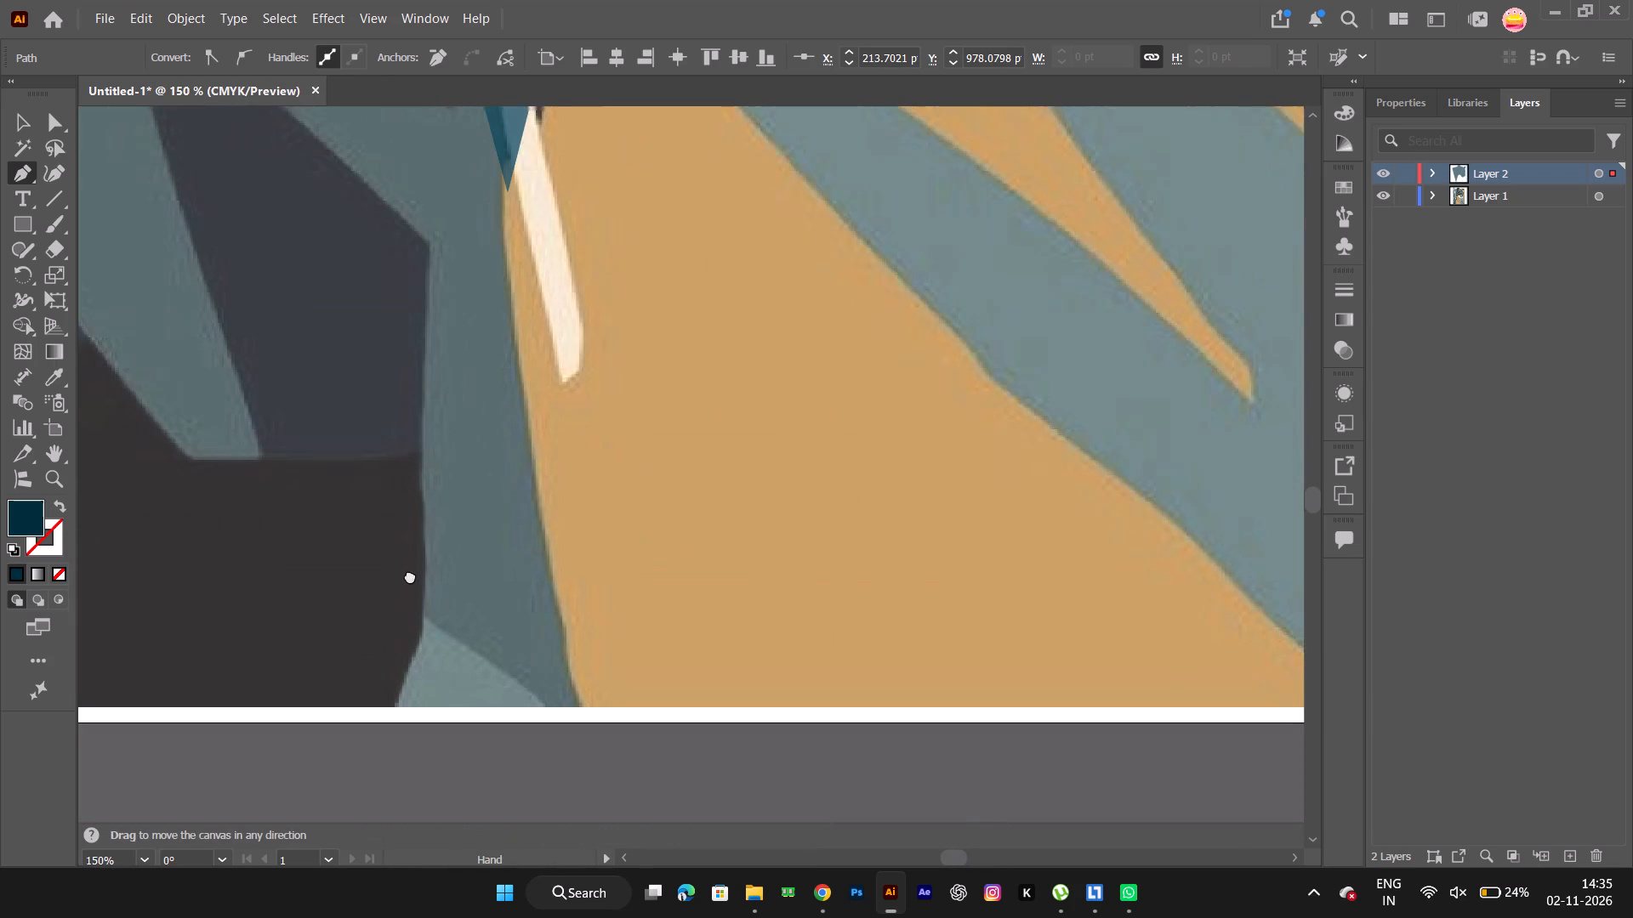
pyautogui.moveTo(410, 575); pyautogui.dragTo(410, 577)
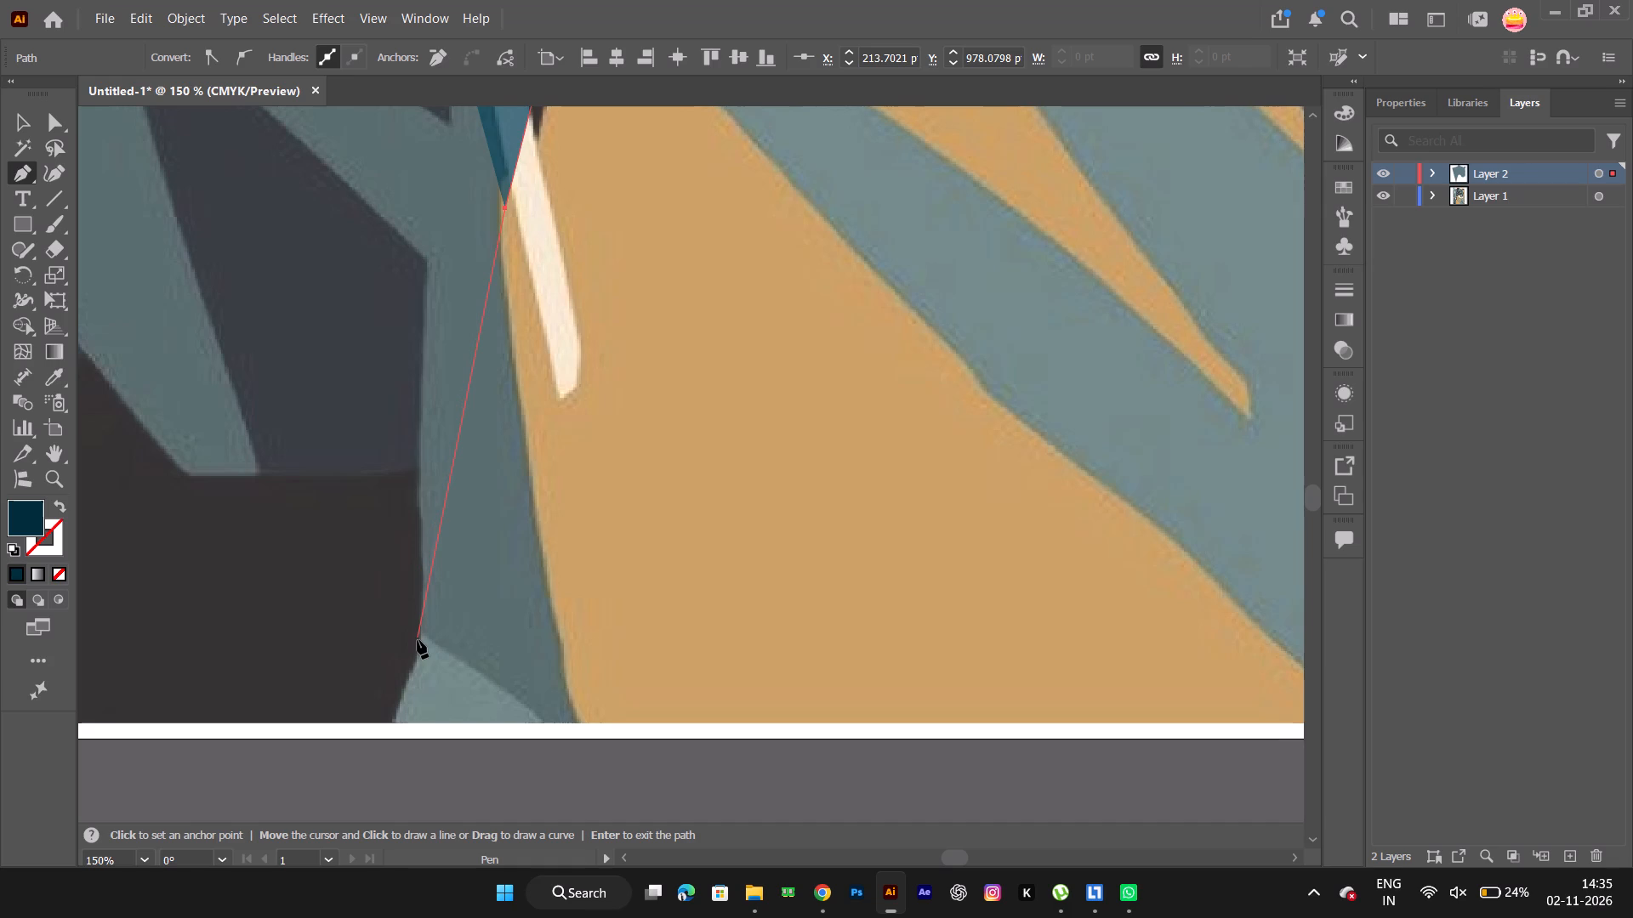
pyautogui.moveTo(418, 640); pyautogui.dragTo(402, 790)
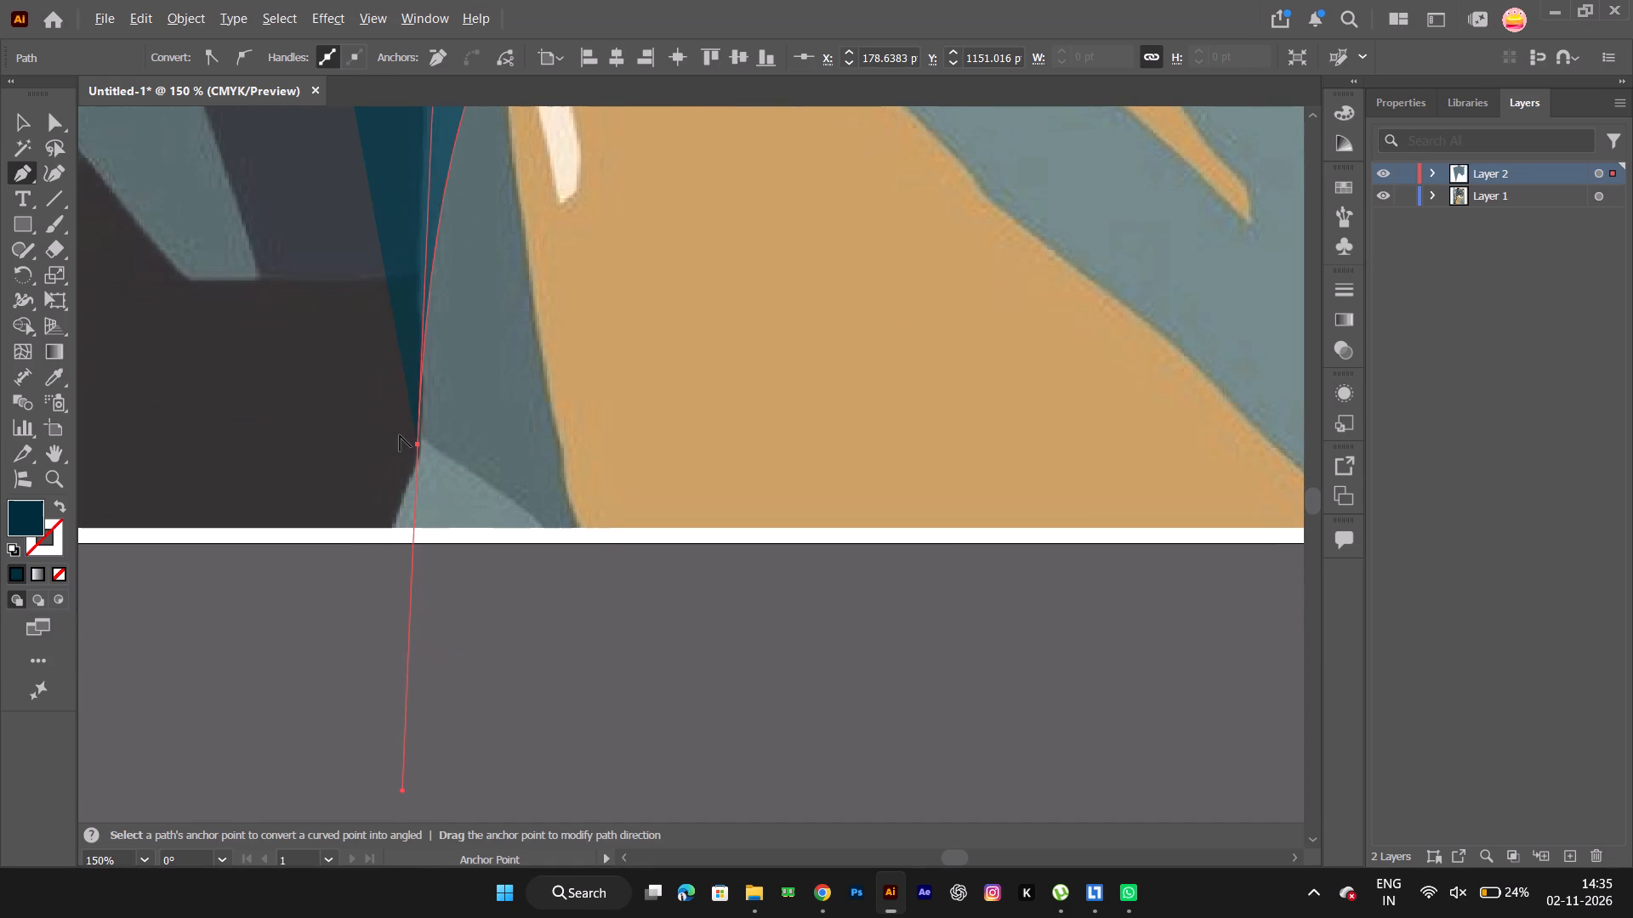
pyautogui.keyDown('alt'); pyautogui.click(415, 447); pyautogui.keyUp('alt')
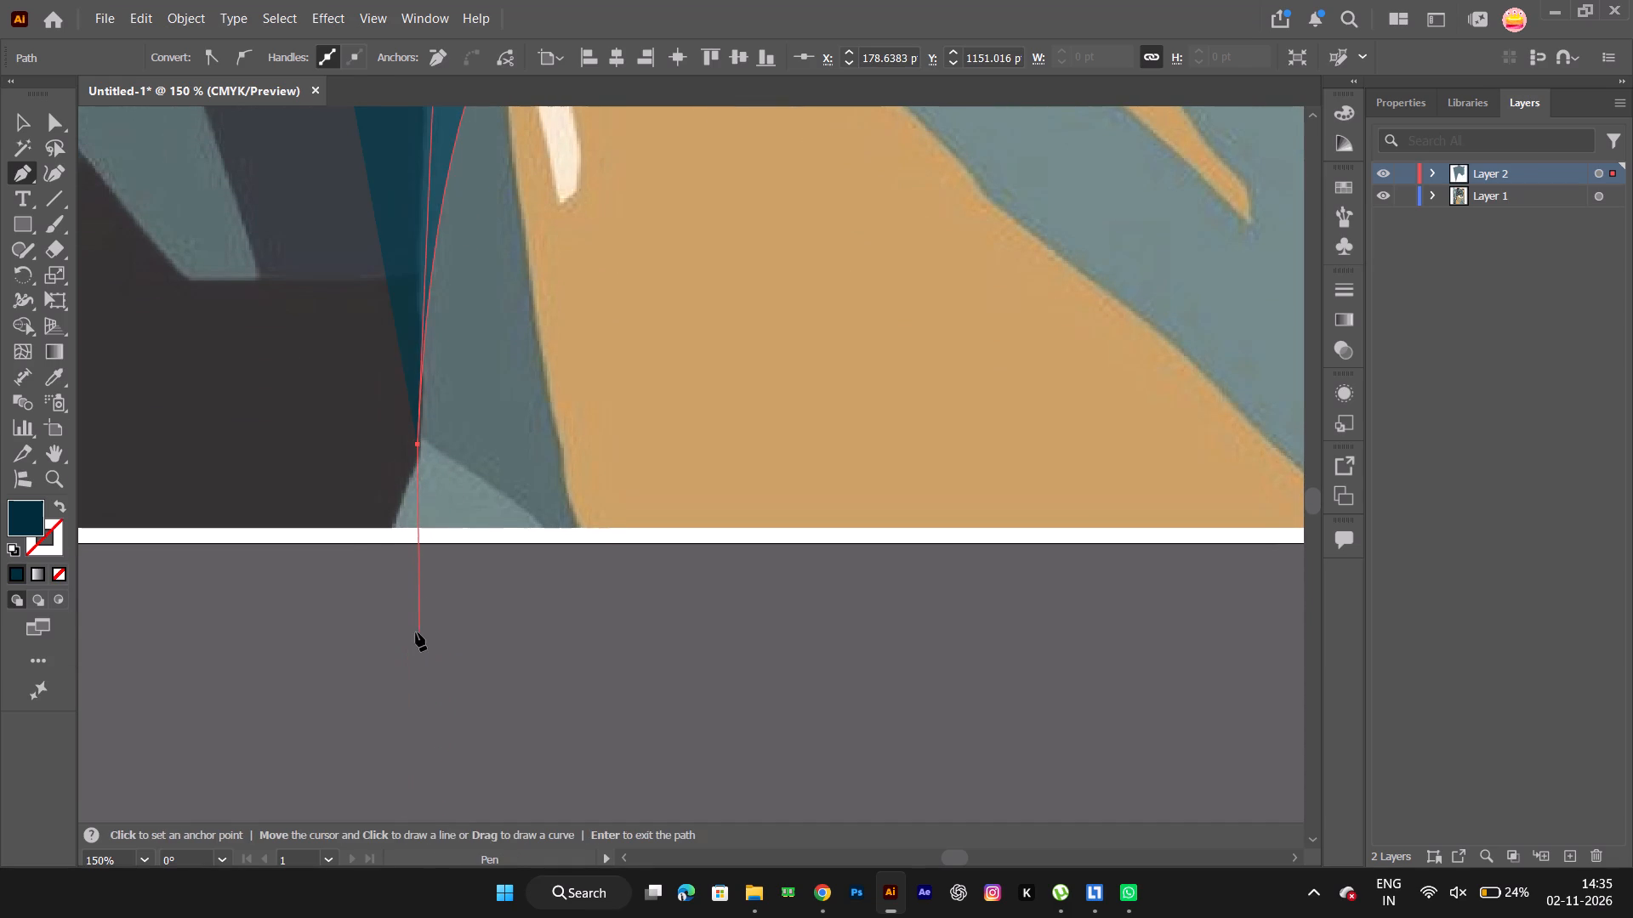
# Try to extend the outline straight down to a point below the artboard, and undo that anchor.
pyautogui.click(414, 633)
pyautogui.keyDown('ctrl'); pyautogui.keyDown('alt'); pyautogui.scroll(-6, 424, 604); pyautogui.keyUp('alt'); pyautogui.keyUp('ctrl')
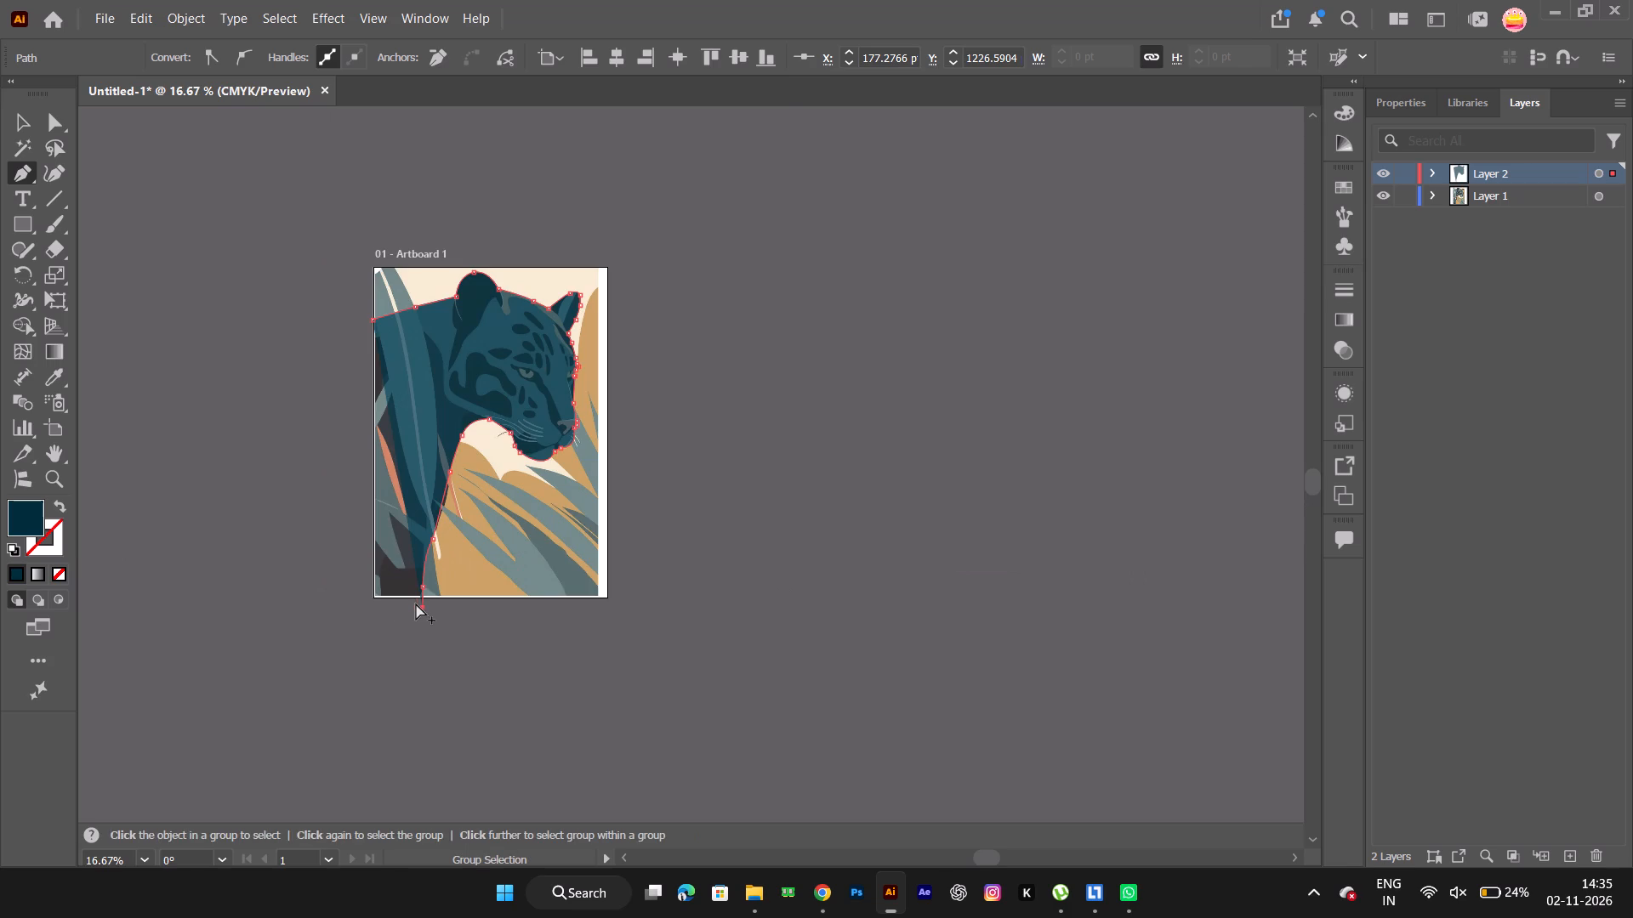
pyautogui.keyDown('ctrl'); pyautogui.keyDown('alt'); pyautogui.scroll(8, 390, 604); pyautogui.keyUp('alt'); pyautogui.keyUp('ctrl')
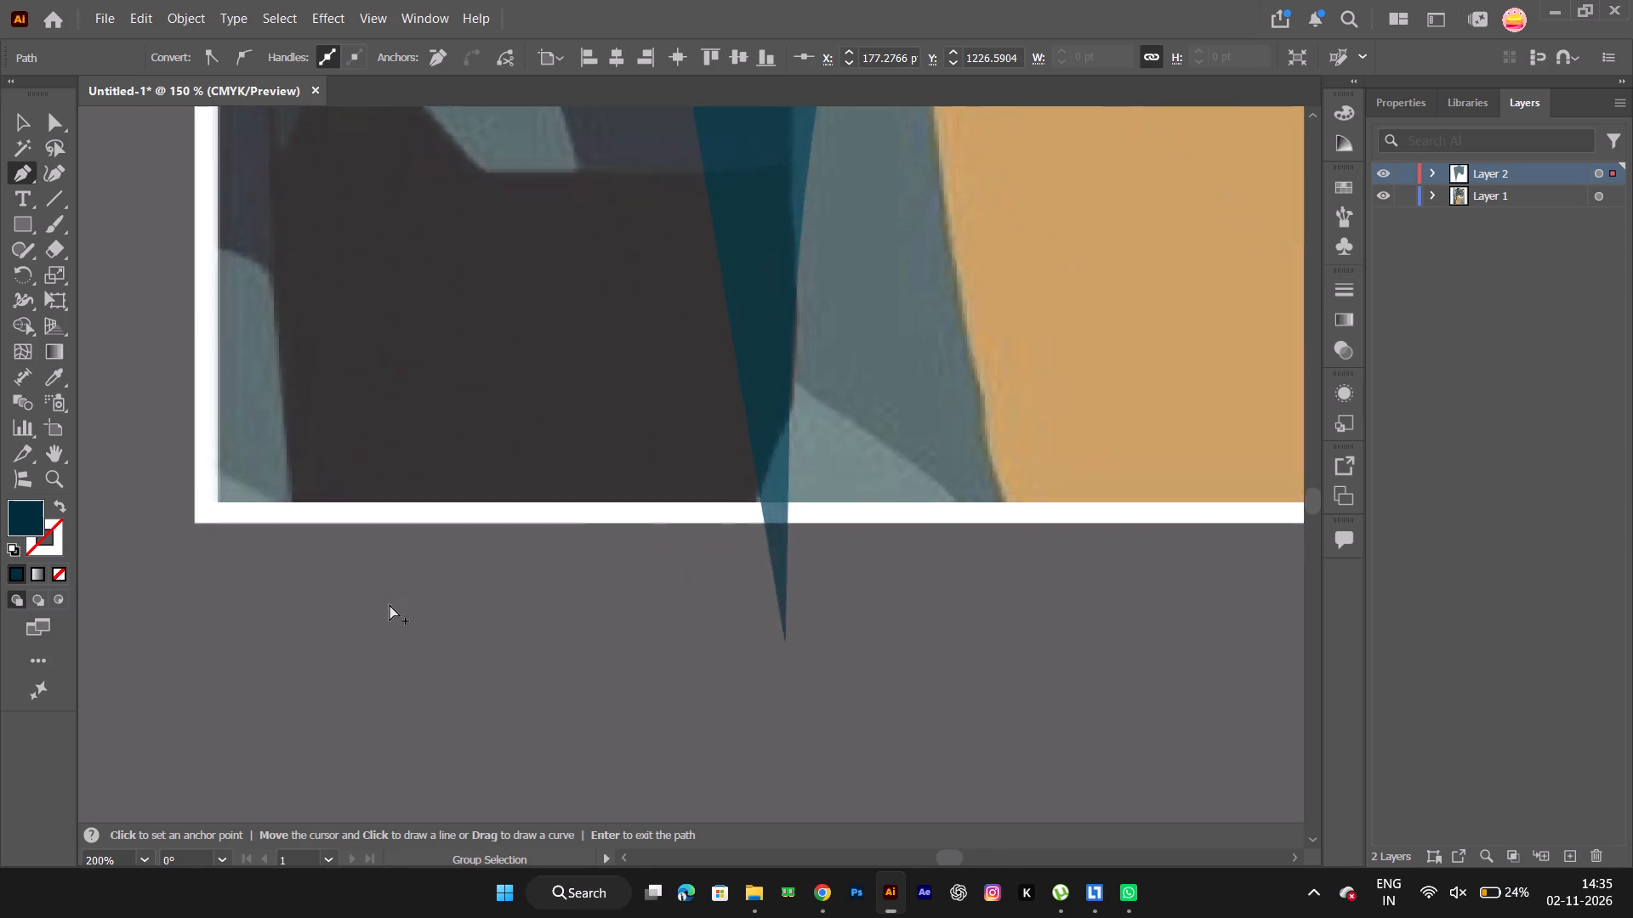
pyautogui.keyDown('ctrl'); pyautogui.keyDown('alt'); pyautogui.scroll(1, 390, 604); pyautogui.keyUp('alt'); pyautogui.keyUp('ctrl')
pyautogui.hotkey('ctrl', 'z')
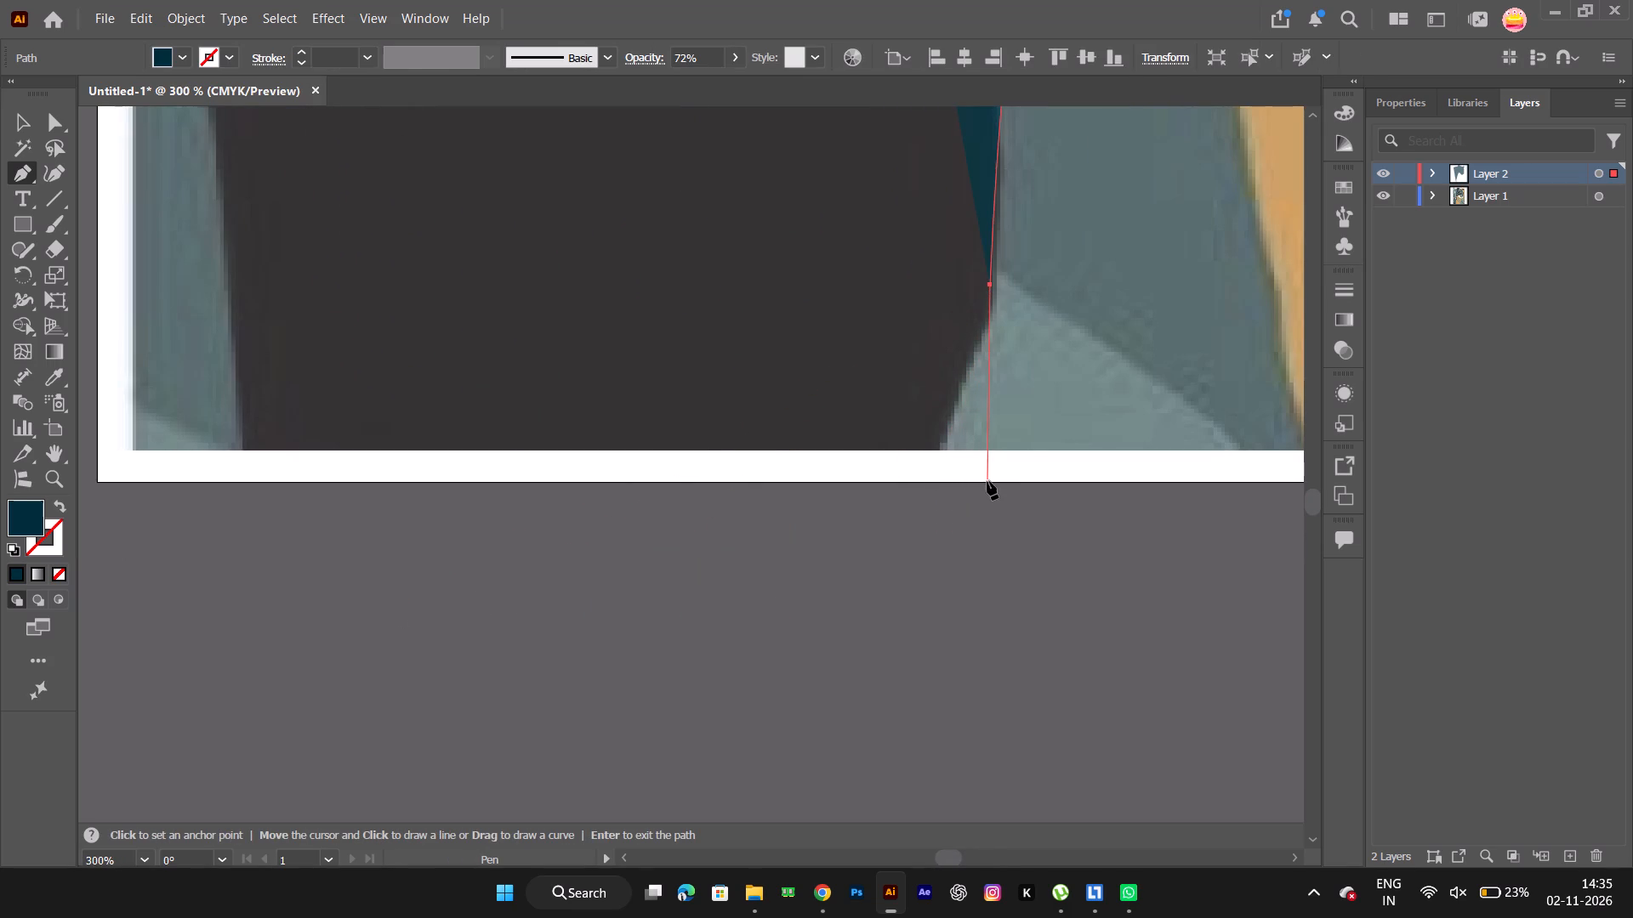
# Run the outline straight down to the artboard's bottom edge and along it to the artboard's bottom-left corner.
pyautogui.click(987, 481)
pyautogui.press('space')
pyautogui.press('space')
pyautogui.press('space')
pyautogui.moveTo(699, 484); pyautogui.dragTo(912, 475)
pyautogui.keyDown('ctrl'); pyautogui.keyDown('alt'); pyautogui.scroll(-3, 902, 475); pyautogui.keyUp('alt'); pyautogui.keyUp('ctrl')
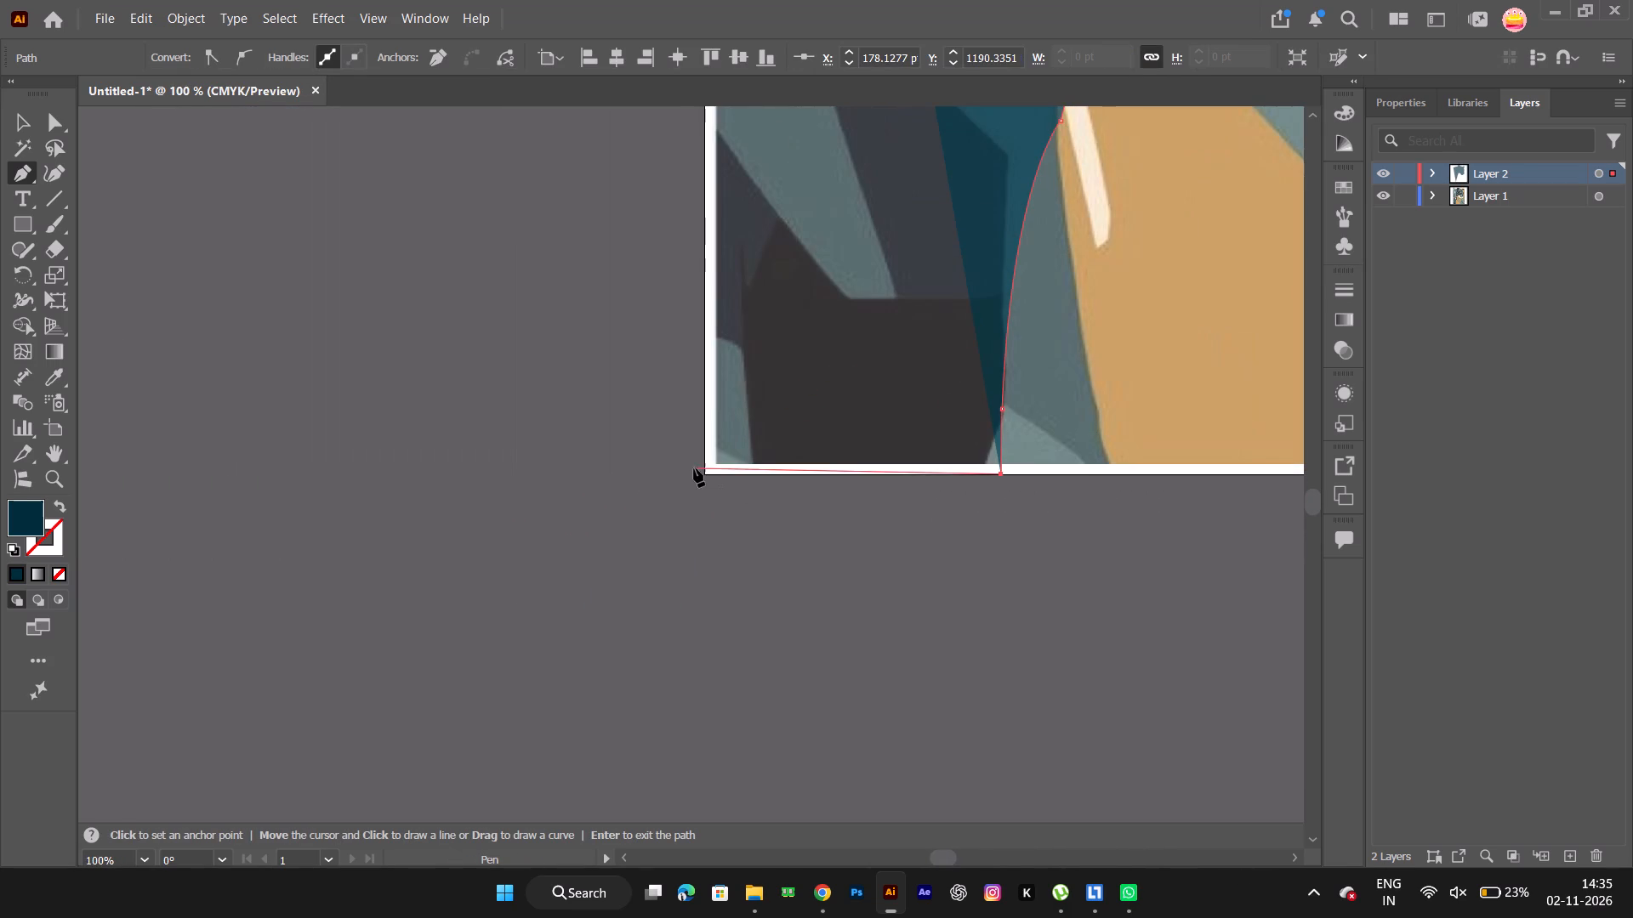
pyautogui.keyDown('ctrl'); pyautogui.keyDown('alt'); pyautogui.scroll(2, 705, 479); pyautogui.keyUp('alt'); pyautogui.keyUp('ctrl')
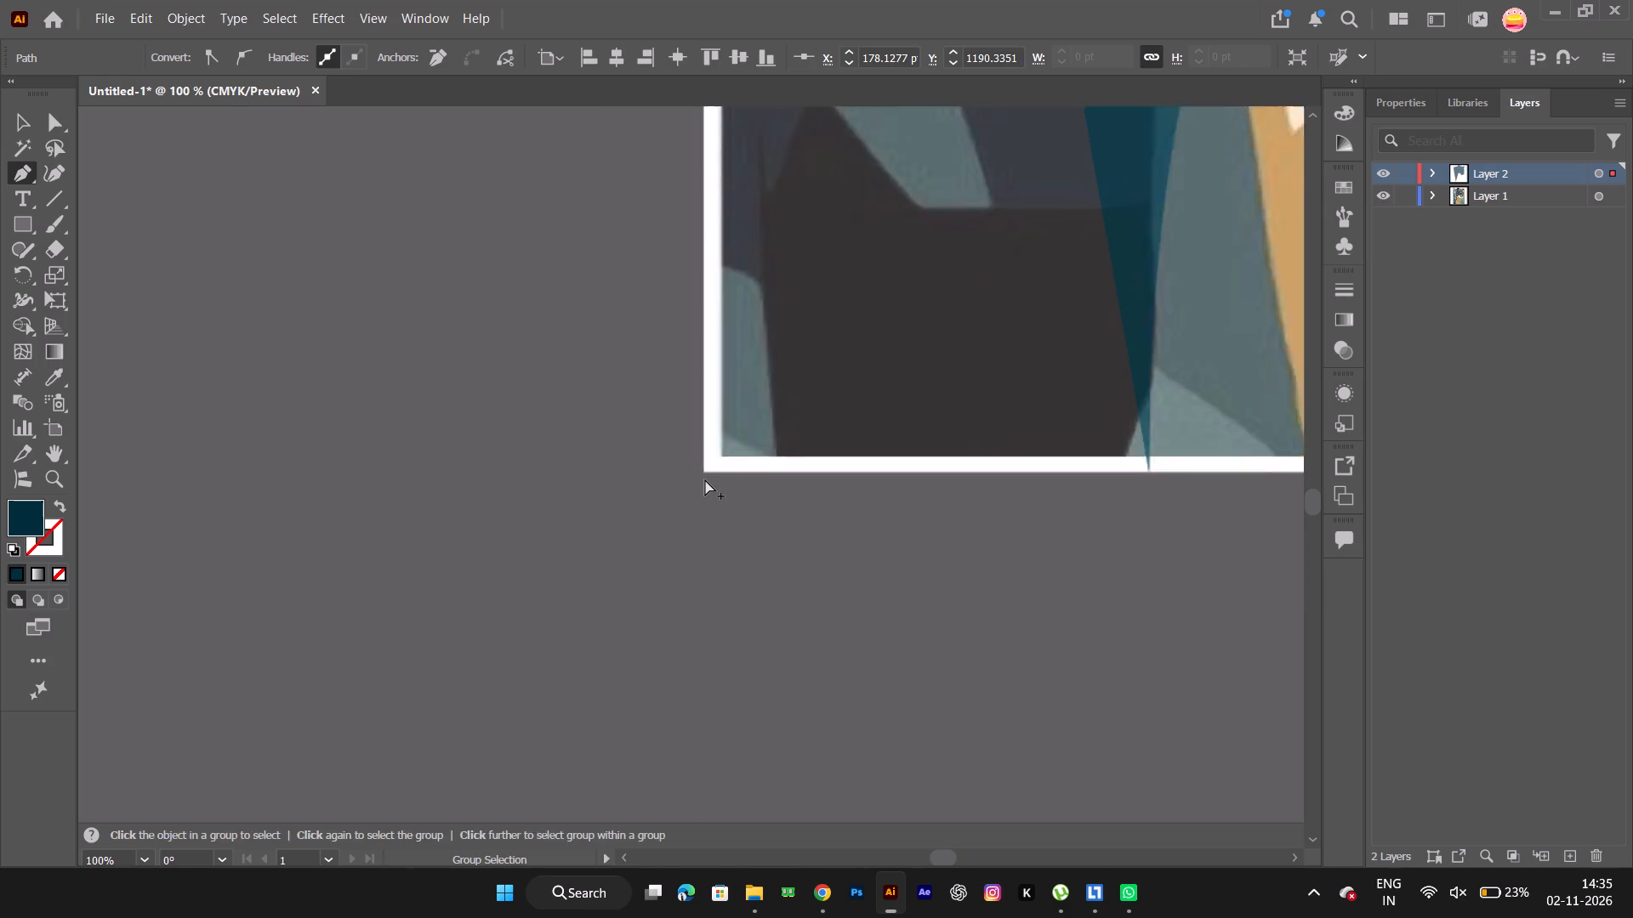
pyautogui.keyDown('ctrl'); pyautogui.keyDown('alt'); pyautogui.scroll(3, 705, 479); pyautogui.keyUp('alt'); pyautogui.keyUp('ctrl')
pyautogui.click(700, 449)
# Close the outline up the artboard's left edge at its starting anchor on the panther's back.
pyautogui.press('space')
pyautogui.press('space')
pyautogui.press('space')
pyautogui.press('space')
pyautogui.press('space')
pyautogui.moveTo(807, 275); pyautogui.dragTo(796, 304)
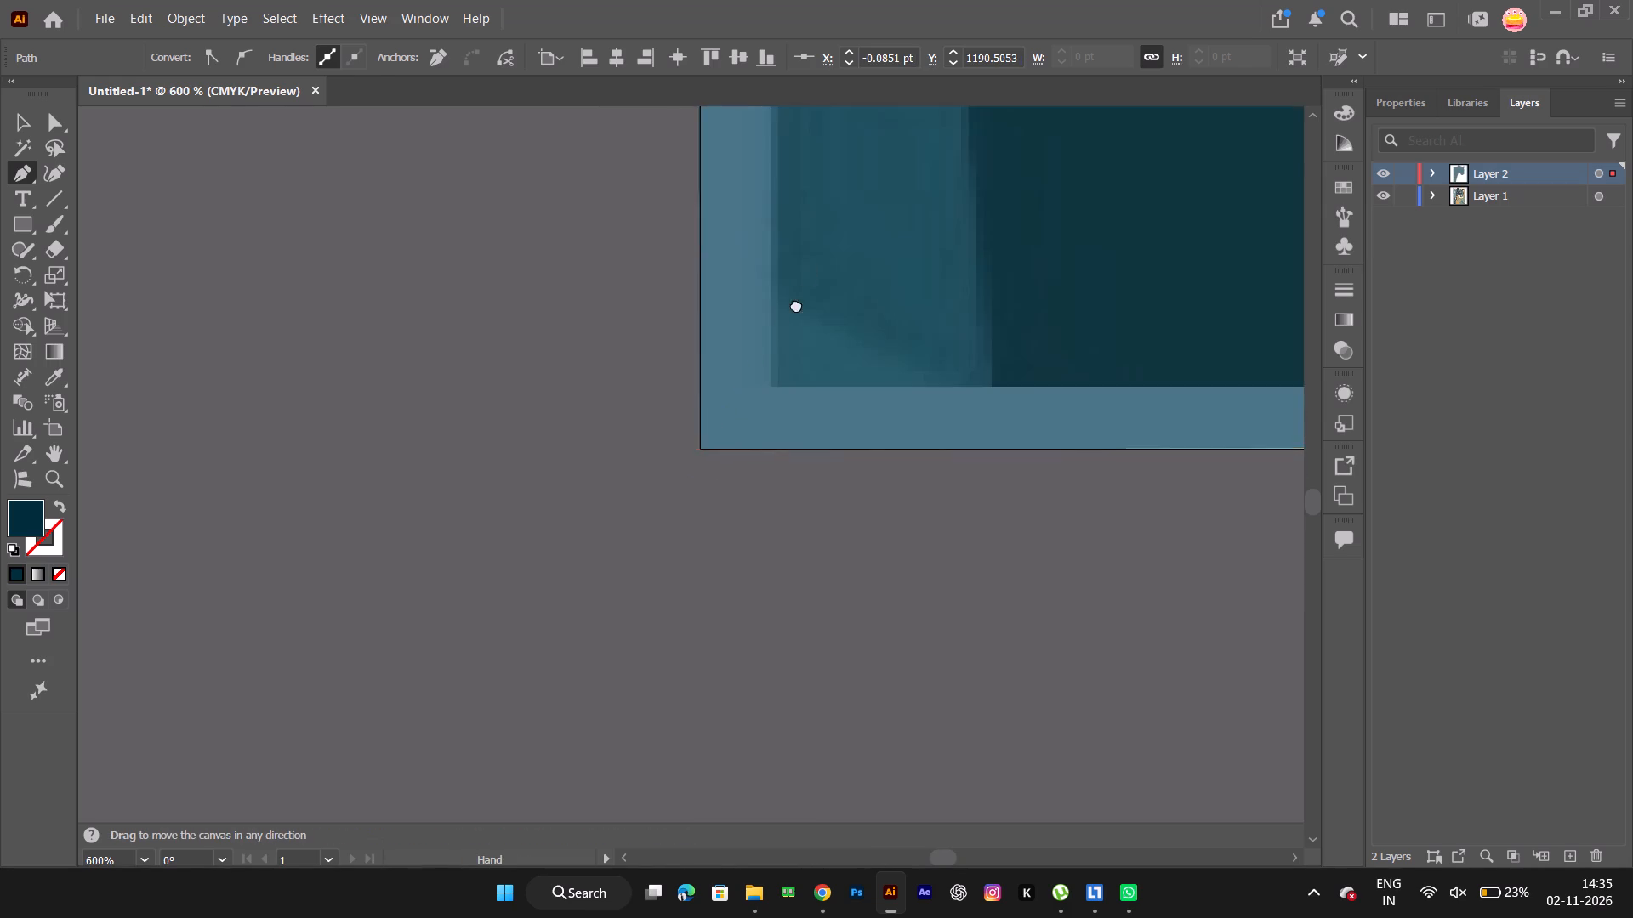
pyautogui.moveTo(796, 304); pyautogui.dragTo(707, 620)
pyautogui.keyDown('ctrl'); pyautogui.keyDown('alt'); pyautogui.scroll(-5, 675, 520); pyautogui.keyUp('alt'); pyautogui.keyUp('ctrl')
pyautogui.press('space')
pyautogui.press('space')
pyautogui.press('space')
pyautogui.press('space')
pyautogui.press('space')
pyautogui.press('space')
pyautogui.press('space')
pyautogui.press('space')
pyautogui.press('space')
pyautogui.press('space')
pyautogui.press('space')
pyautogui.press('space')
pyautogui.press('space')
pyautogui.press('space')
pyautogui.press('space')
pyautogui.press('space')
pyautogui.press('space')
pyautogui.press('space')
pyautogui.press('space')
pyautogui.press('space')
pyautogui.moveTo(660, 382); pyautogui.dragTo(591, 808)
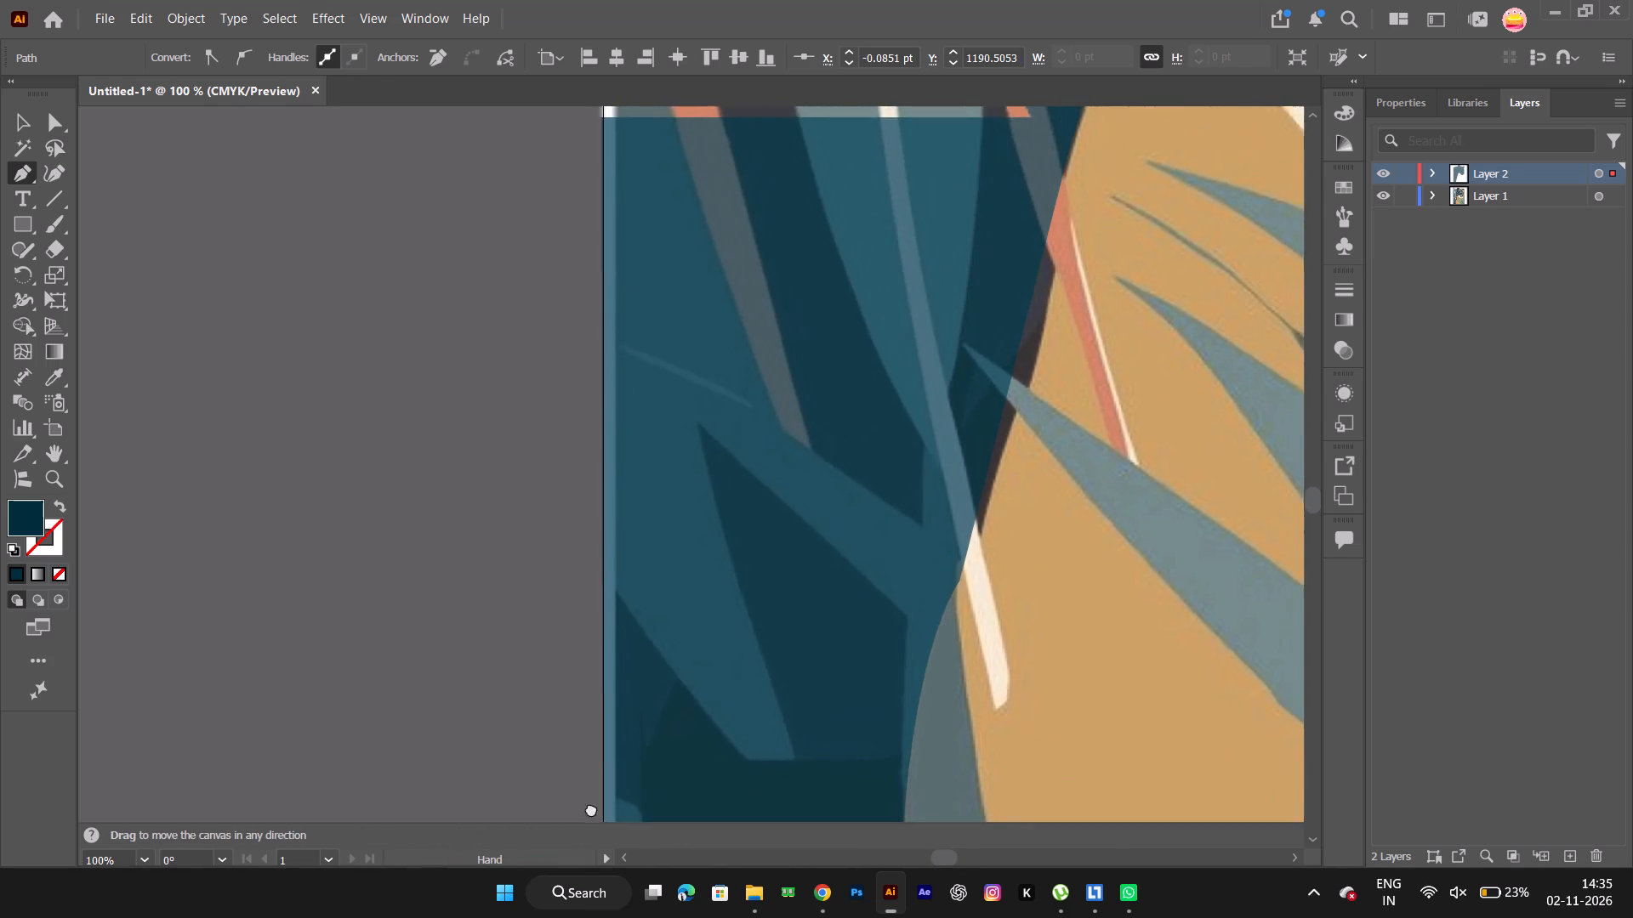
pyautogui.moveTo(591, 808); pyautogui.dragTo(582, 917)
pyautogui.moveTo(601, 403); pyautogui.dragTo(583, 811)
pyautogui.moveTo(659, 355); pyautogui.dragTo(594, 697)
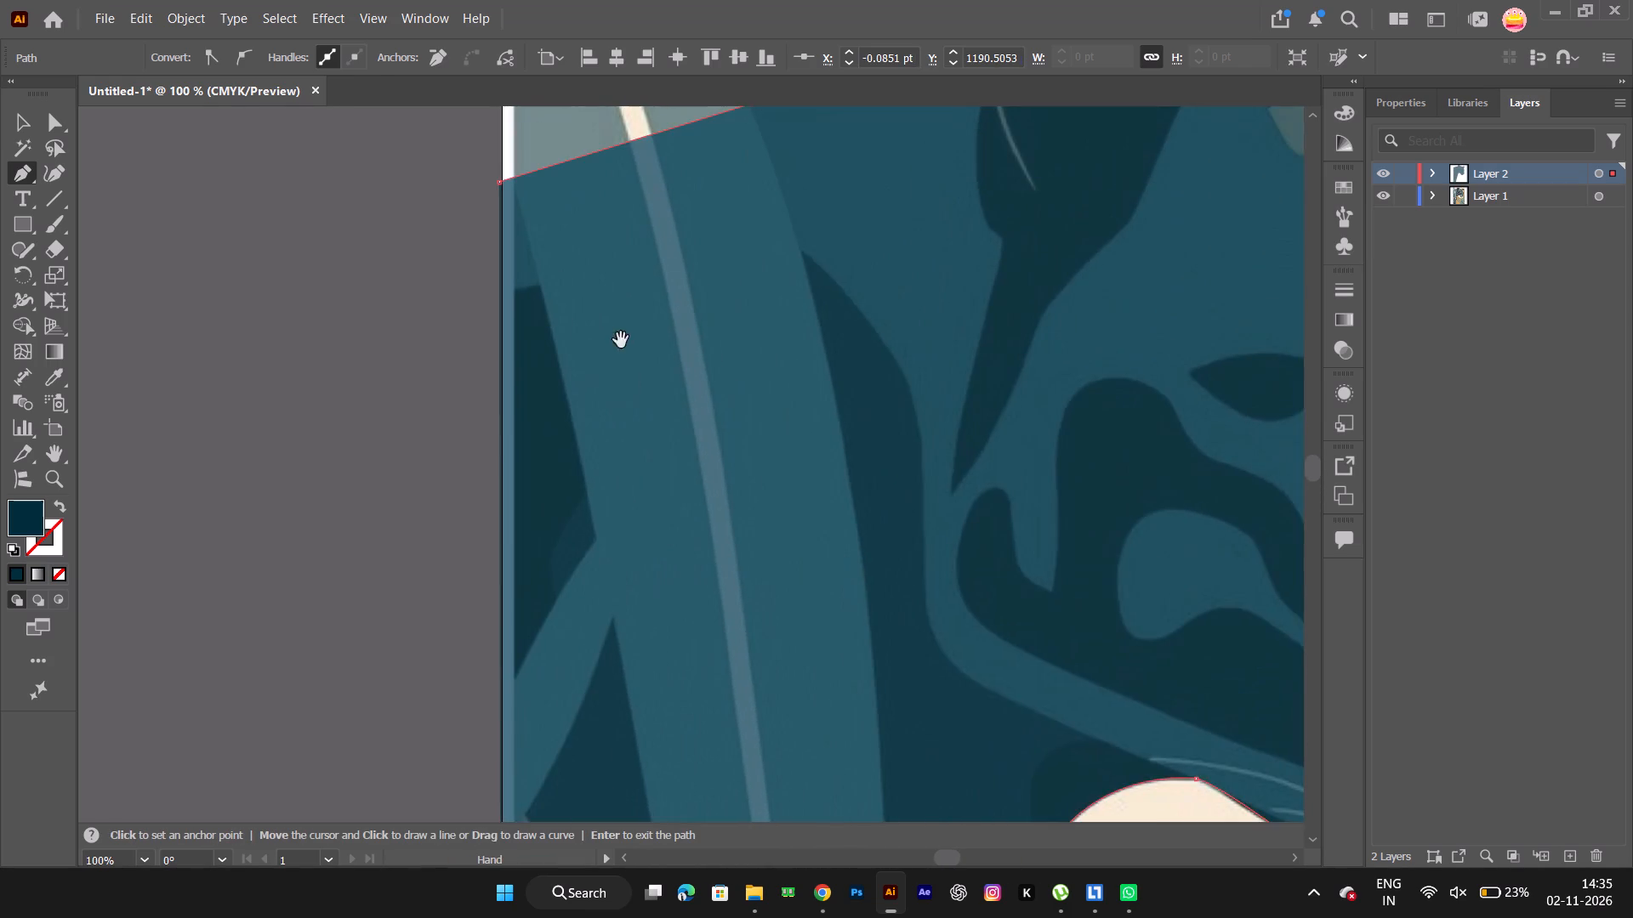
pyautogui.moveTo(618, 335); pyautogui.dragTo(583, 533)
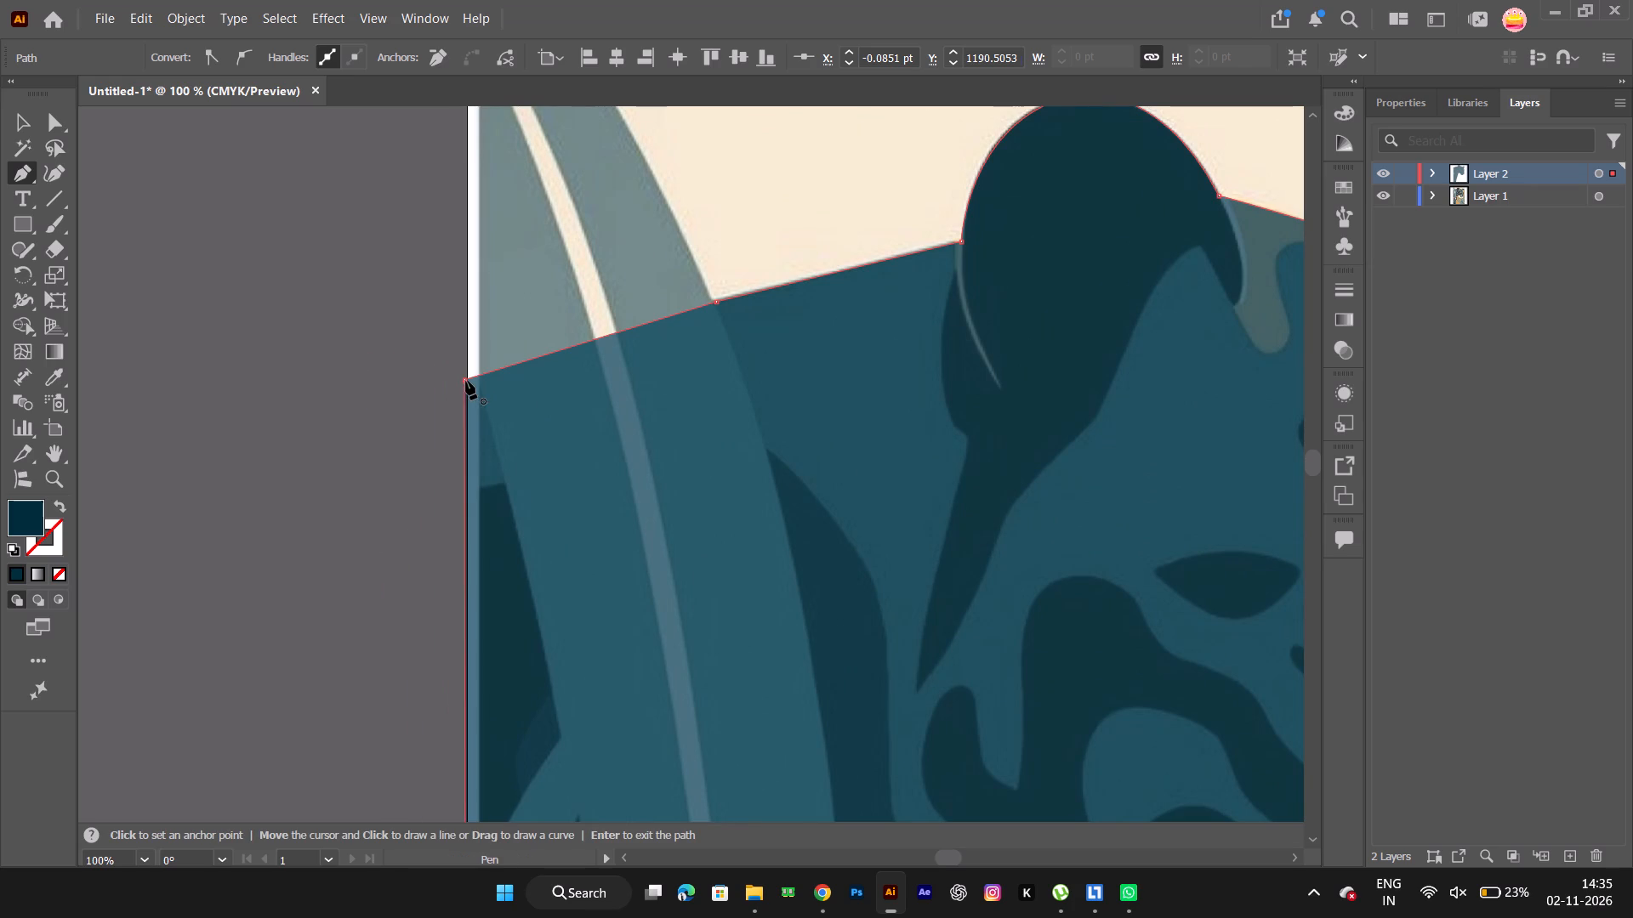
pyautogui.click(466, 381)
# Hide Layer 1 to check the traced silhouette on its own, and show the layer again.
pyautogui.keyDown('ctrl'); pyautogui.keyDown('alt'); pyautogui.scroll(-4, 686, 331); pyautogui.keyUp('alt'); pyautogui.keyUp('ctrl')
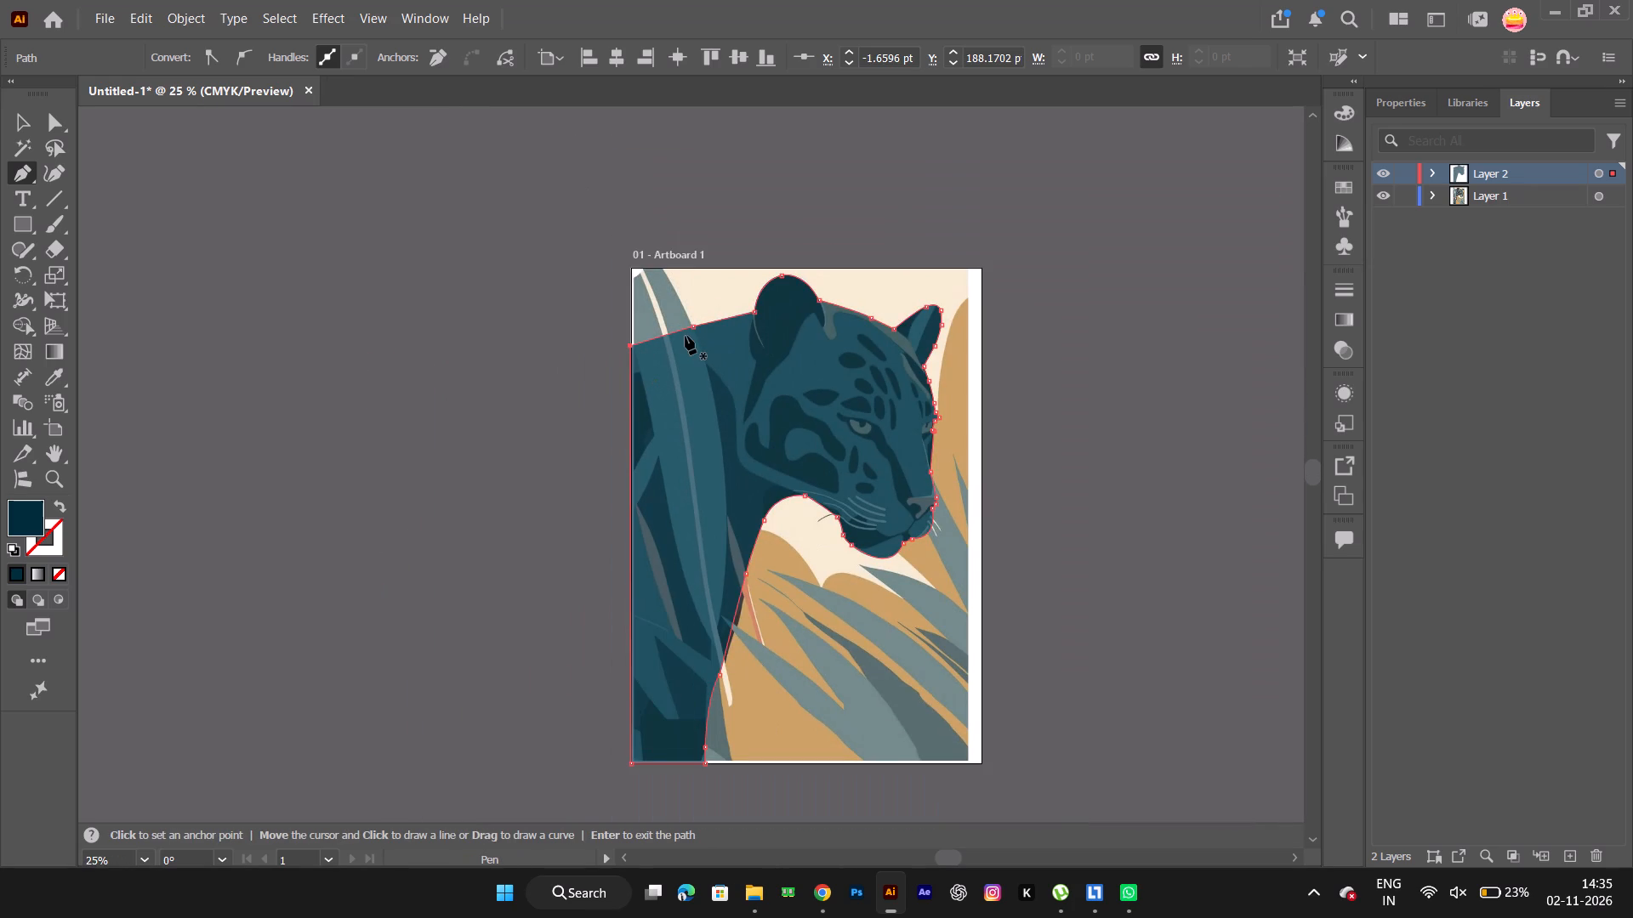
pyautogui.click(1379, 199)
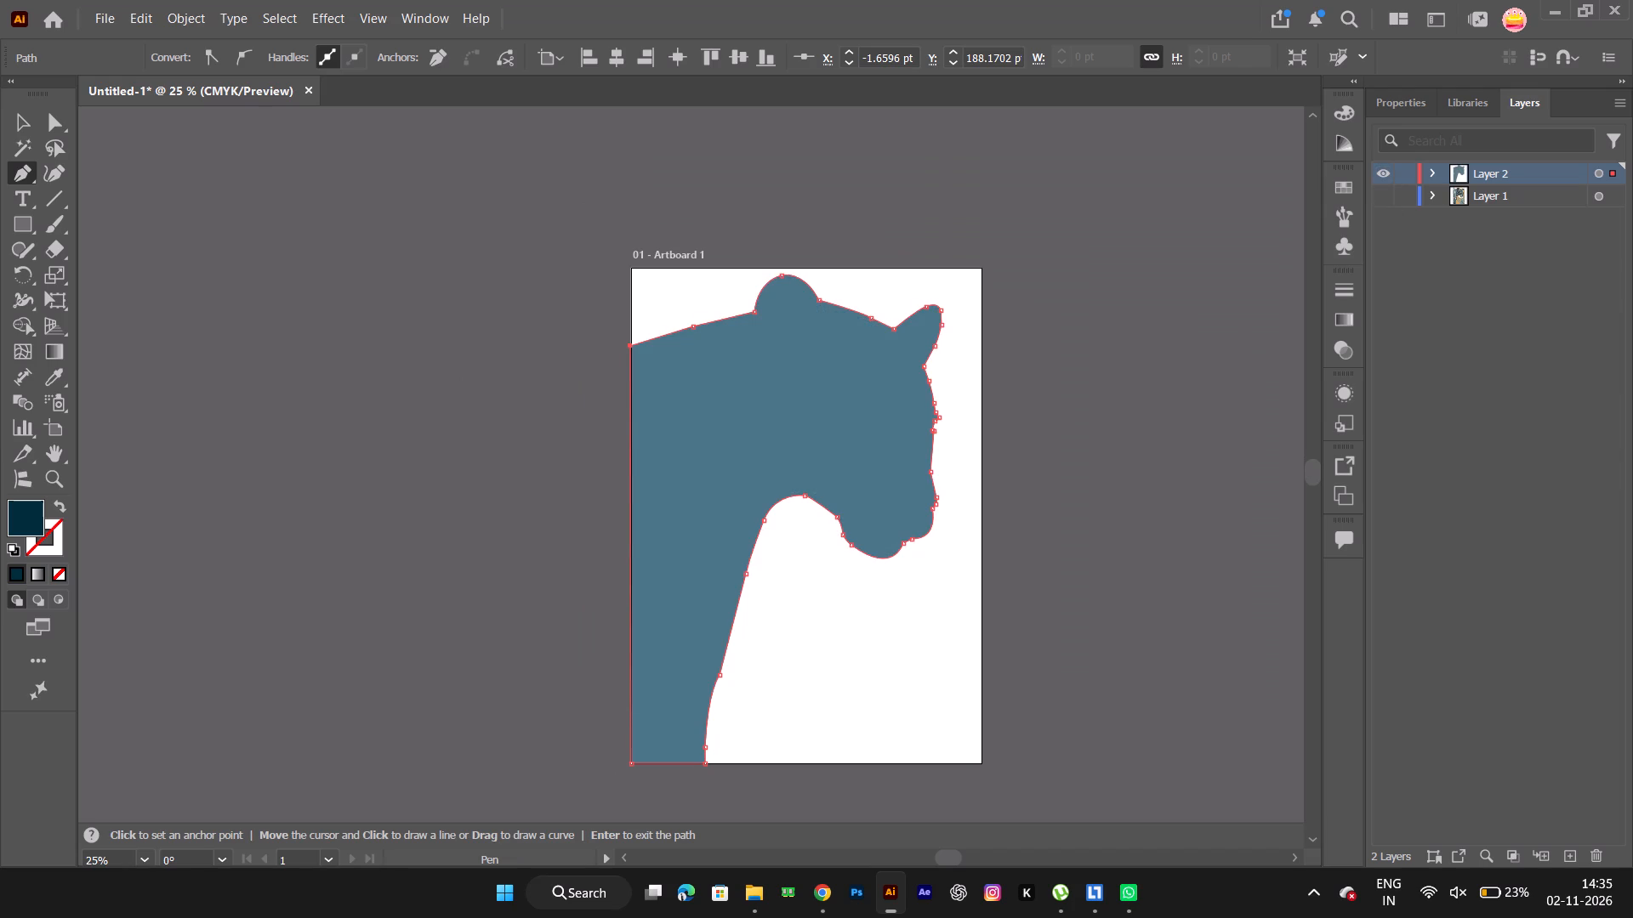
pyautogui.click(1389, 194)
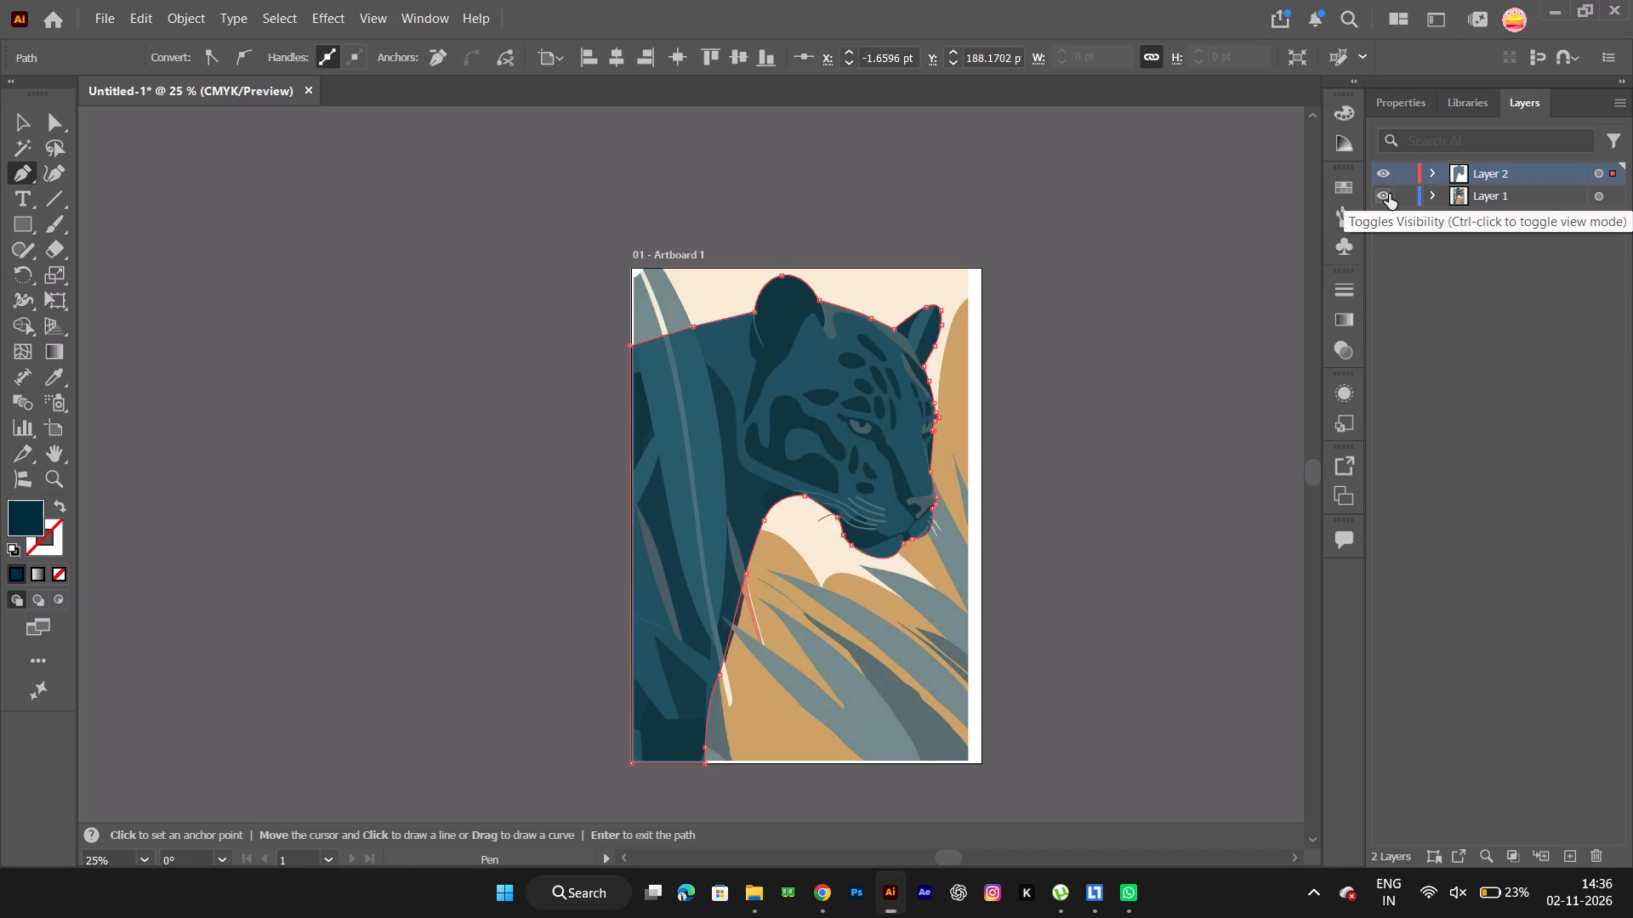
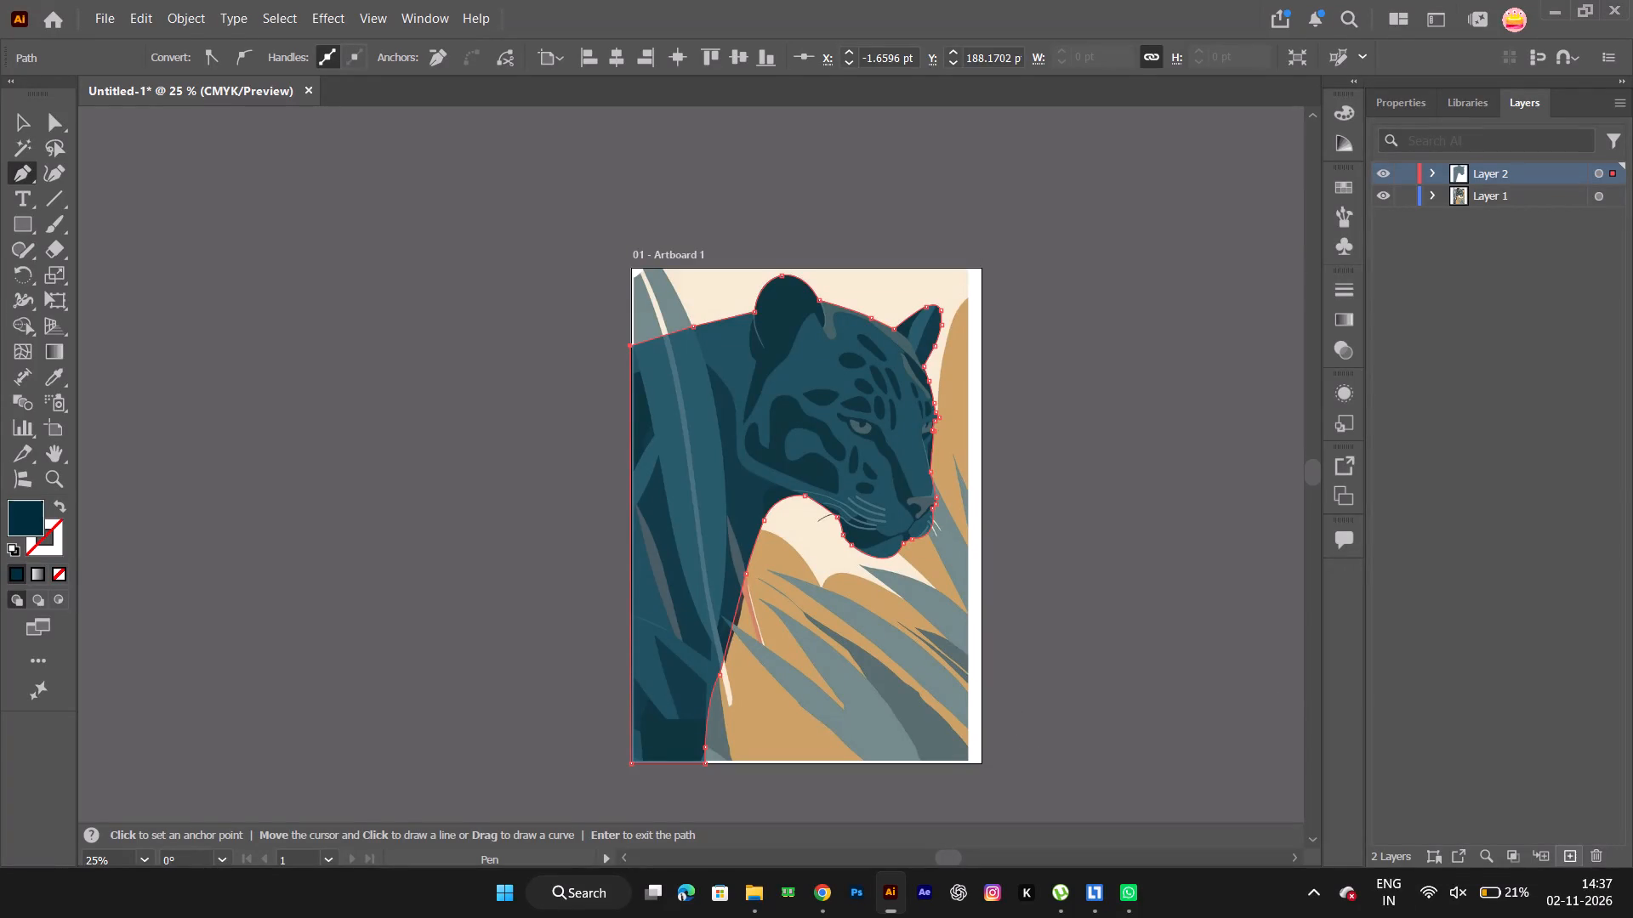
# Add a new Layer 3 above Layer 2, target it, and set the fill to black.
pyautogui.click(1582, 852)
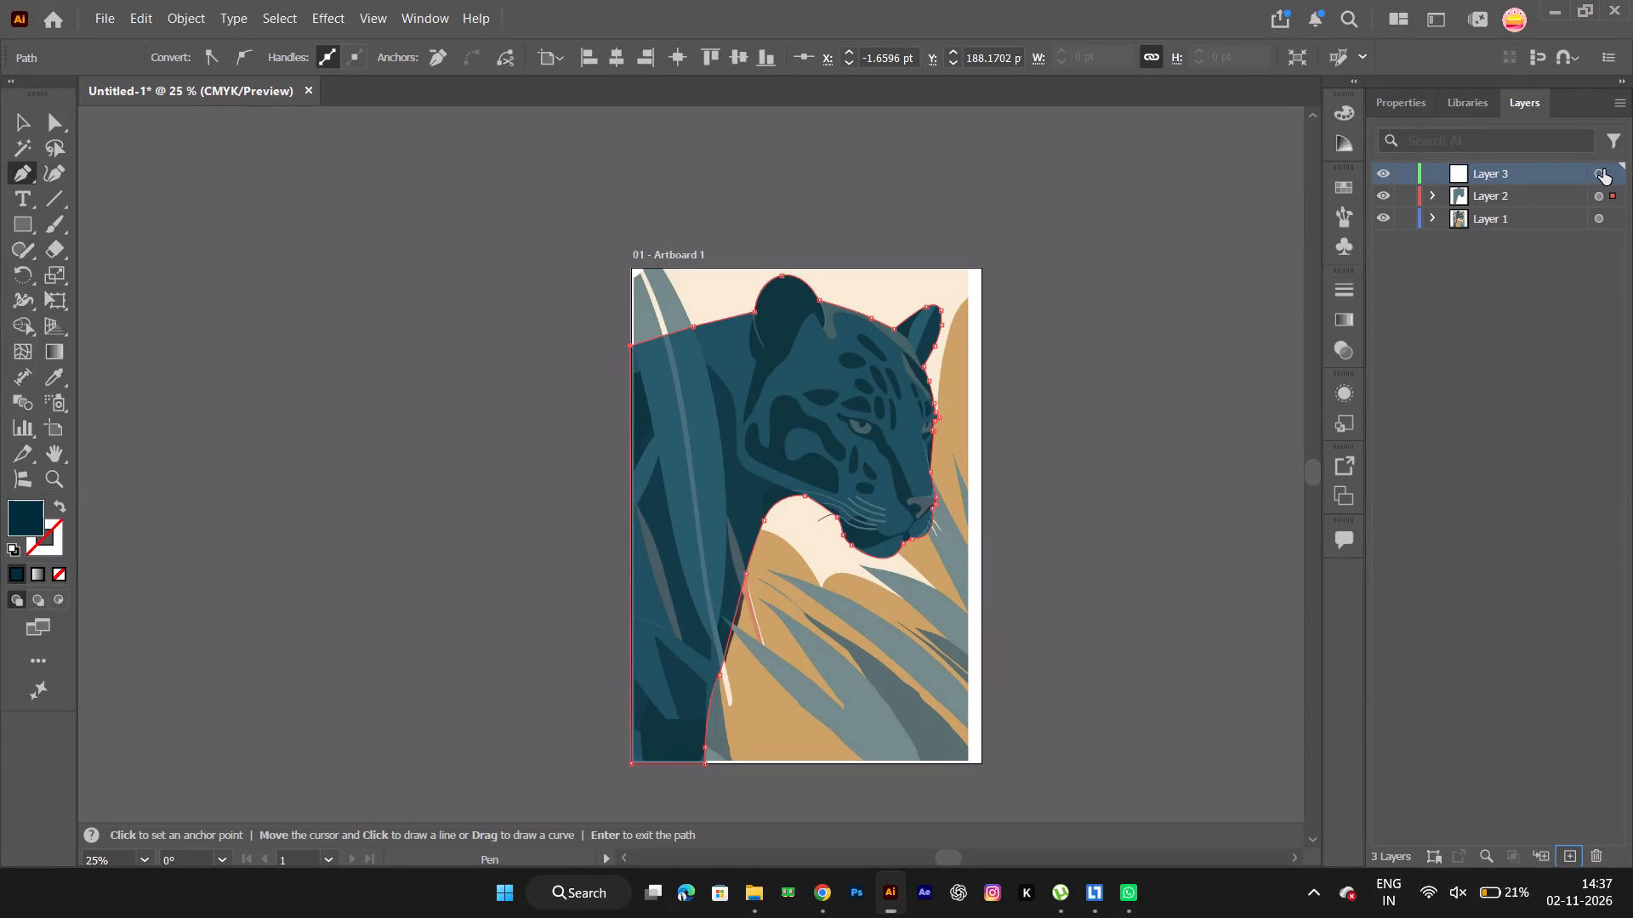
pyautogui.click(1603, 169)
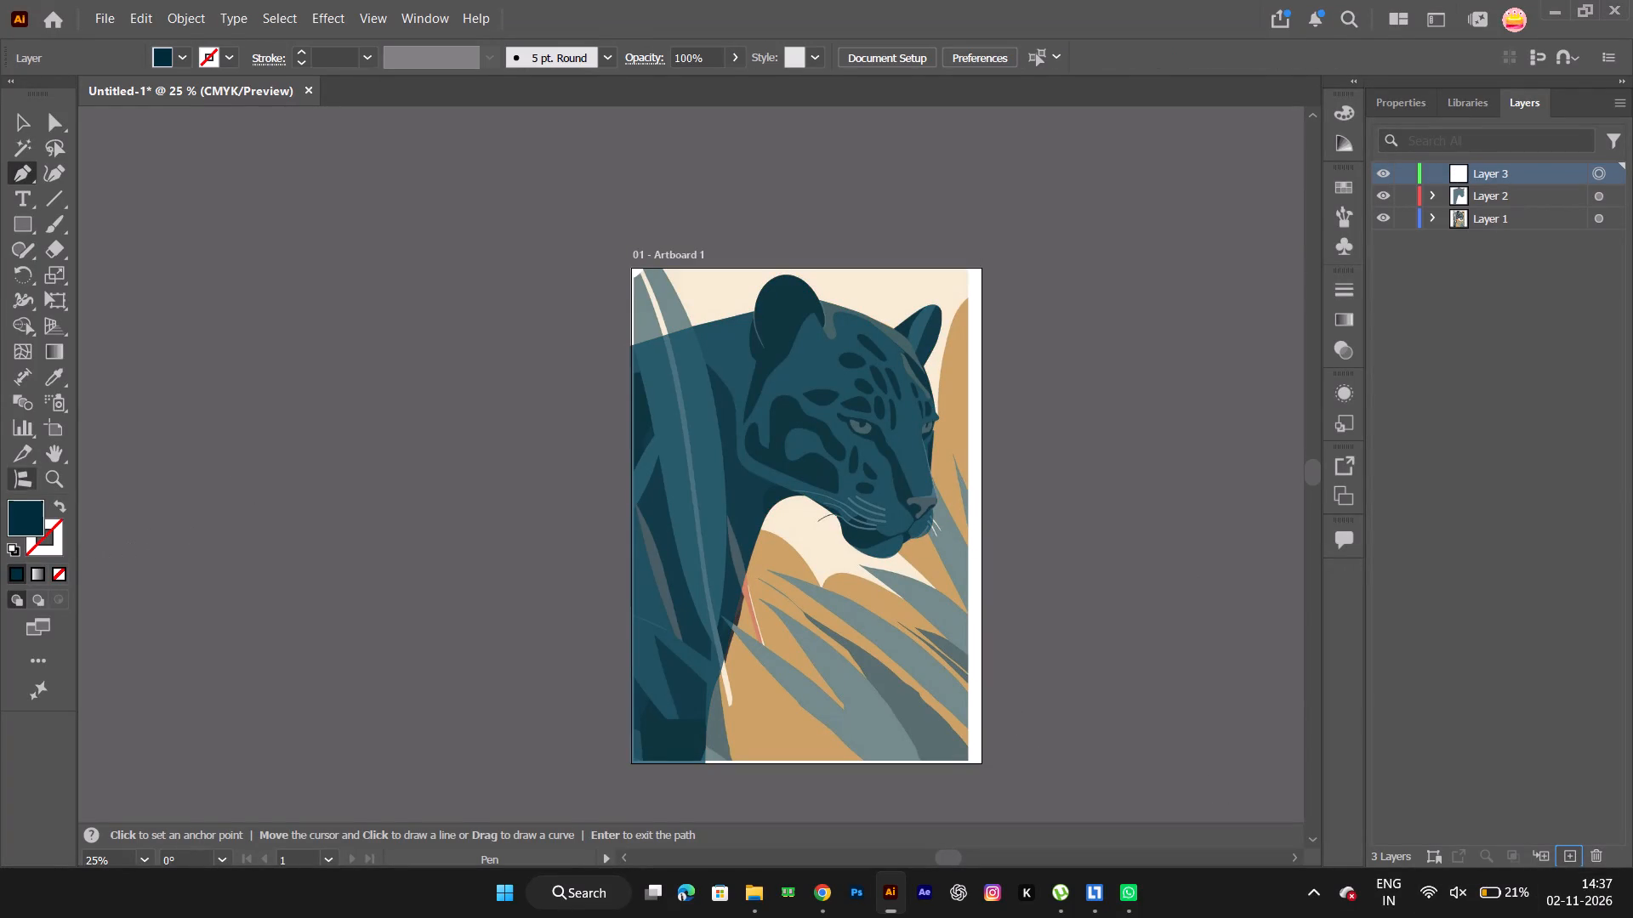
pyautogui.click(160, 62)
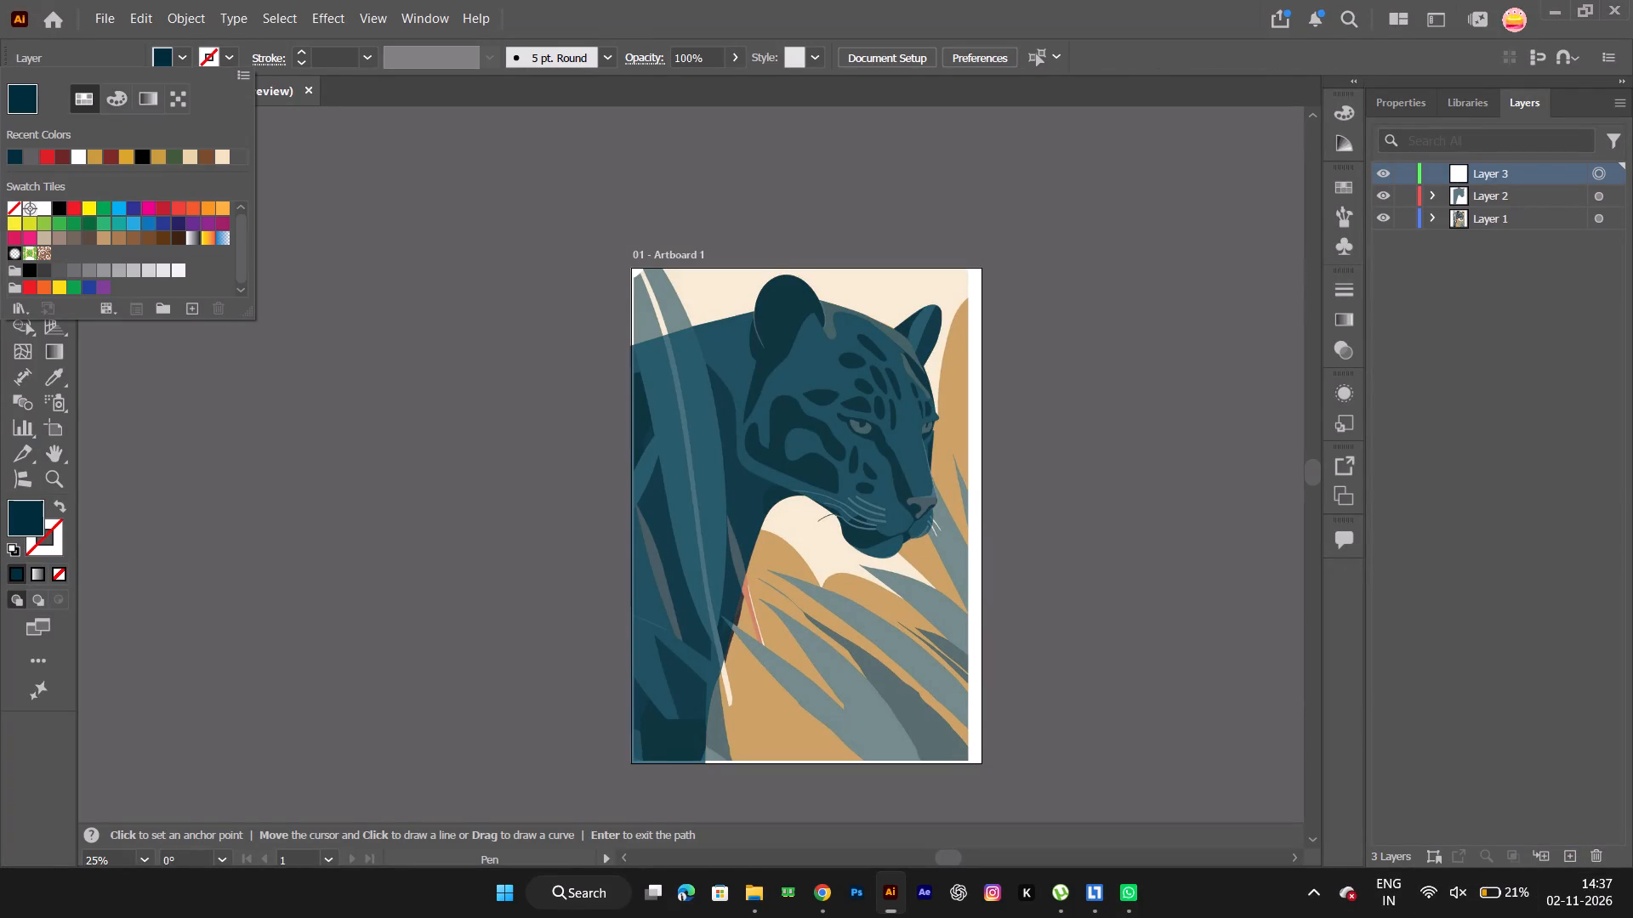
pyautogui.click(60, 212)
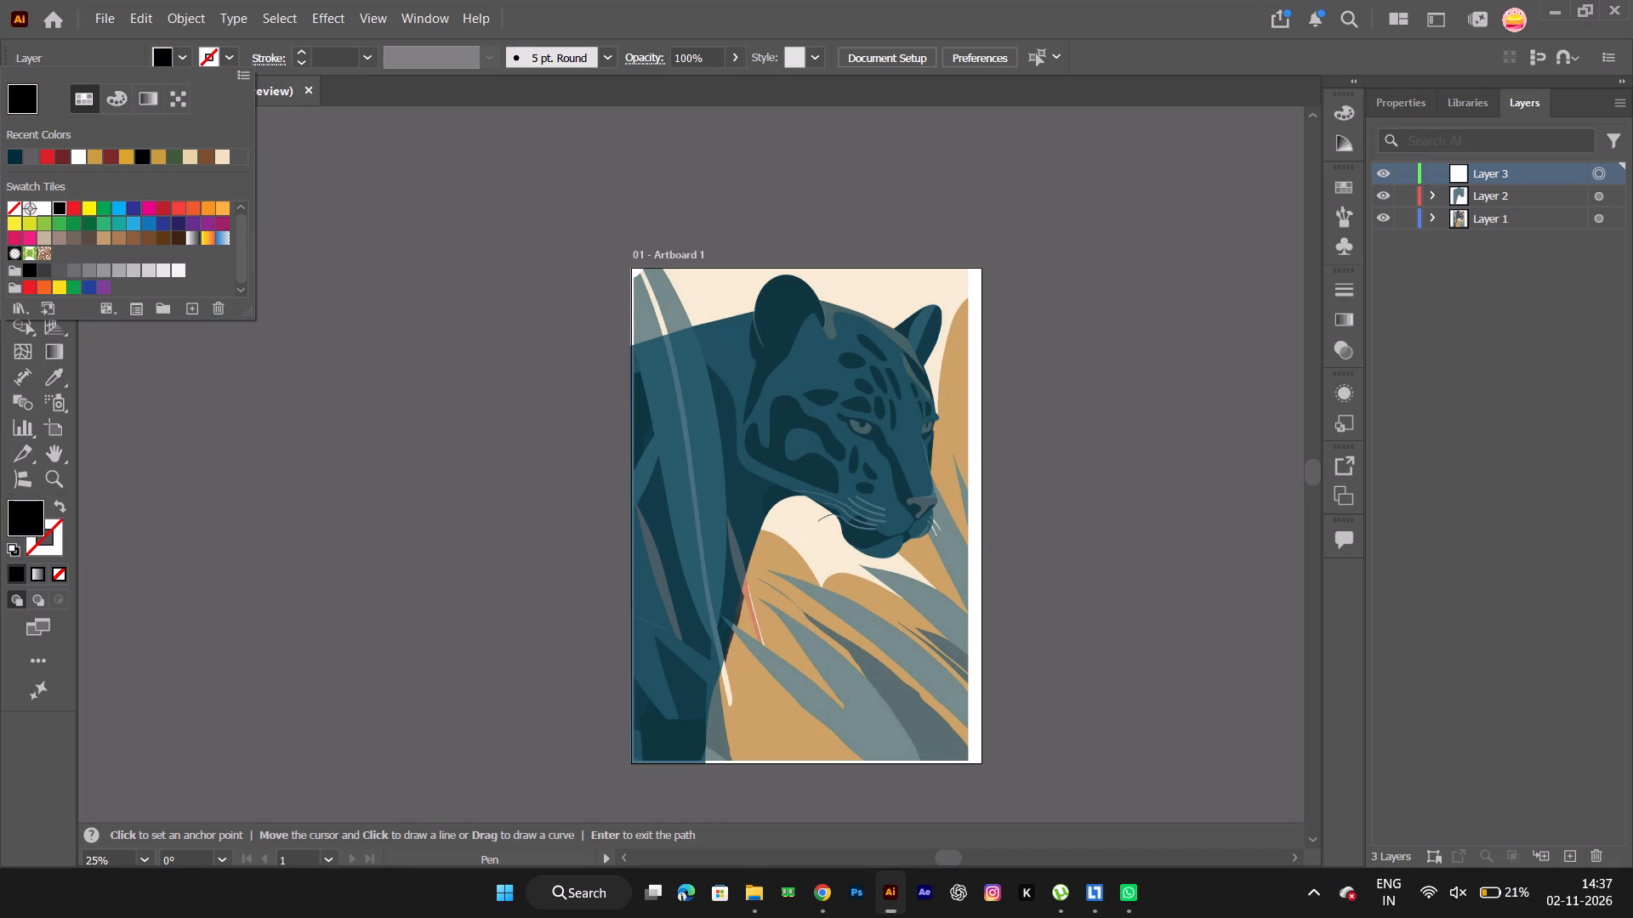
pyautogui.click(583, 250)
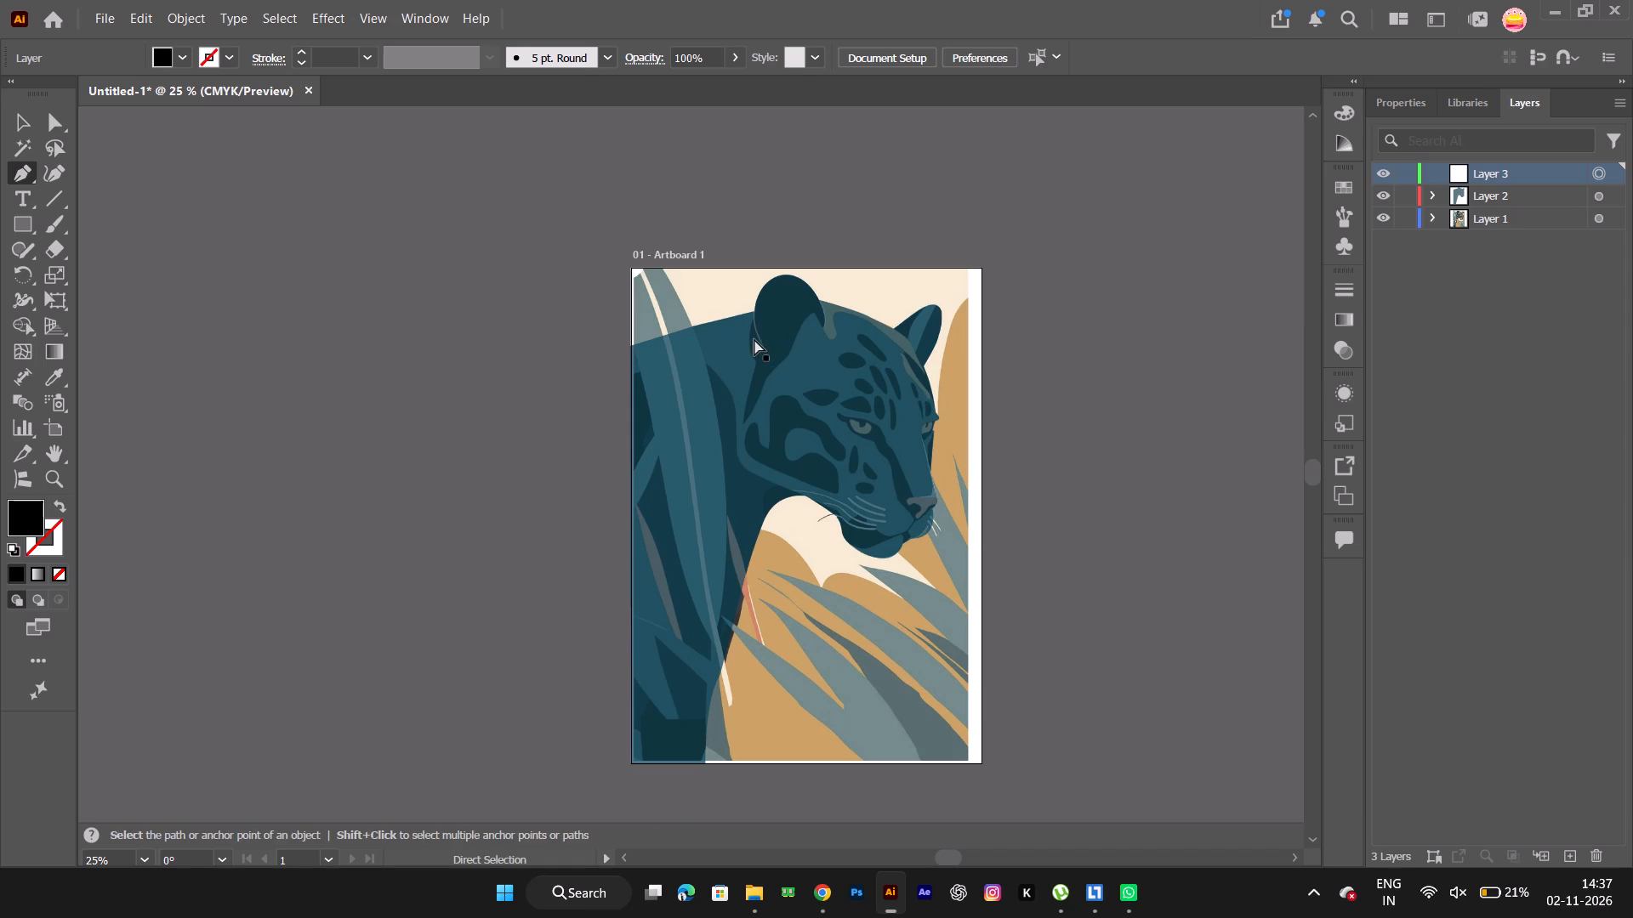
# Start a Pen path on Layer 3 at the lower tip of the dark marking below the near ear, running up its left edge.
pyautogui.keyDown('ctrl'); pyautogui.keyDown('alt'); pyautogui.scroll(6, 839, 318); pyautogui.keyUp('alt'); pyautogui.keyUp('ctrl')
pyautogui.press('space')
pyautogui.press('space')
pyautogui.press('space')
pyautogui.press('space')
pyautogui.press('space')
pyautogui.press('space')
pyautogui.press('space')
pyautogui.press('space')
pyautogui.press('space')
pyautogui.press('space')
pyautogui.press('space')
pyautogui.press('space')
pyautogui.press('space')
pyautogui.press('space')
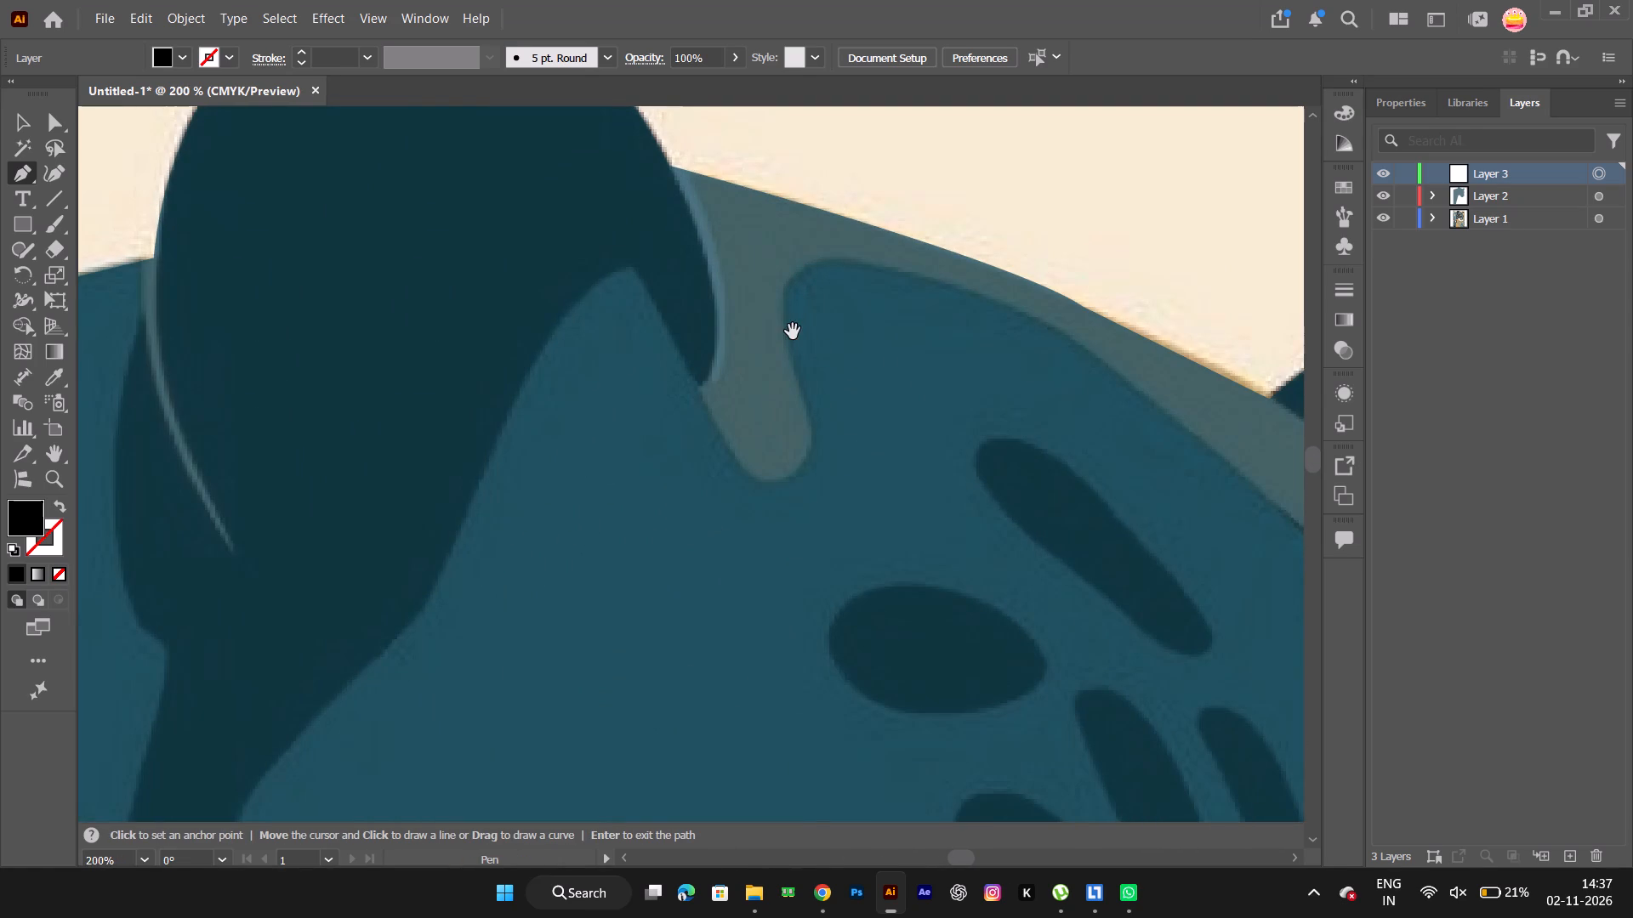
pyautogui.moveTo(793, 331); pyautogui.dragTo(936, 581)
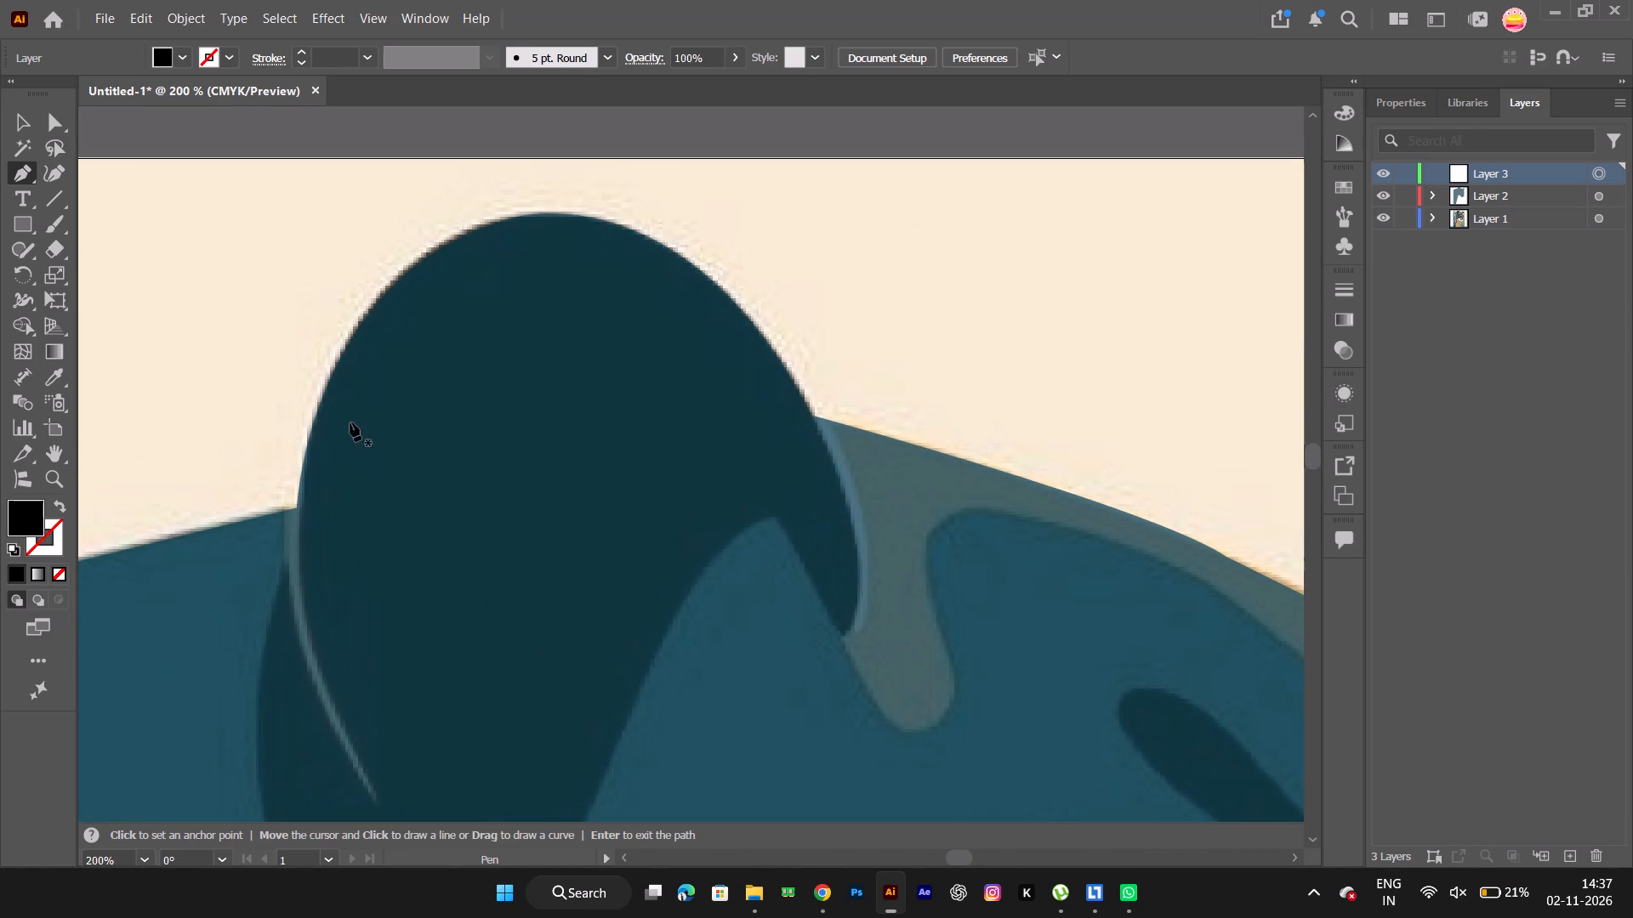
pyautogui.press('space')
pyautogui.press('space')
pyautogui.press('space')
pyautogui.press('space')
pyautogui.moveTo(314, 578); pyautogui.dragTo(413, 408)
pyautogui.press('space')
pyautogui.press('space')
pyautogui.press('space')
pyautogui.press('space')
pyautogui.press('space')
pyautogui.press('space')
pyautogui.press('space')
pyautogui.press('space')
pyautogui.press('space')
pyautogui.press('space')
pyautogui.press('space')
pyautogui.press('space')
pyautogui.press('space')
pyautogui.press('space')
pyautogui.press('space')
pyautogui.press('space')
pyautogui.press('space')
pyautogui.press('space')
pyautogui.press('space')
pyautogui.press('space')
pyautogui.moveTo(401, 615); pyautogui.dragTo(391, 489)
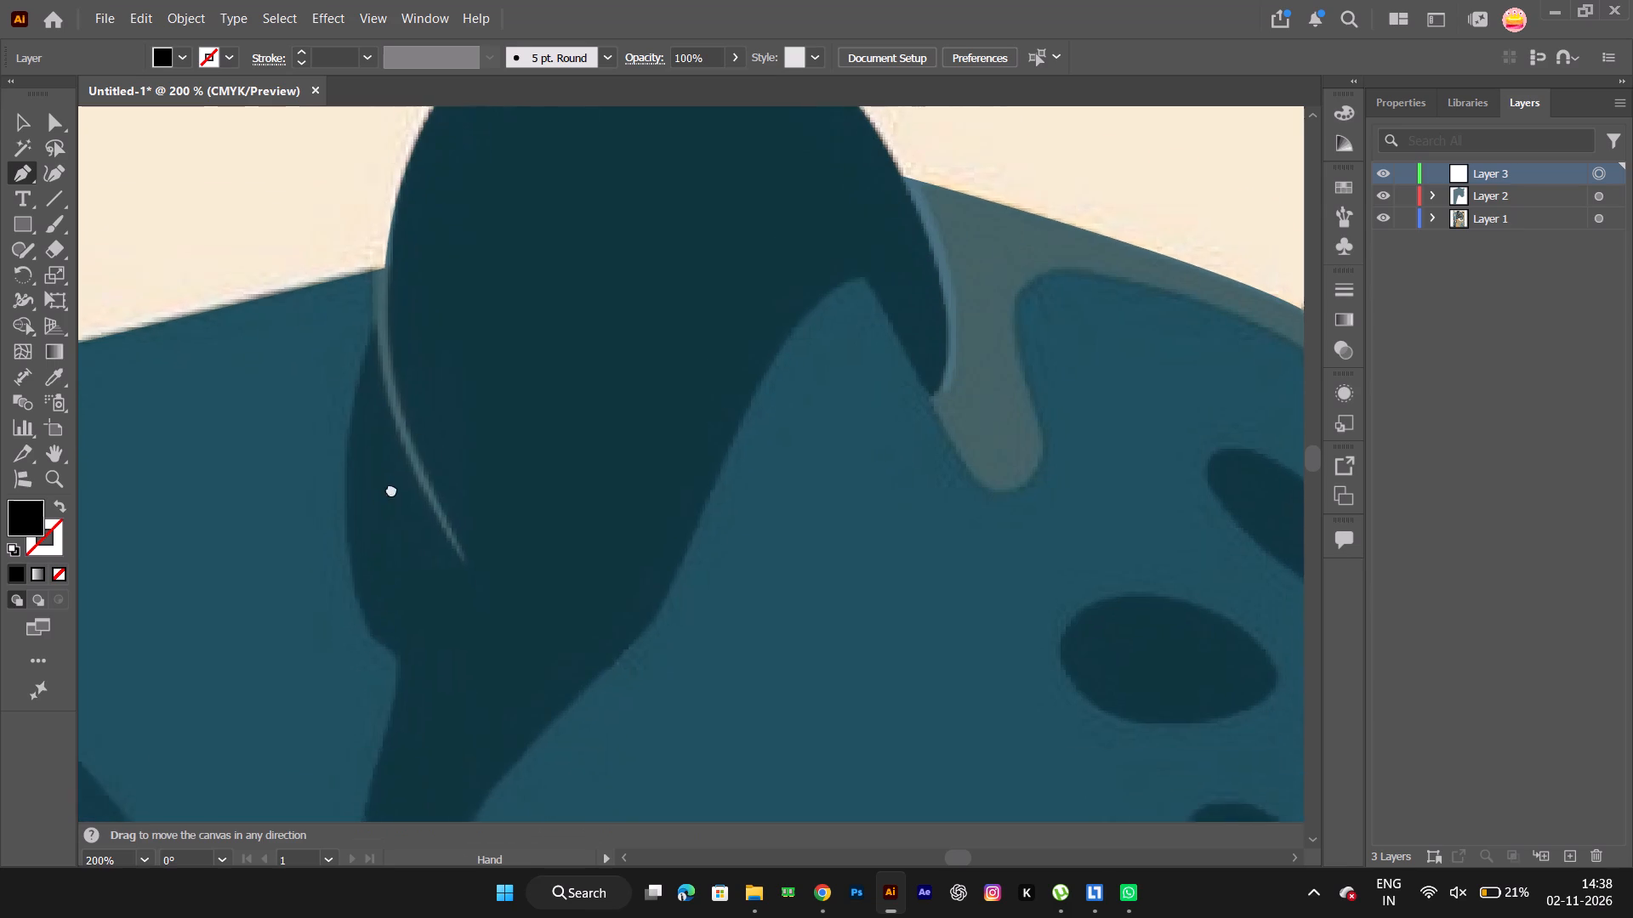
pyautogui.moveTo(391, 489); pyautogui.dragTo(467, 249)
pyautogui.moveTo(504, 648); pyautogui.dragTo(504, 446)
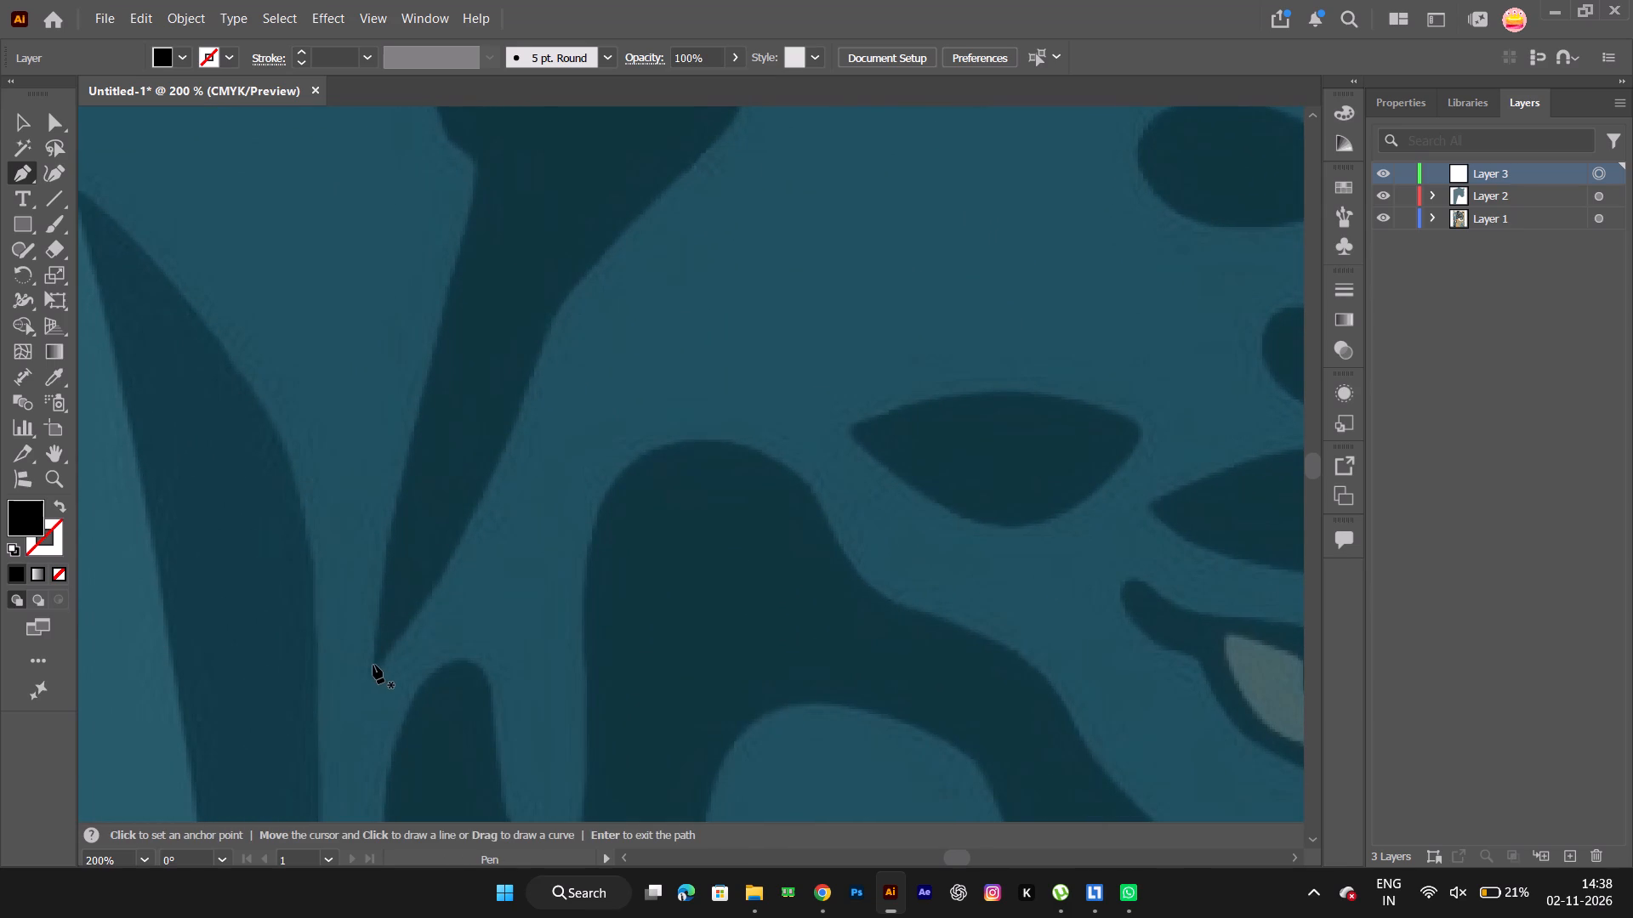
pyautogui.moveTo(376, 667); pyautogui.dragTo(376, 658)
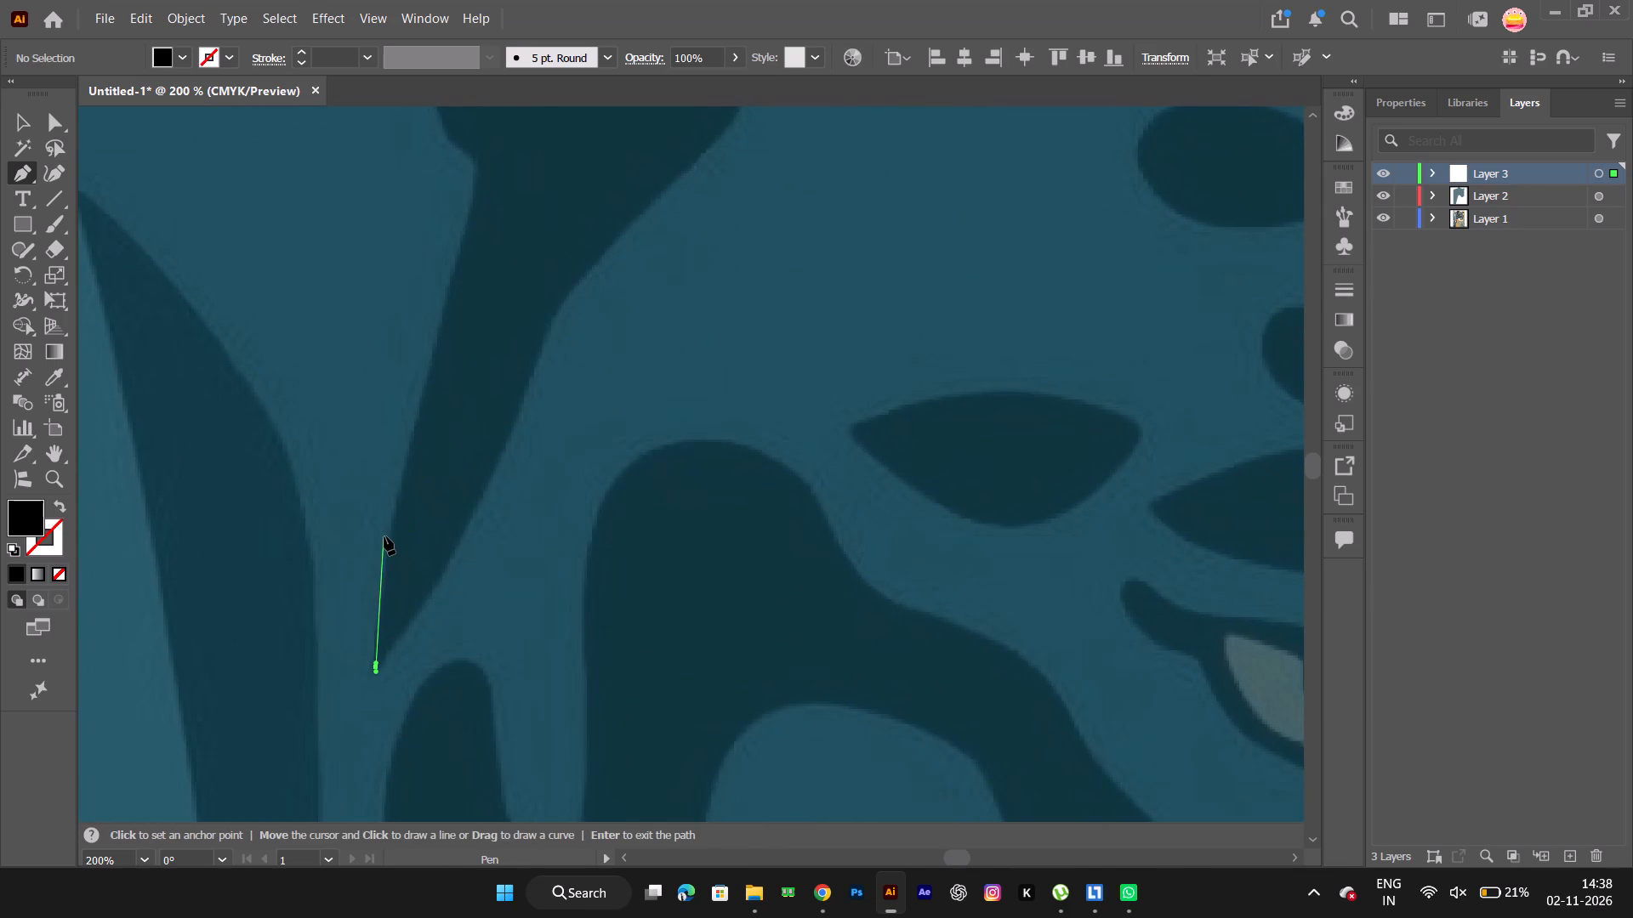
pyautogui.moveTo(387, 529); pyautogui.dragTo(390, 521)
# Extend the outline straight up the marking's left edge to the notch below the ear, and around the notch's corner.
pyautogui.press('space')
pyautogui.press('space')
pyautogui.press('space')
pyautogui.press('space')
pyautogui.press('space')
pyautogui.press('space')
pyautogui.press('space')
pyautogui.press('space')
pyautogui.press('space')
pyautogui.moveTo(483, 416); pyautogui.dragTo(397, 679)
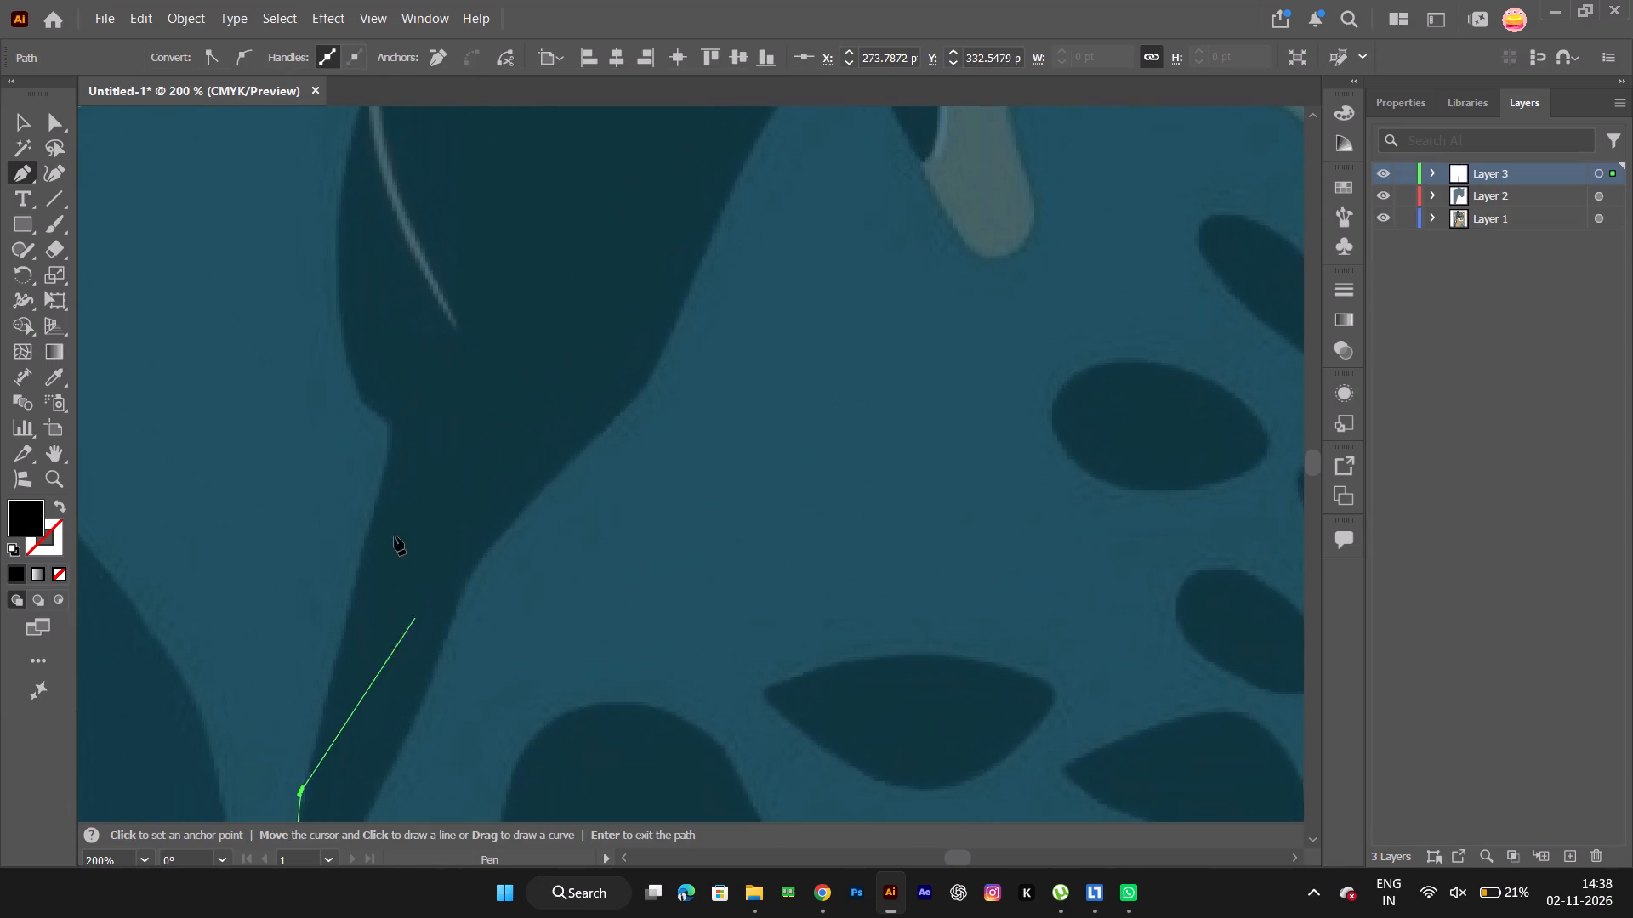
pyautogui.click(397, 421)
pyautogui.click(366, 403)
# Curve the outline up the marking's outer edge to the top of the ear's highlight line, ending in a corner anchor.
pyautogui.press('space')
pyautogui.press('space')
pyautogui.press('space')
pyautogui.press('space')
pyautogui.press('space')
pyautogui.press('space')
pyautogui.press('space')
pyautogui.press('space')
pyautogui.press('space')
pyautogui.press('space')
pyautogui.moveTo(460, 302); pyautogui.dragTo(468, 675)
pyautogui.moveTo(377, 466); pyautogui.dragTo(453, 360)
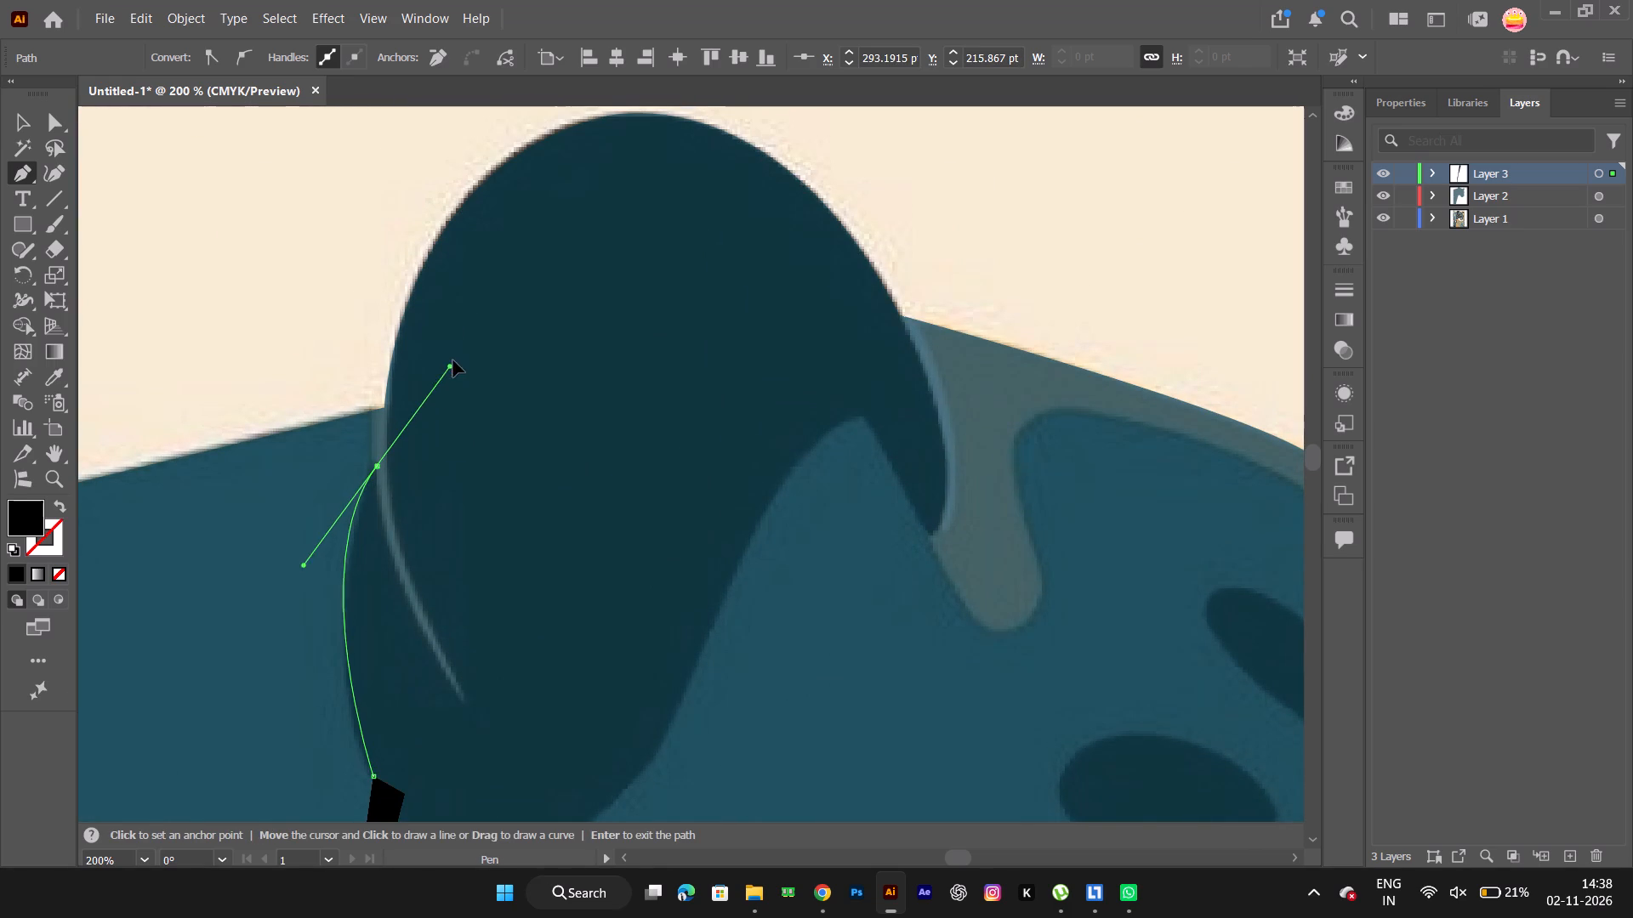
pyautogui.moveTo(453, 360); pyautogui.dragTo(447, 323)
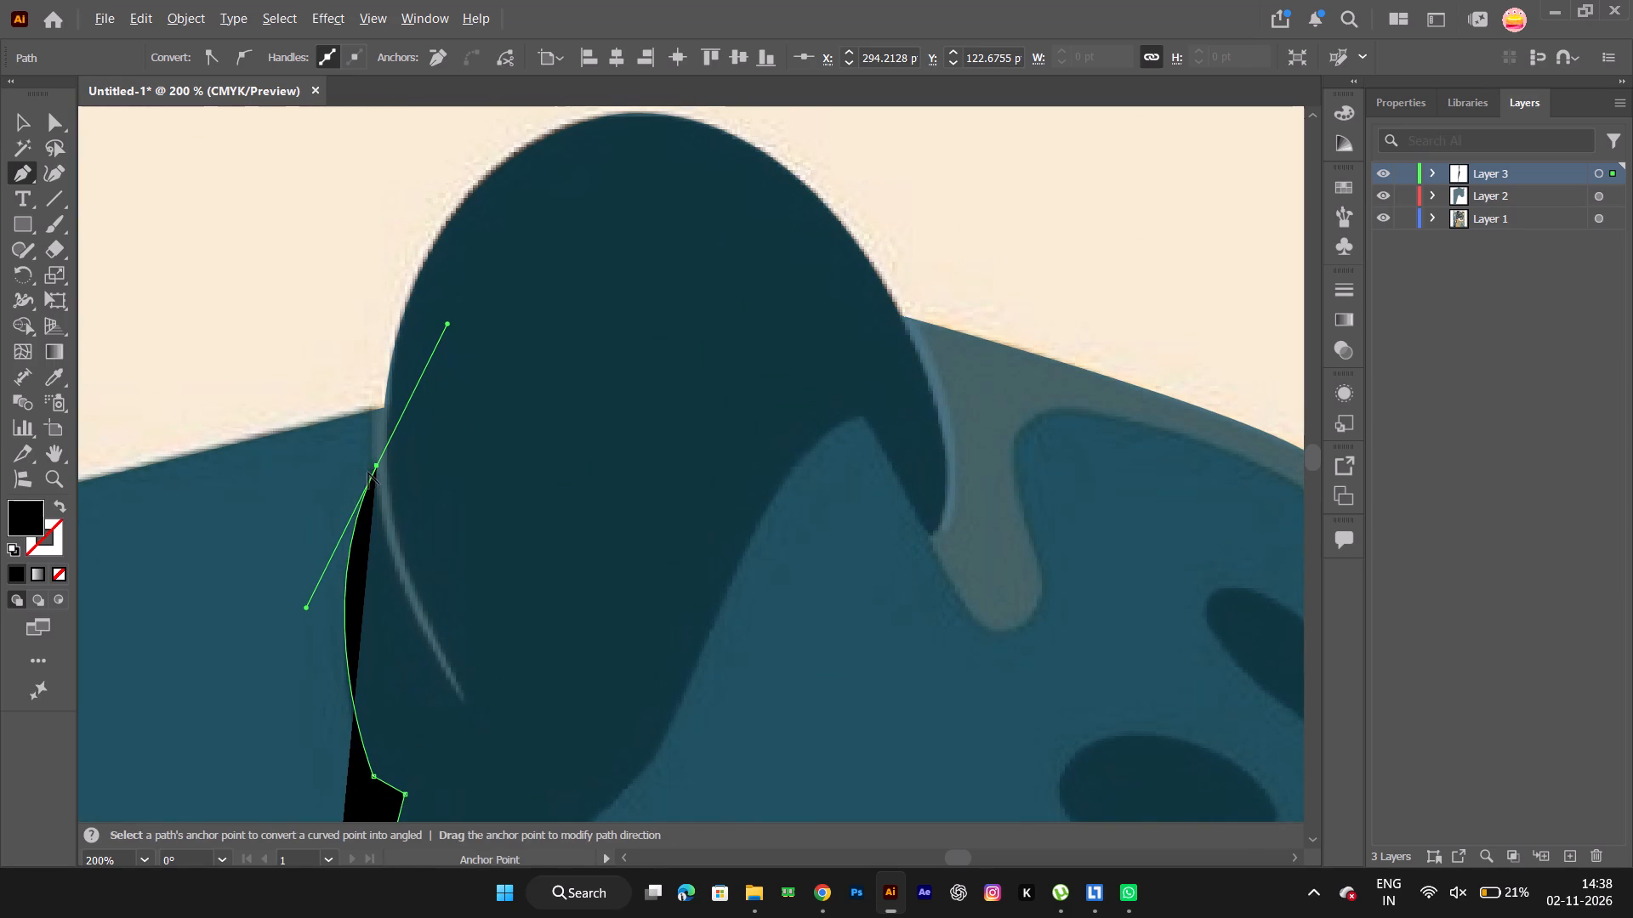
pyautogui.keyDown('alt'); pyautogui.click(377, 467); pyautogui.keyUp('alt')
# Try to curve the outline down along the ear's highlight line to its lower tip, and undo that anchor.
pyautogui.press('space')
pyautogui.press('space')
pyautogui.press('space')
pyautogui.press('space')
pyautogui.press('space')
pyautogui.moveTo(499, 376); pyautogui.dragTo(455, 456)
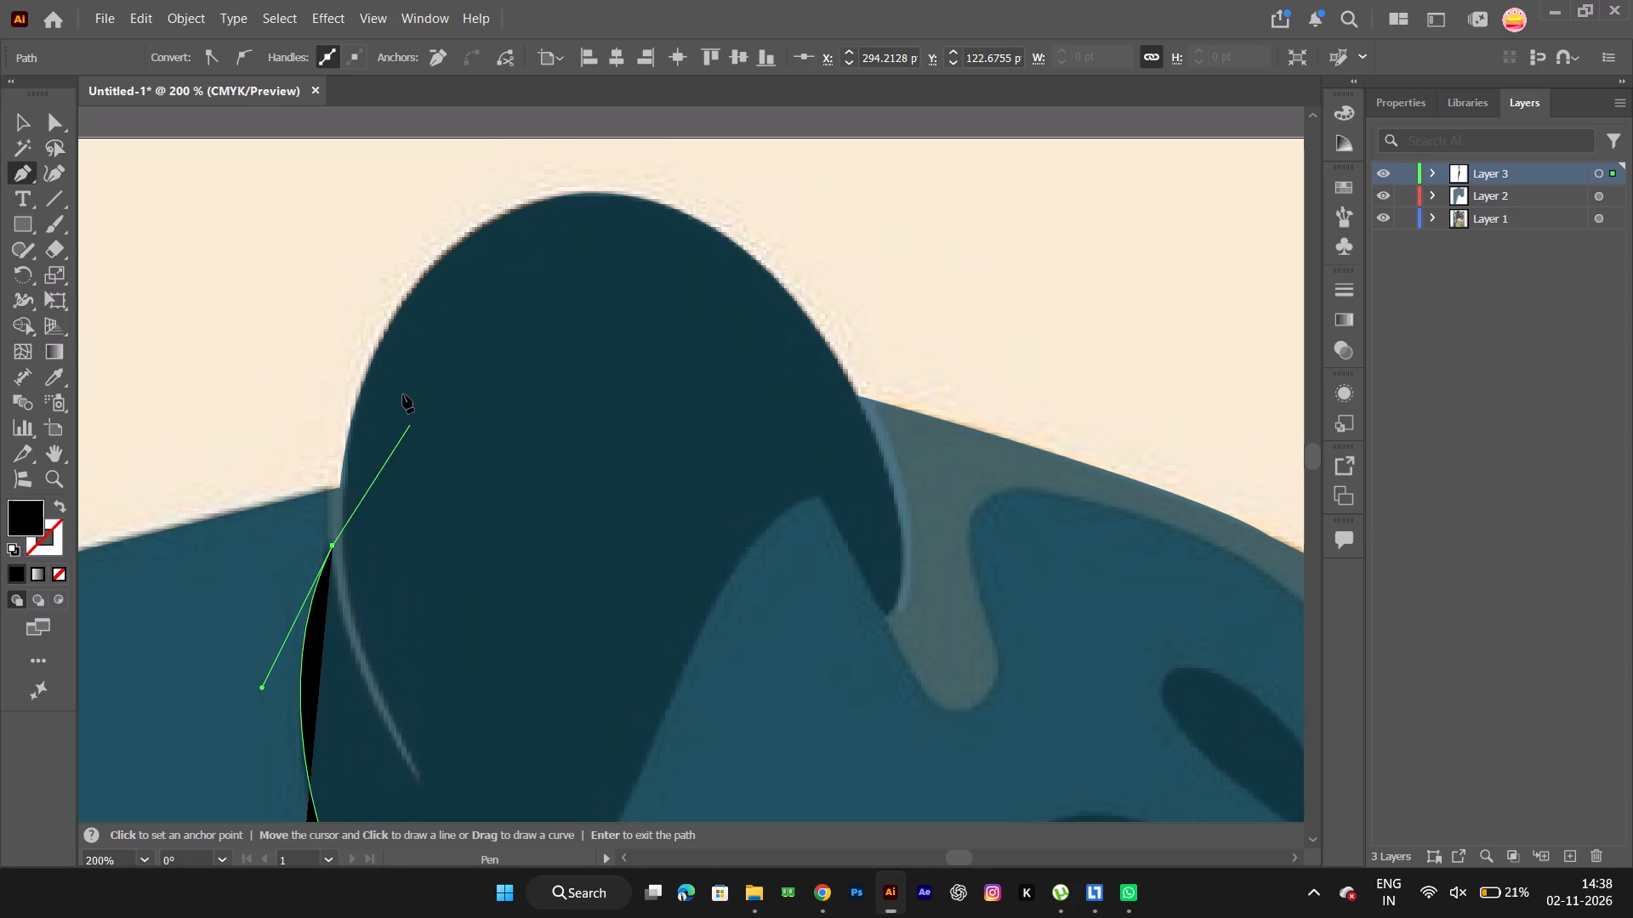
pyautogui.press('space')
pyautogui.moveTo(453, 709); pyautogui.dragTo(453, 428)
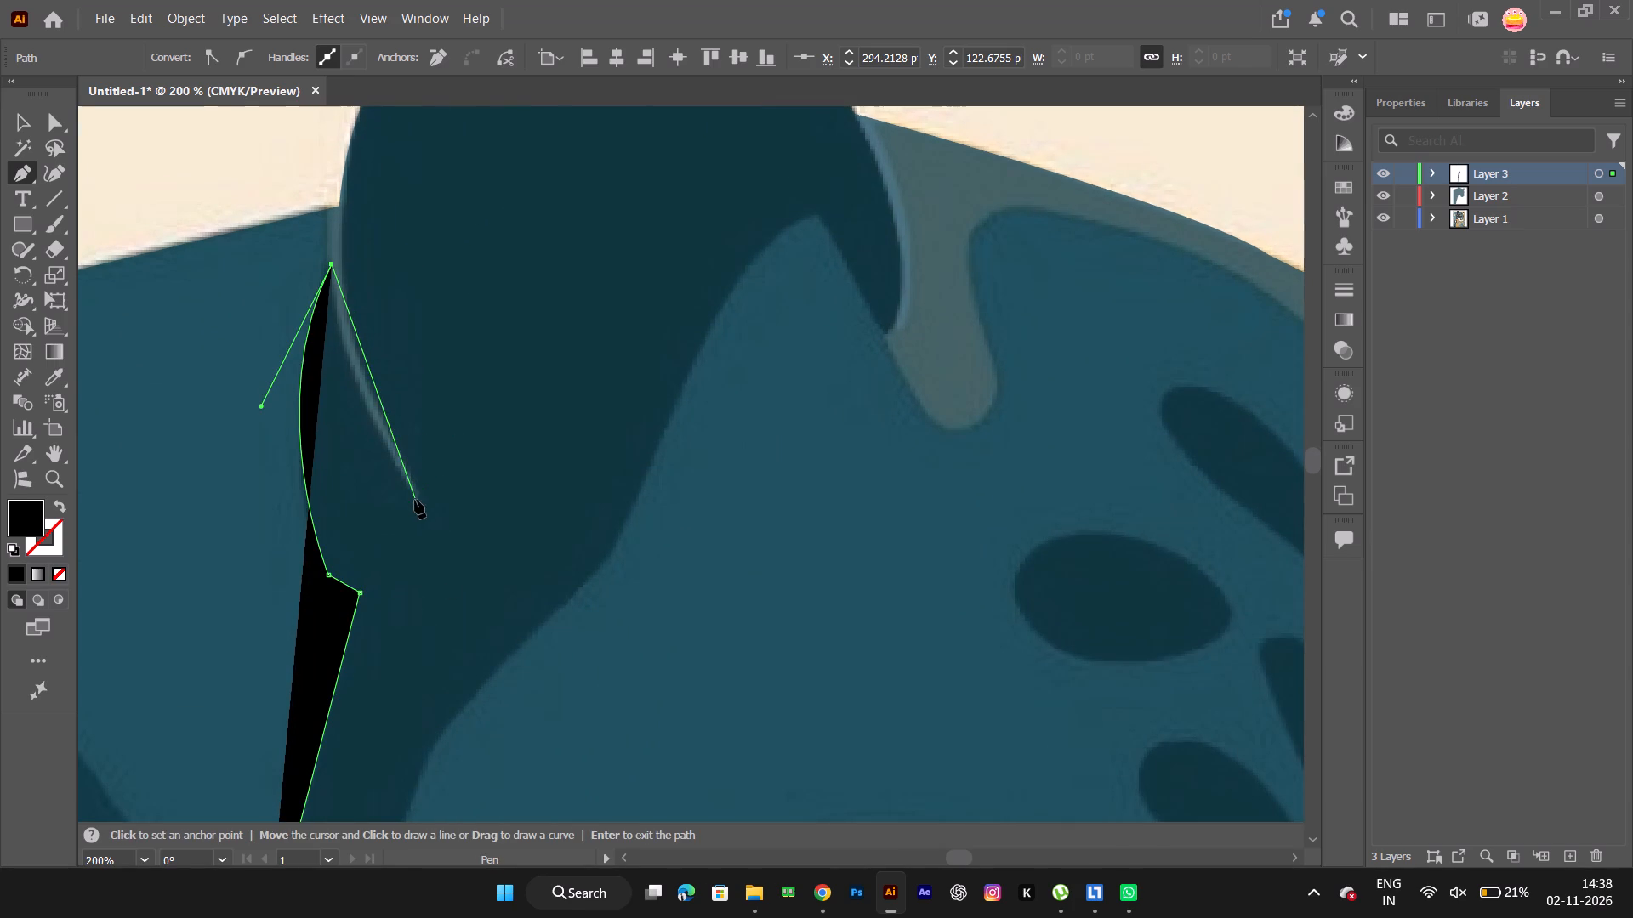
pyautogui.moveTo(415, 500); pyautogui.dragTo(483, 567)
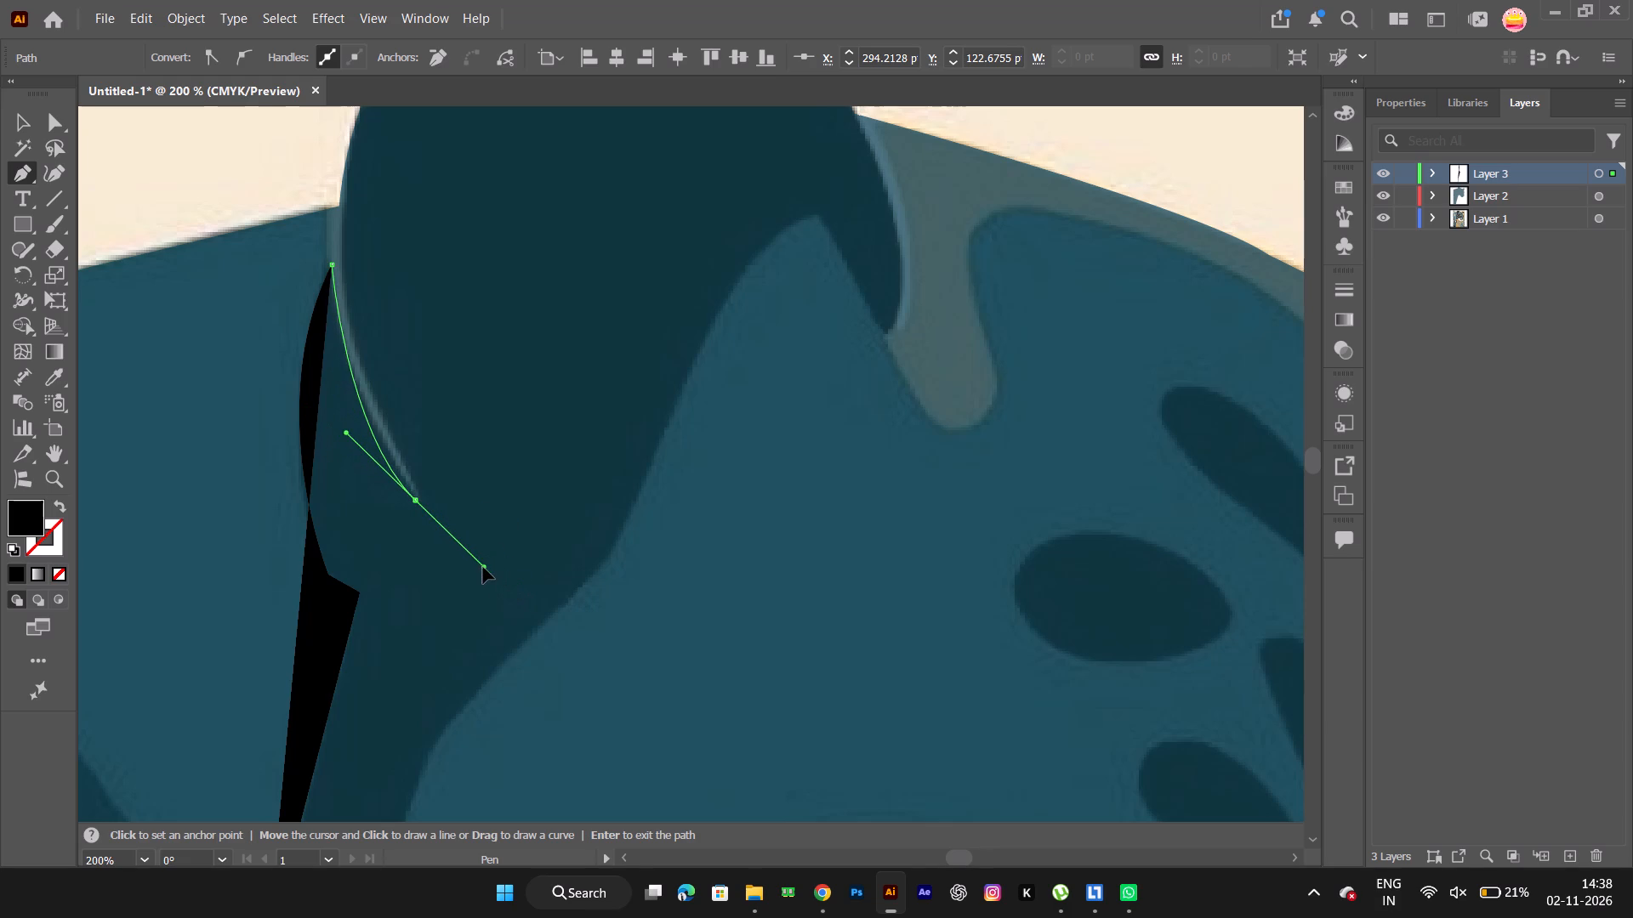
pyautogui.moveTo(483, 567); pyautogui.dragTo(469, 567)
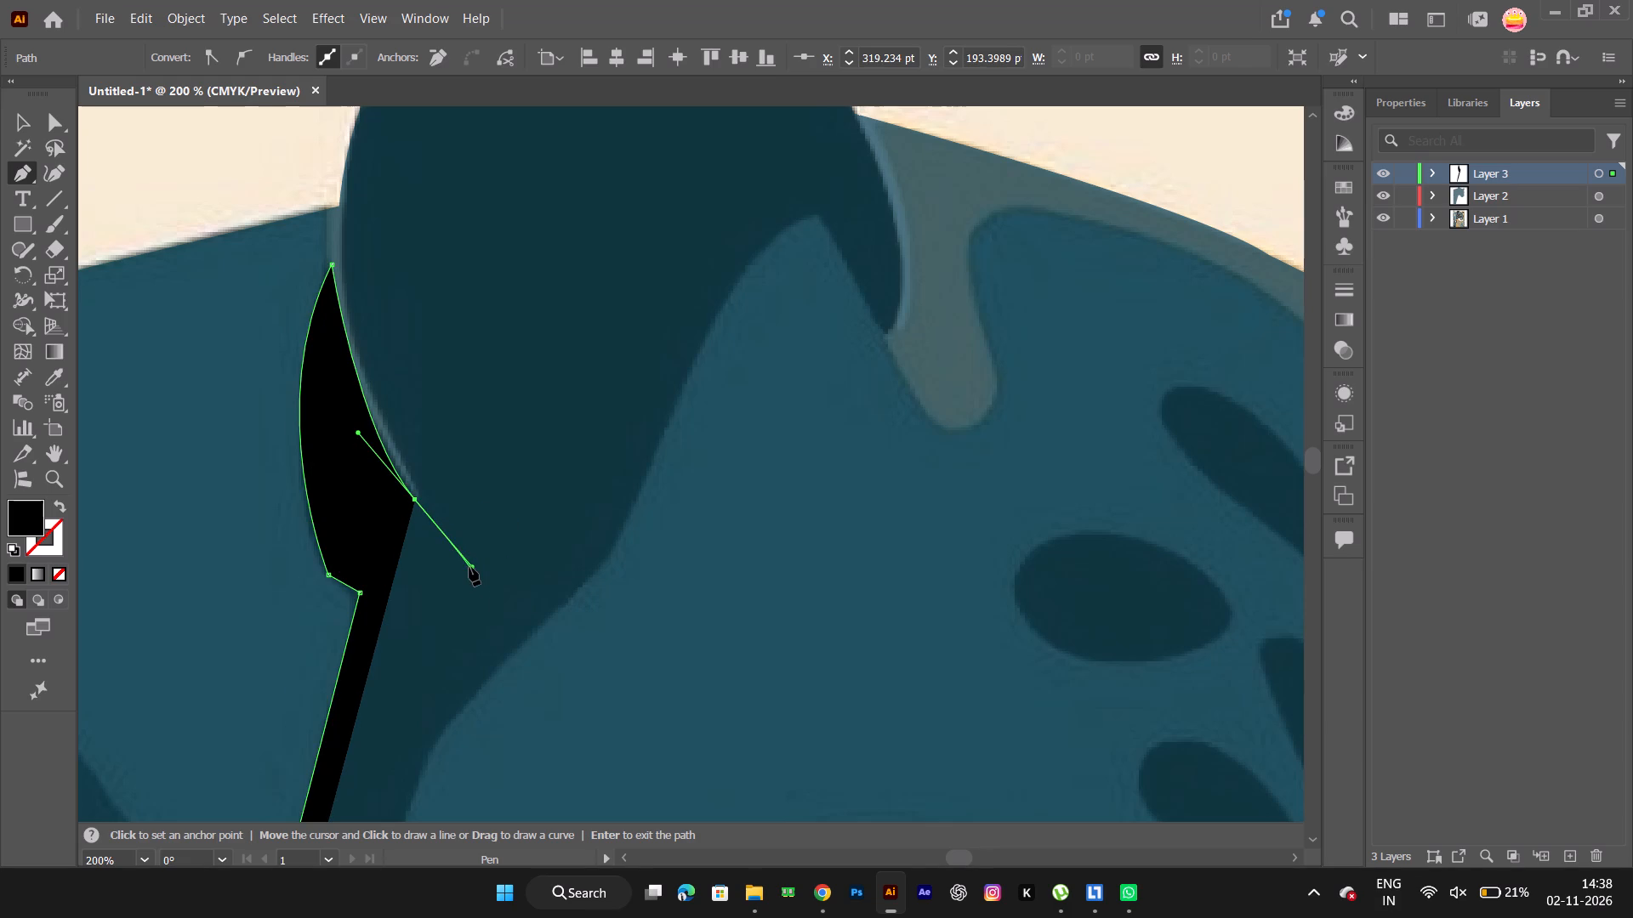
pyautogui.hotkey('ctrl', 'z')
# Curve the outline down along the left side of the ear's highlight line to its lower tip, ending in a corner anchor.
pyautogui.moveTo(418, 495); pyautogui.dragTo(449, 502)
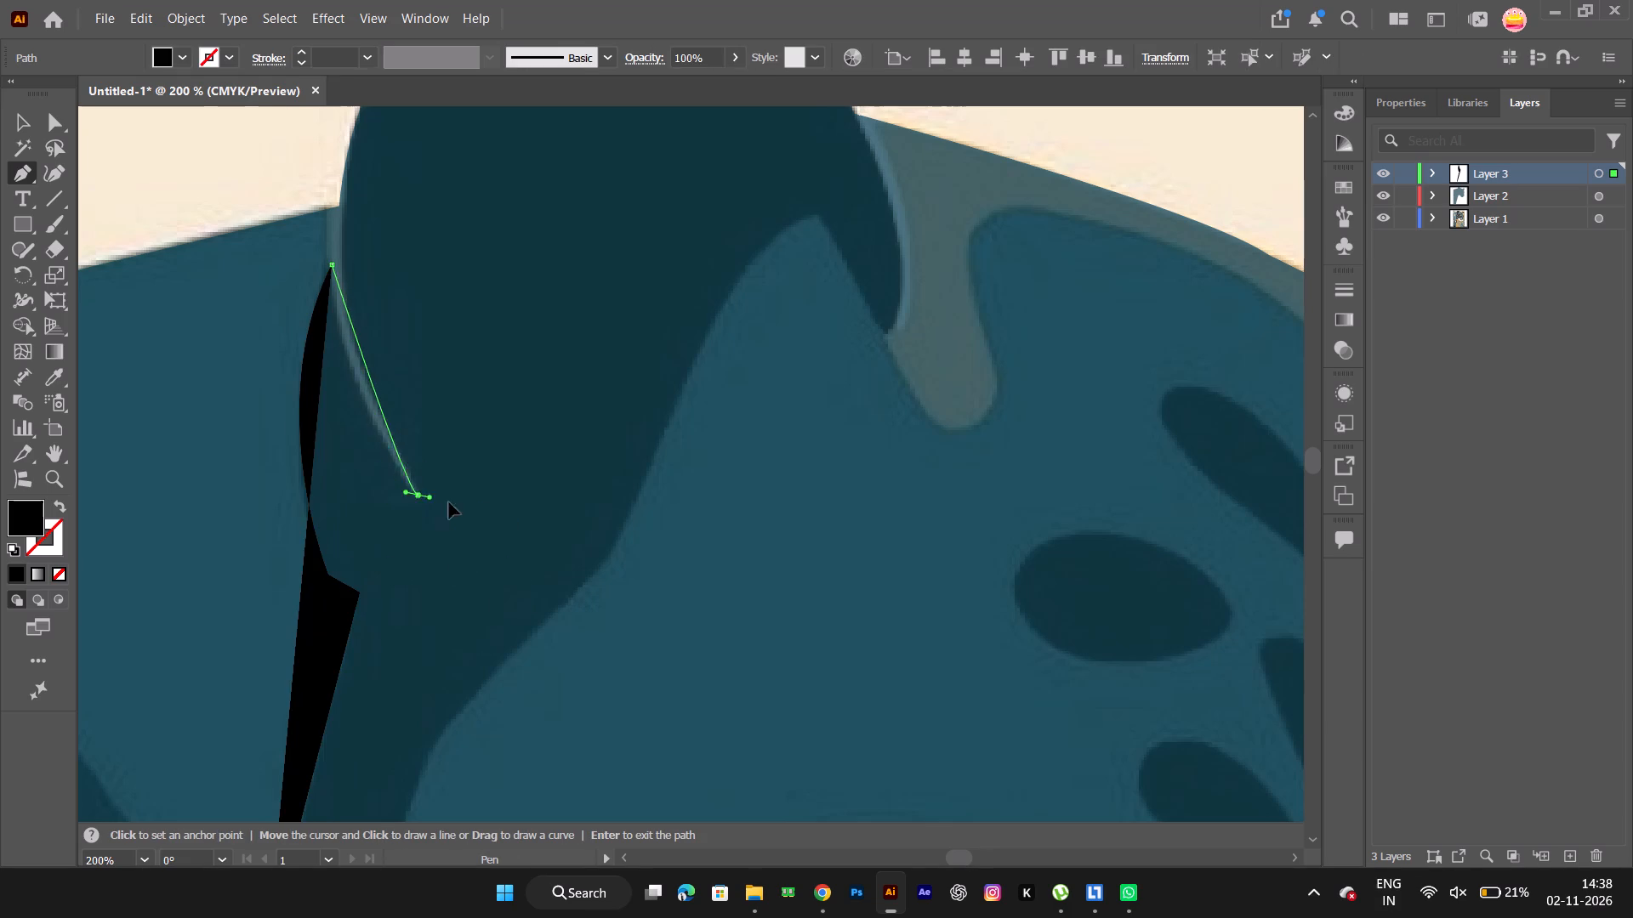
pyautogui.moveTo(449, 502); pyautogui.dragTo(493, 585)
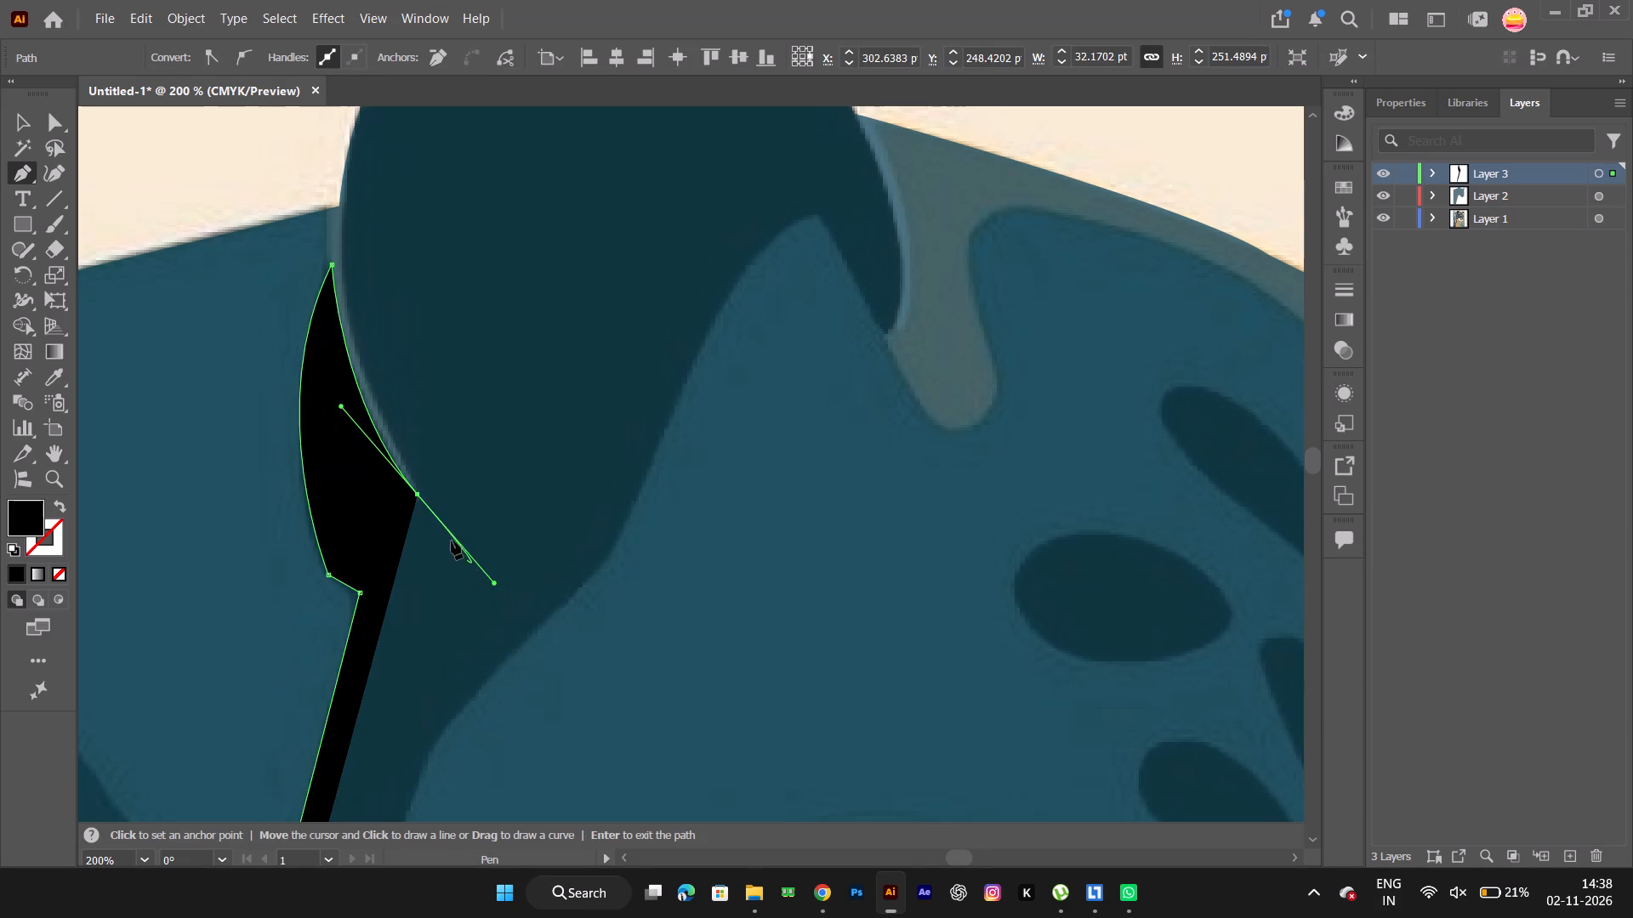
pyautogui.keyDown('alt'); pyautogui.click(422, 496); pyautogui.keyUp('alt')
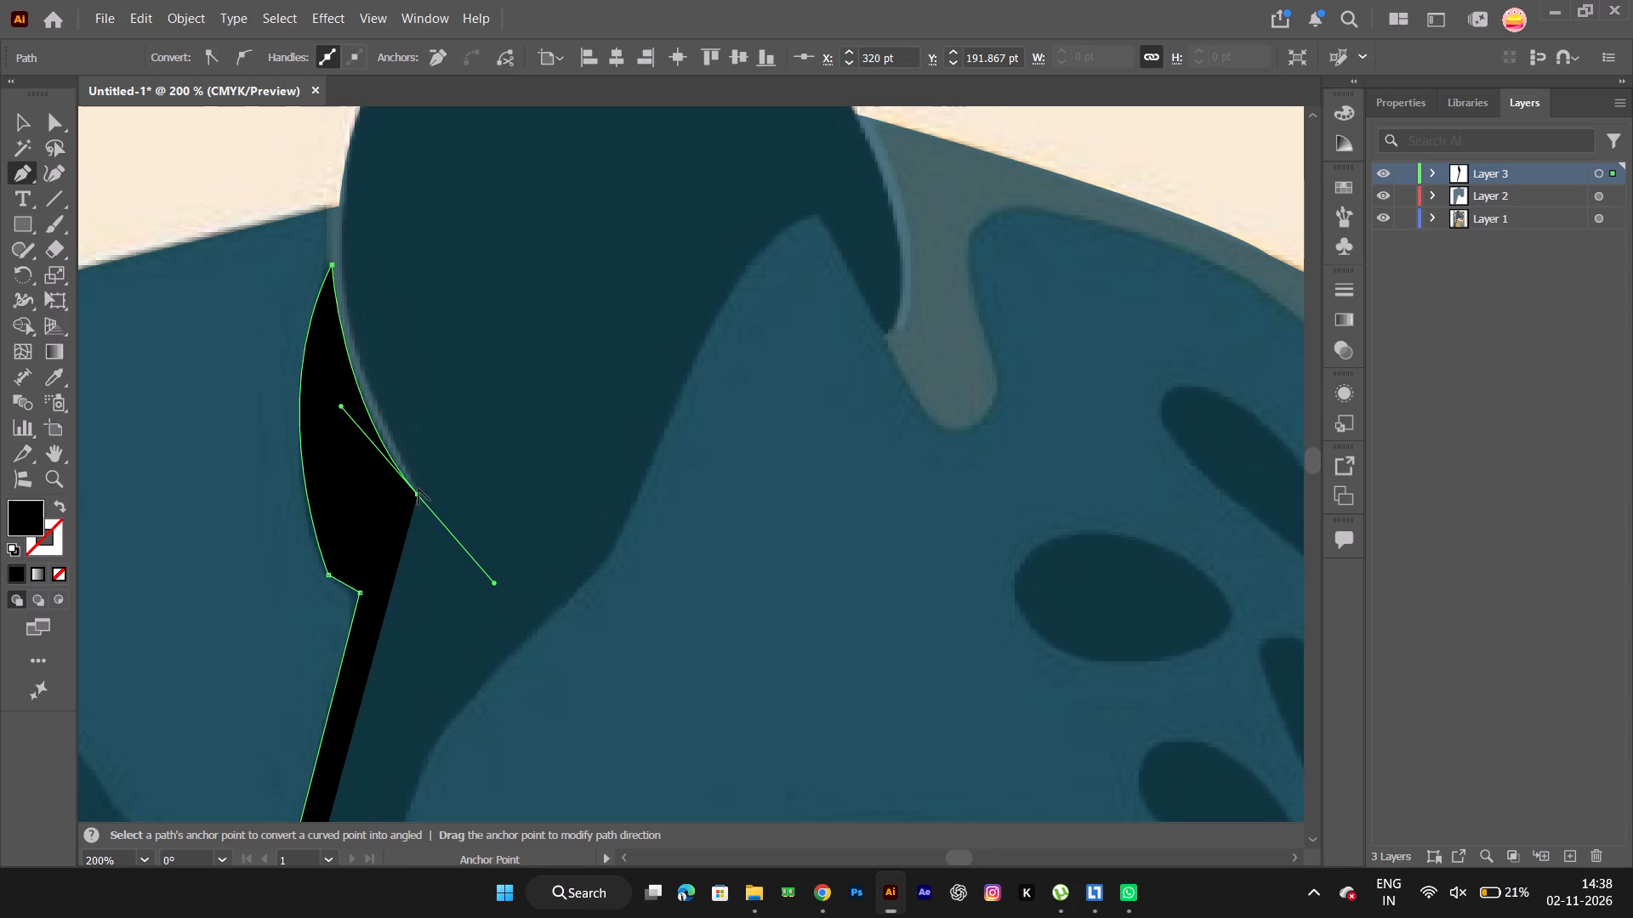
pyautogui.keyDown('alt'); pyautogui.click(418, 495); pyautogui.keyUp('alt')
# Curve the outline back up the inner side of the highlight line to where the ear meets the back, ending in a corner anchor.
pyautogui.press('space')
pyautogui.press('space')
pyautogui.press('space')
pyautogui.moveTo(392, 214); pyautogui.dragTo(354, 479)
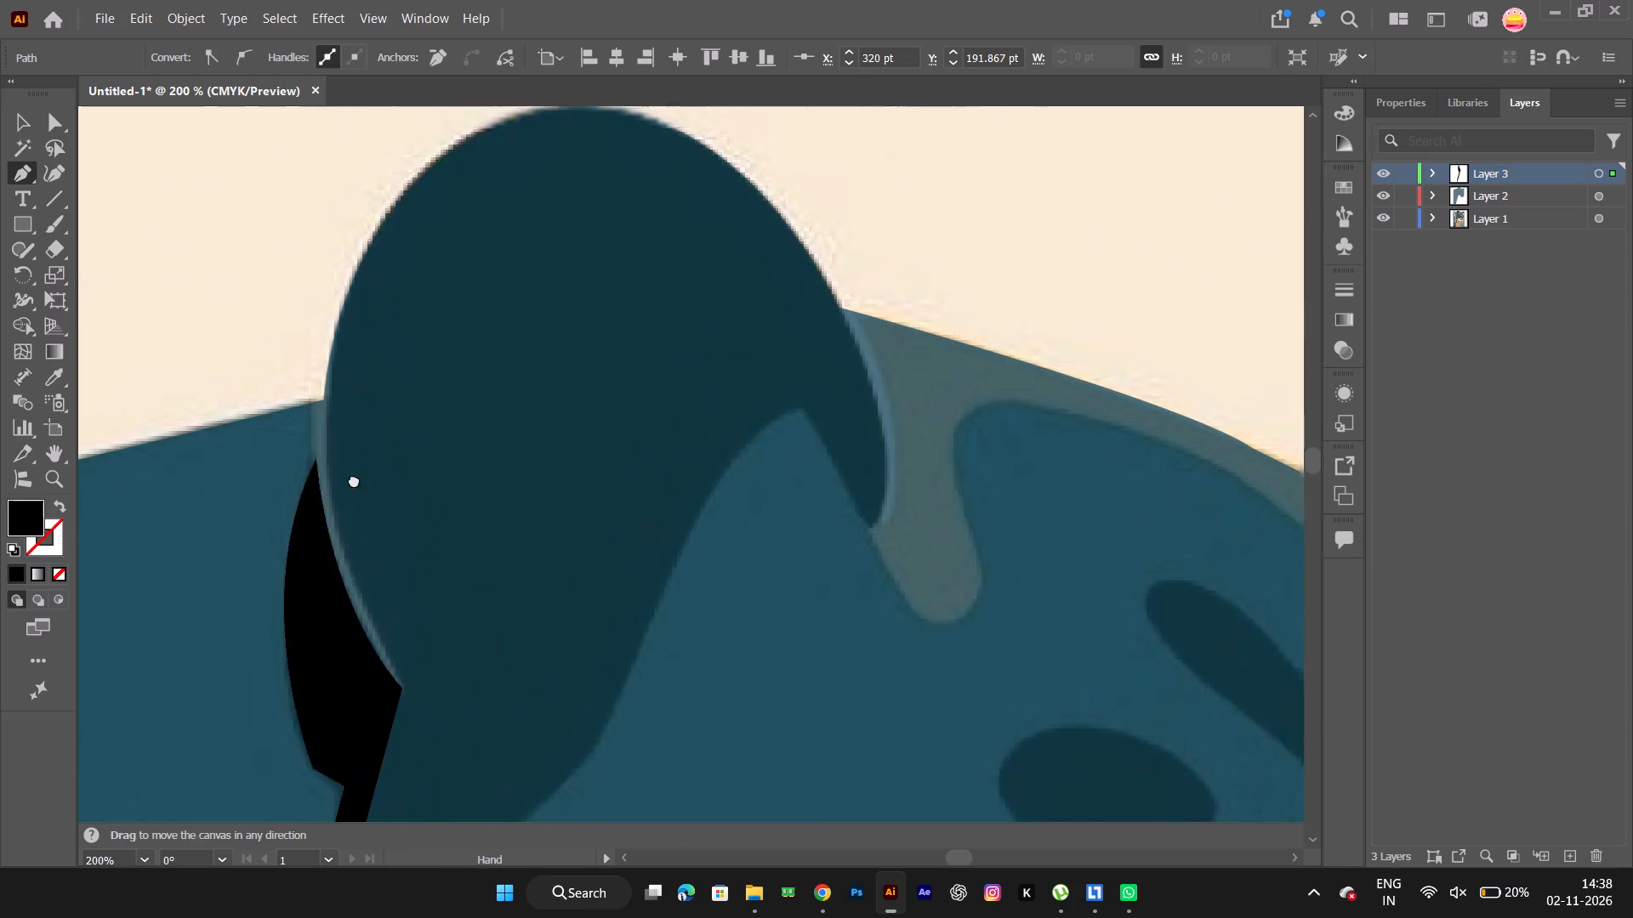
pyautogui.moveTo(354, 479); pyautogui.dragTo(352, 486)
pyautogui.moveTo(300, 475); pyautogui.dragTo(312, 448)
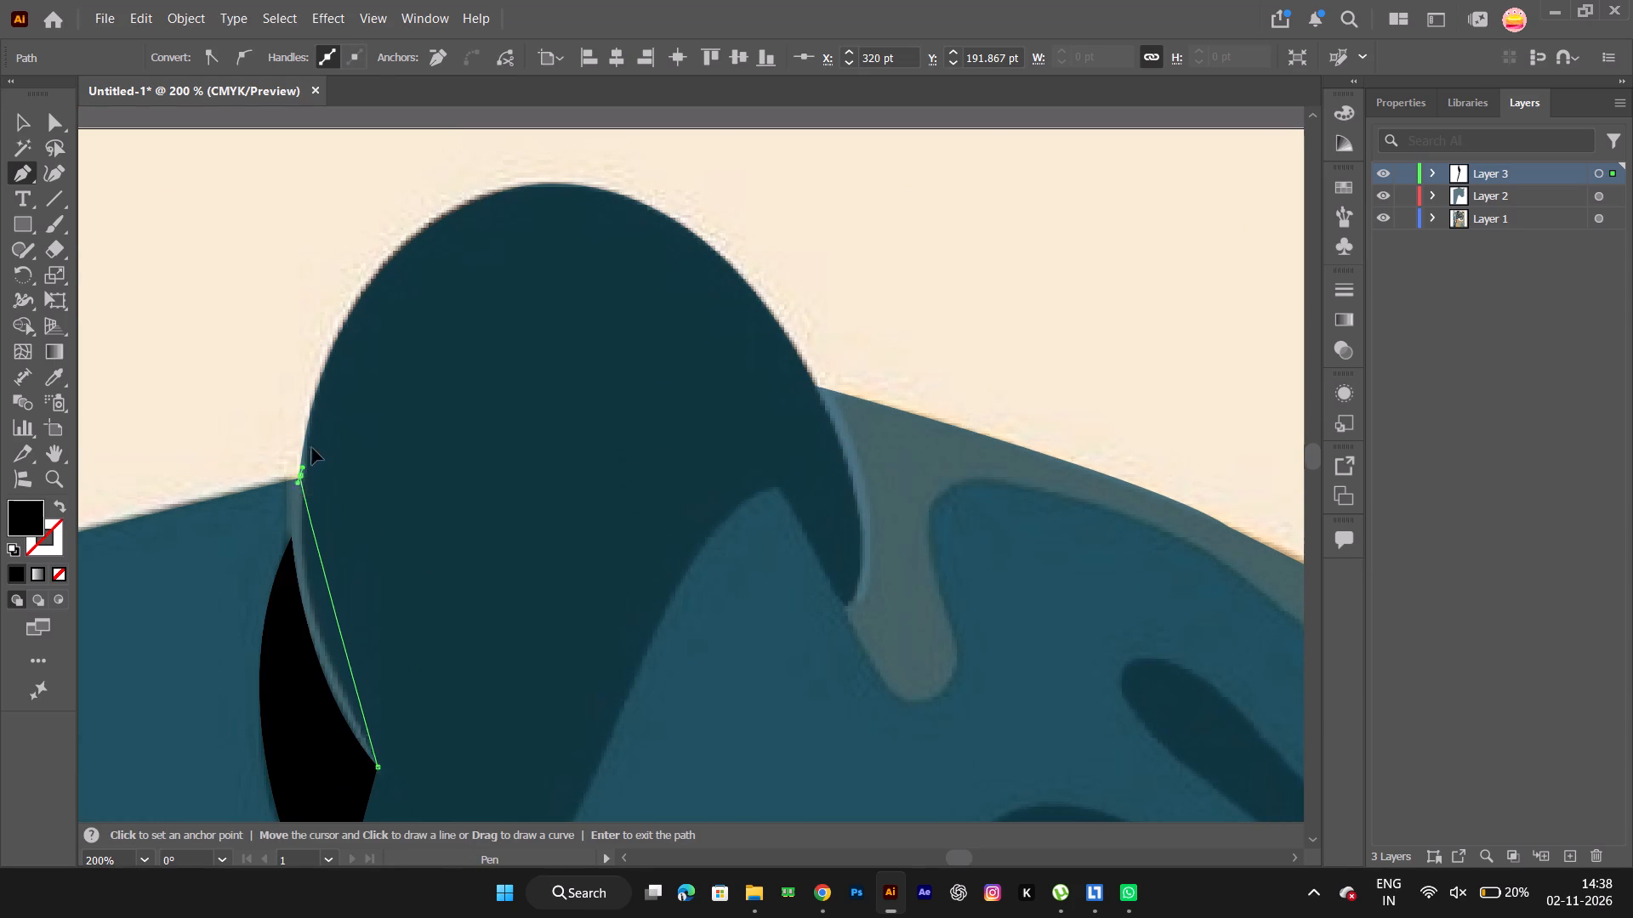
pyautogui.moveTo(312, 448); pyautogui.dragTo(316, 326)
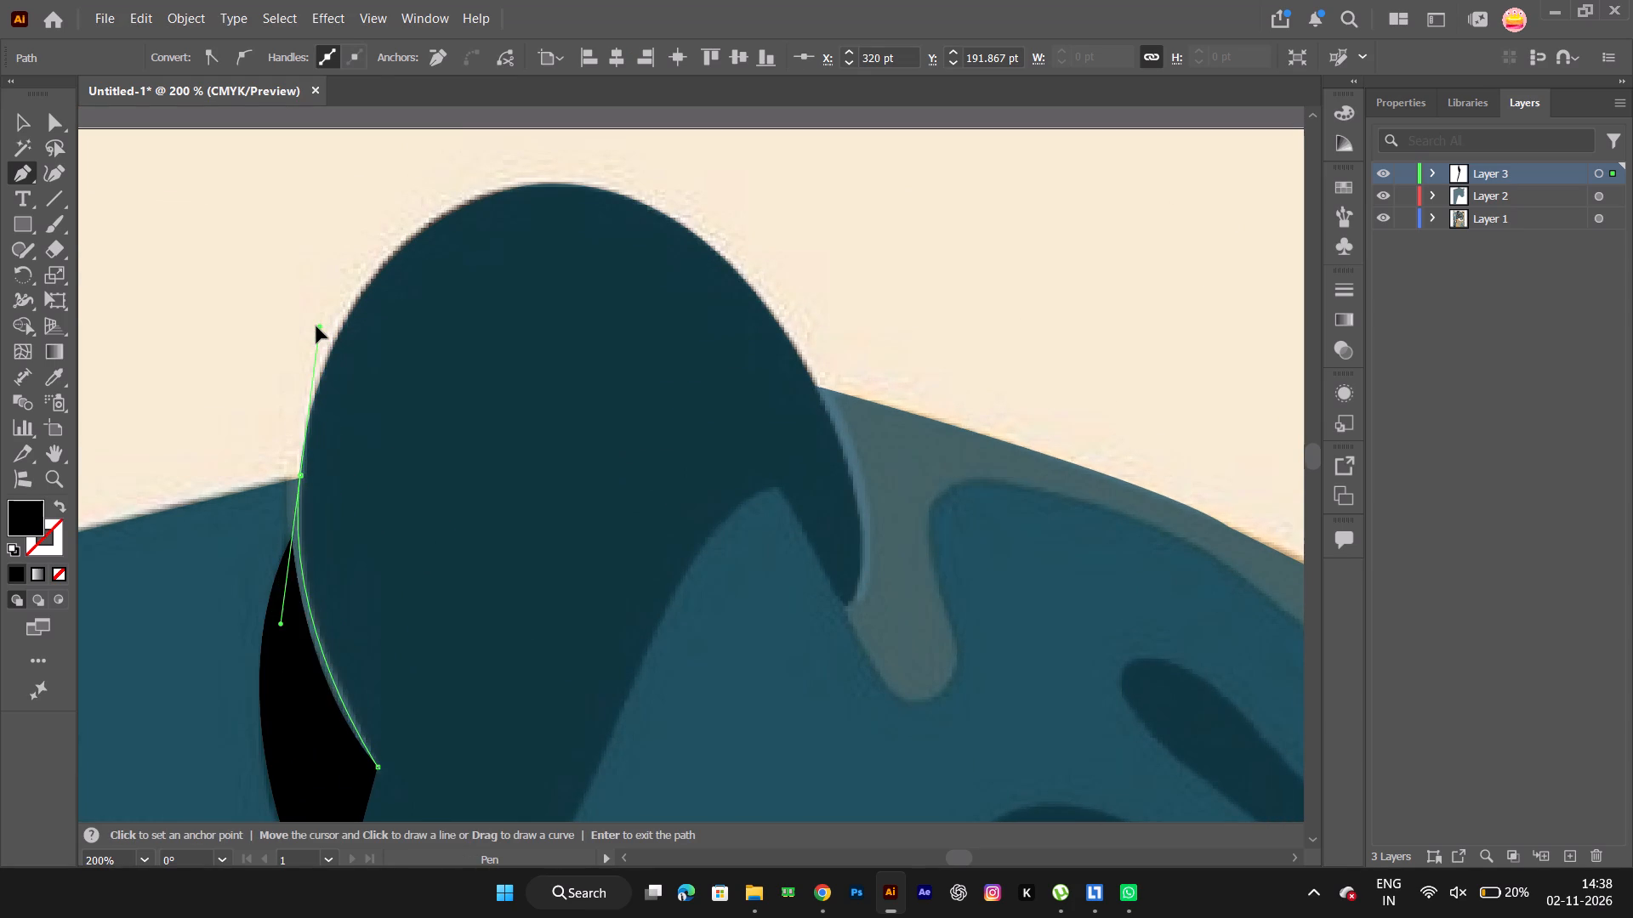
pyautogui.moveTo(316, 326); pyautogui.dragTo(315, 326)
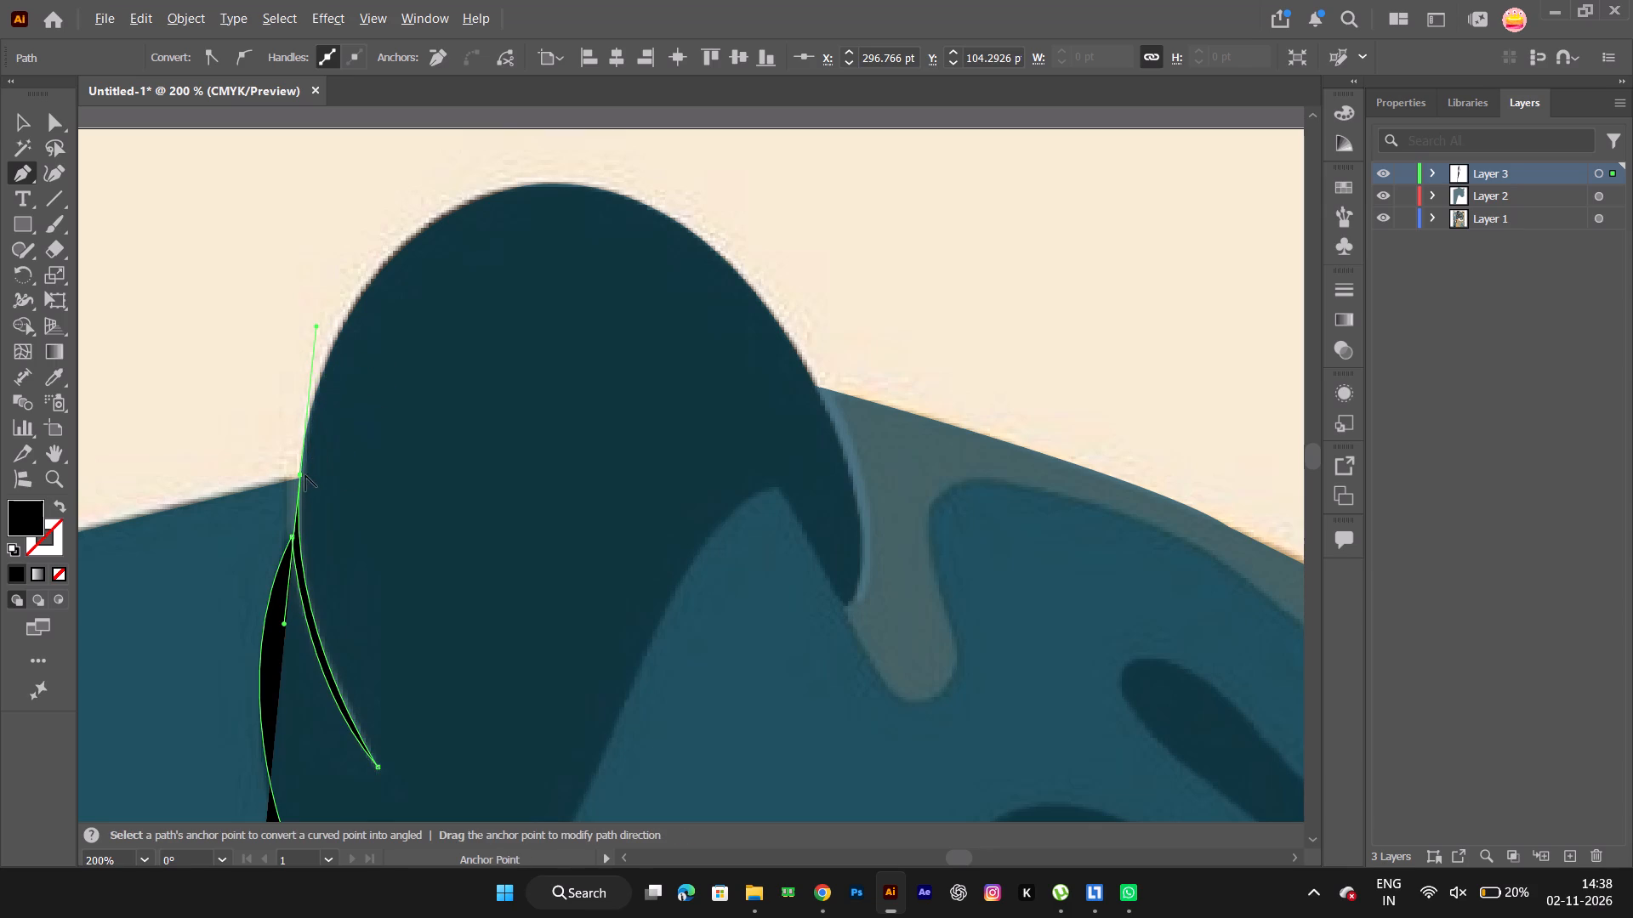
pyautogui.keyDown('alt'); pyautogui.click(302, 475); pyautogui.keyUp('alt')
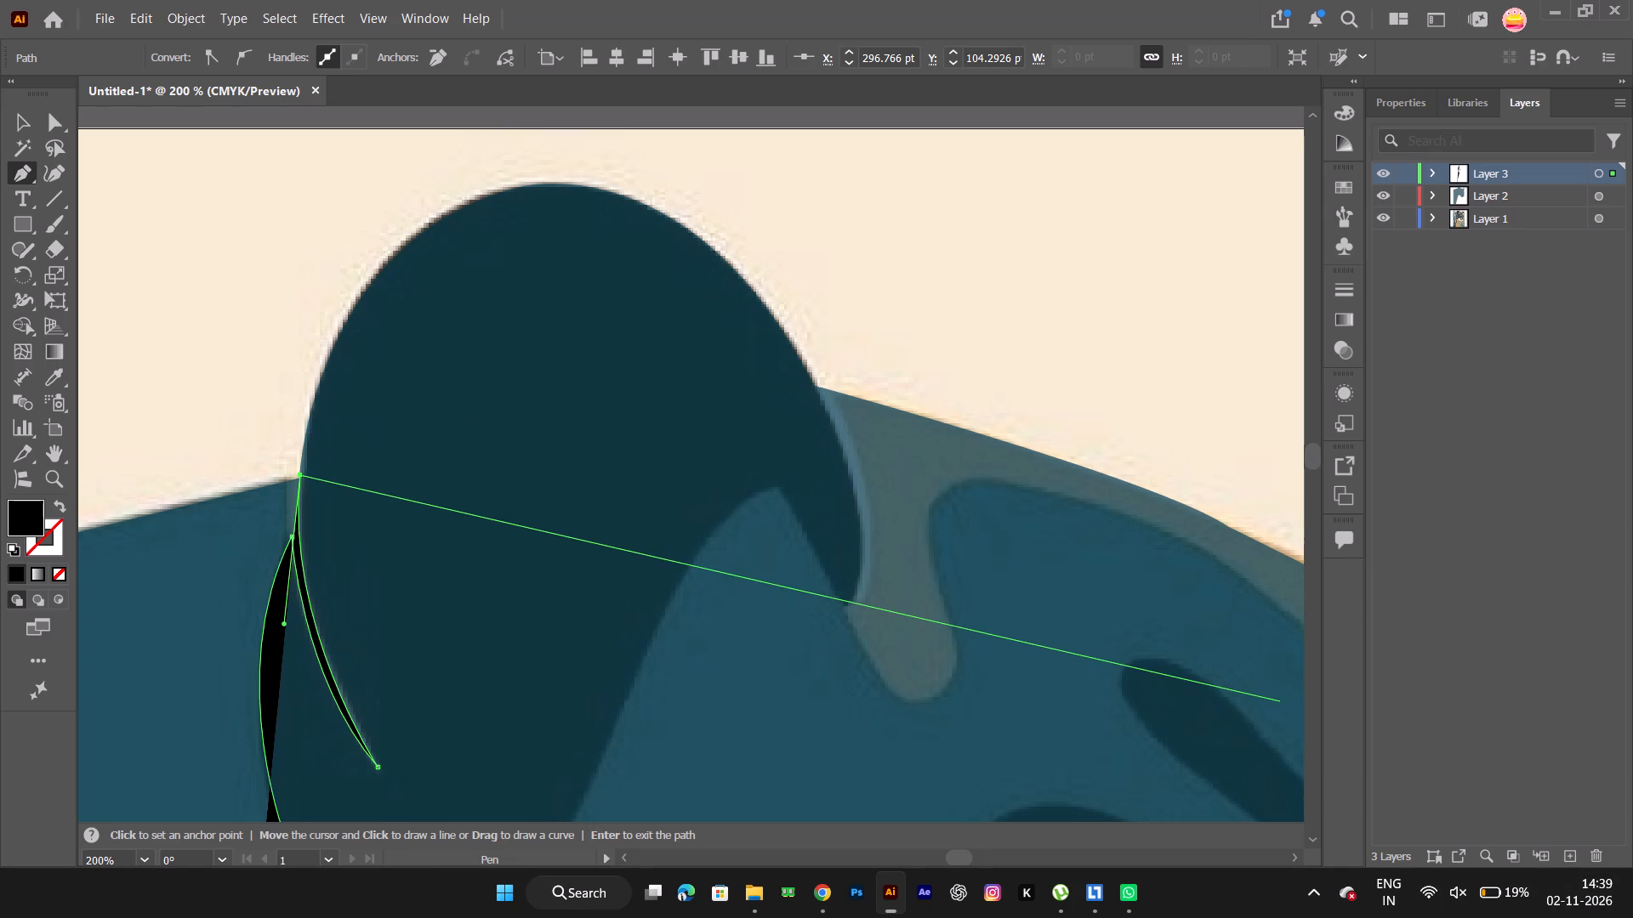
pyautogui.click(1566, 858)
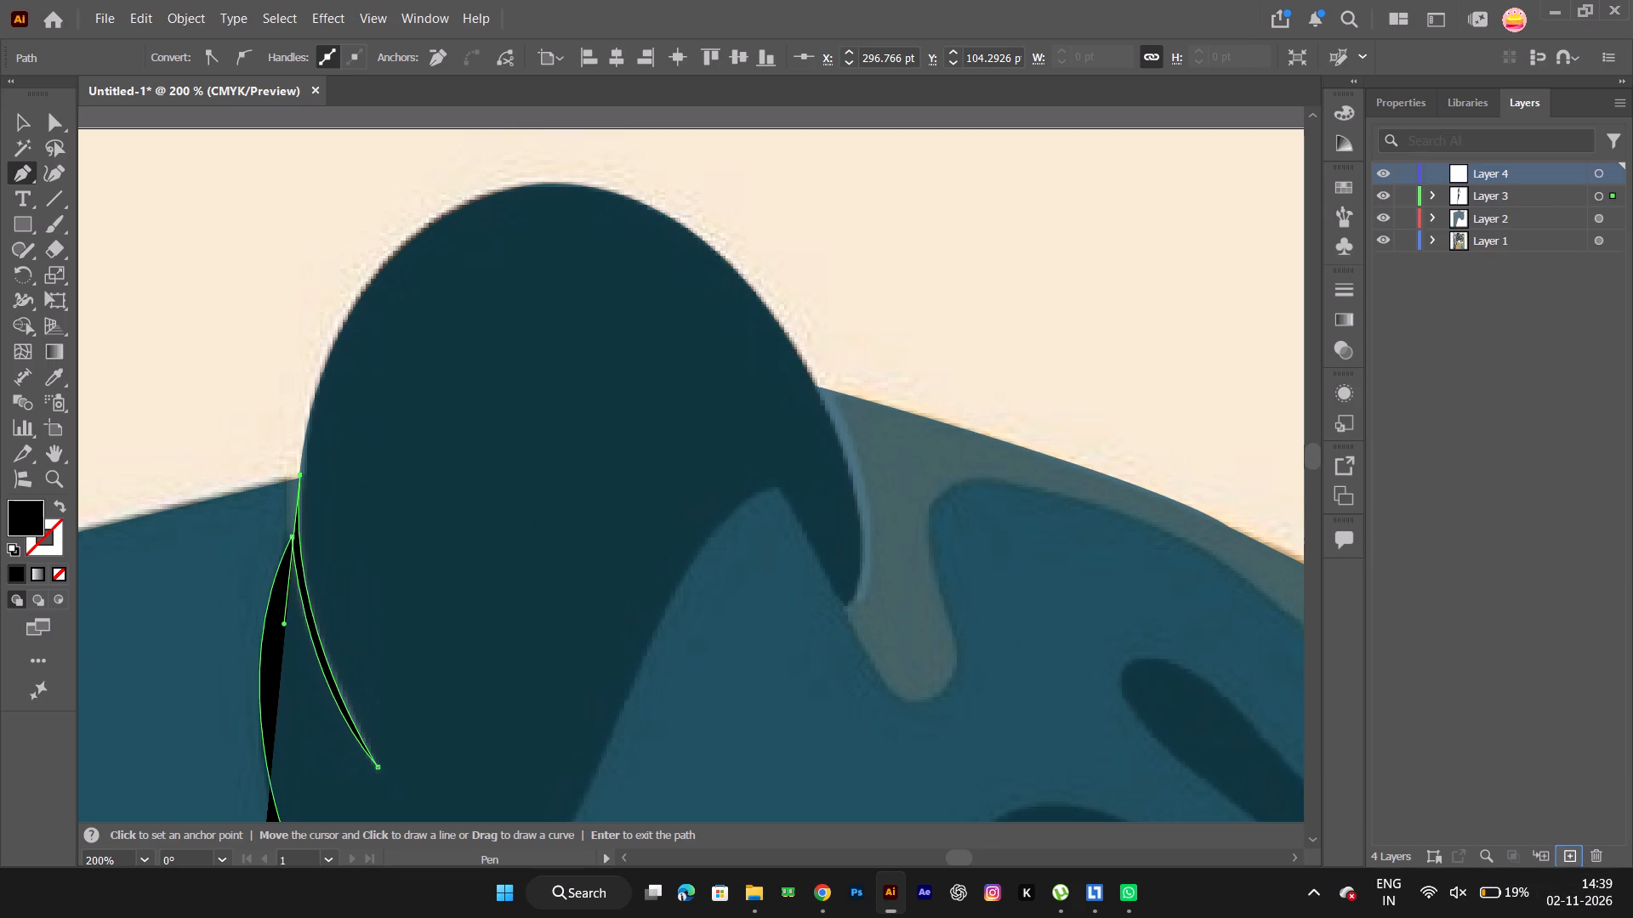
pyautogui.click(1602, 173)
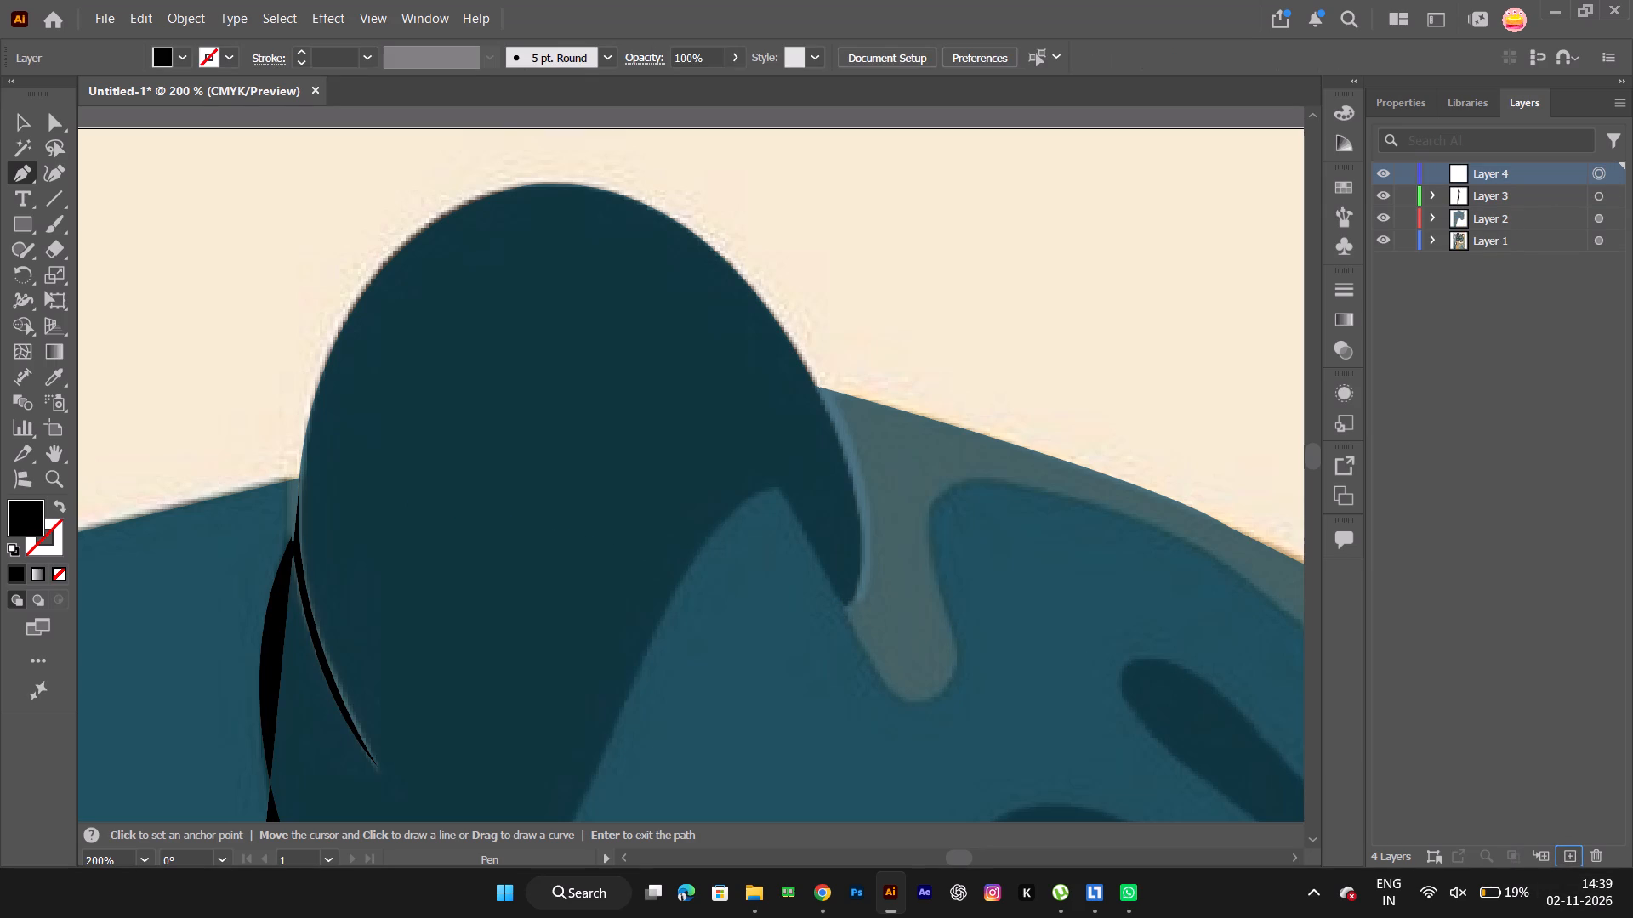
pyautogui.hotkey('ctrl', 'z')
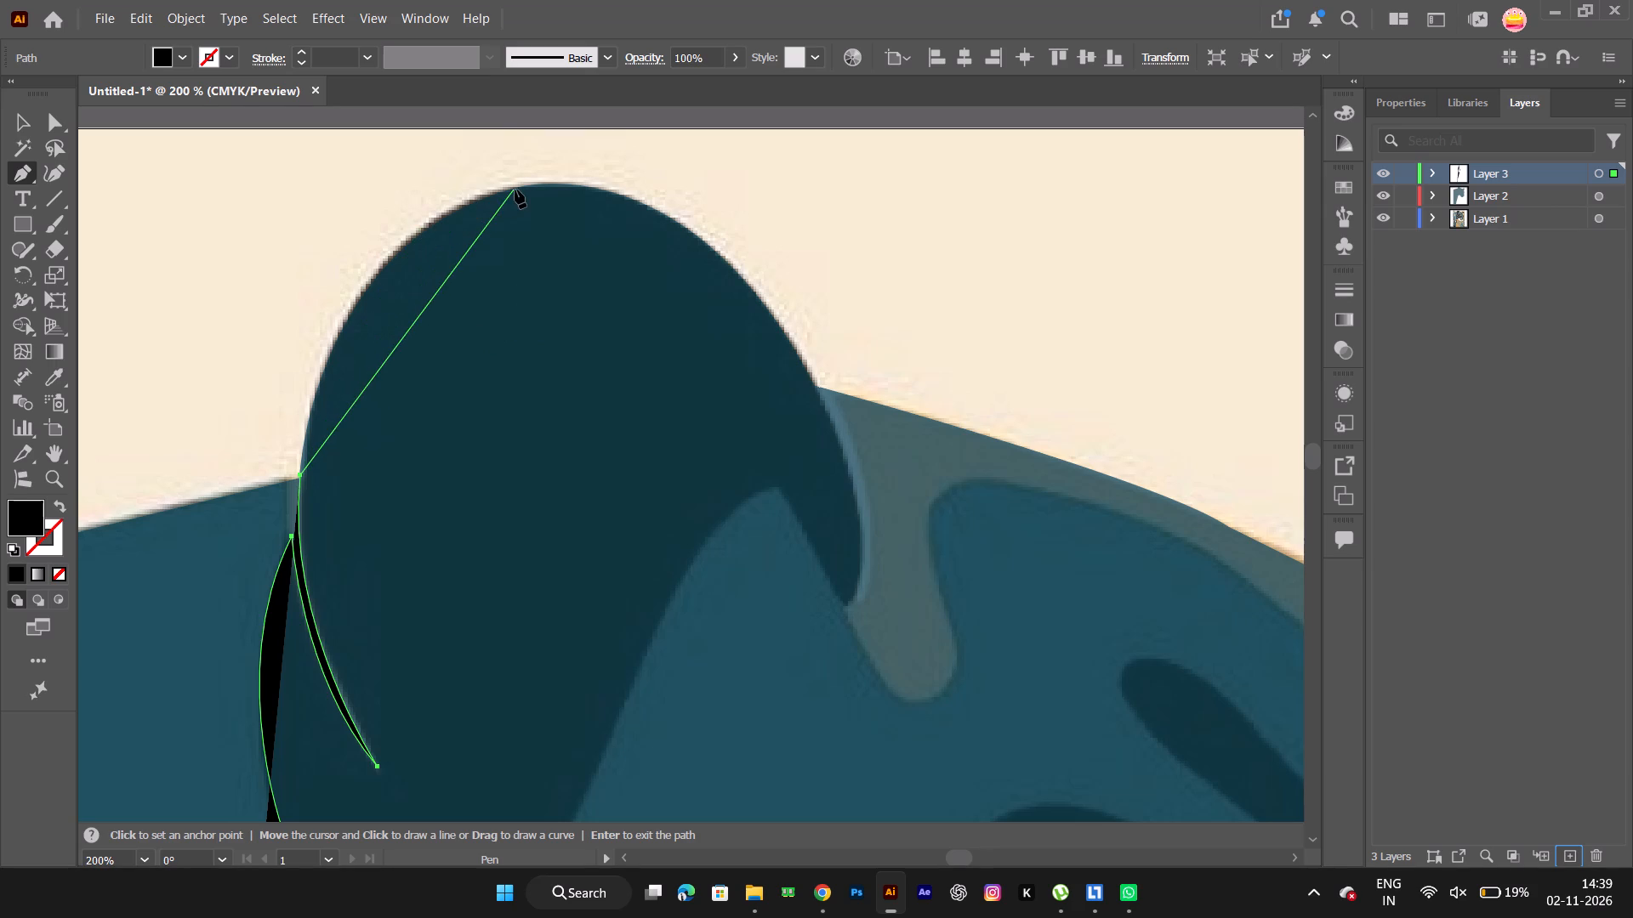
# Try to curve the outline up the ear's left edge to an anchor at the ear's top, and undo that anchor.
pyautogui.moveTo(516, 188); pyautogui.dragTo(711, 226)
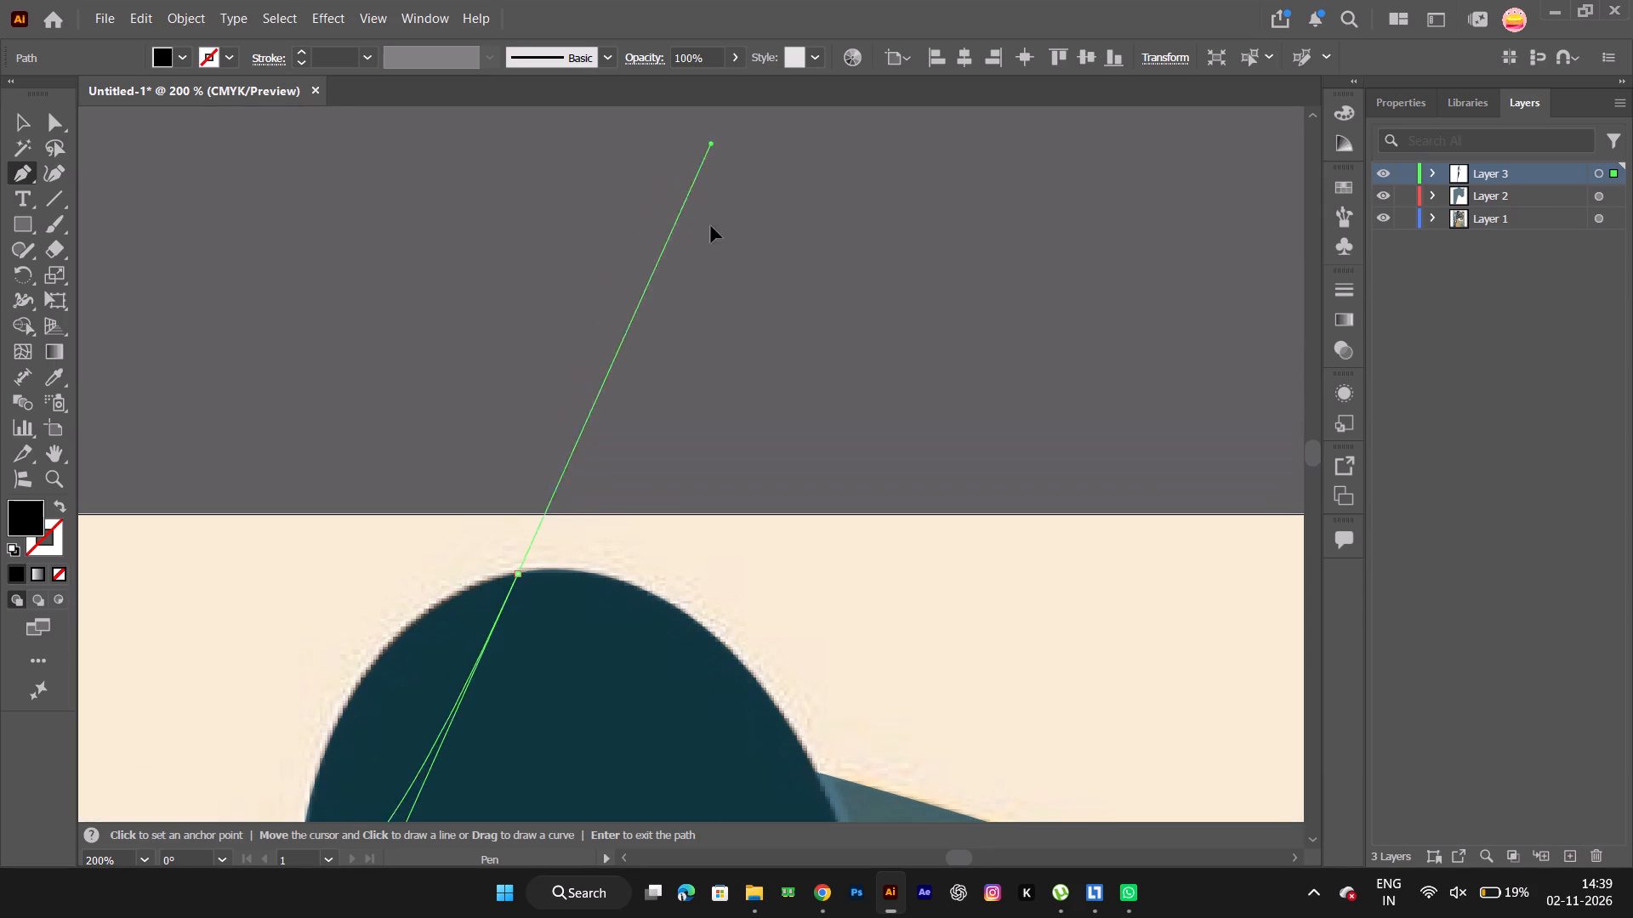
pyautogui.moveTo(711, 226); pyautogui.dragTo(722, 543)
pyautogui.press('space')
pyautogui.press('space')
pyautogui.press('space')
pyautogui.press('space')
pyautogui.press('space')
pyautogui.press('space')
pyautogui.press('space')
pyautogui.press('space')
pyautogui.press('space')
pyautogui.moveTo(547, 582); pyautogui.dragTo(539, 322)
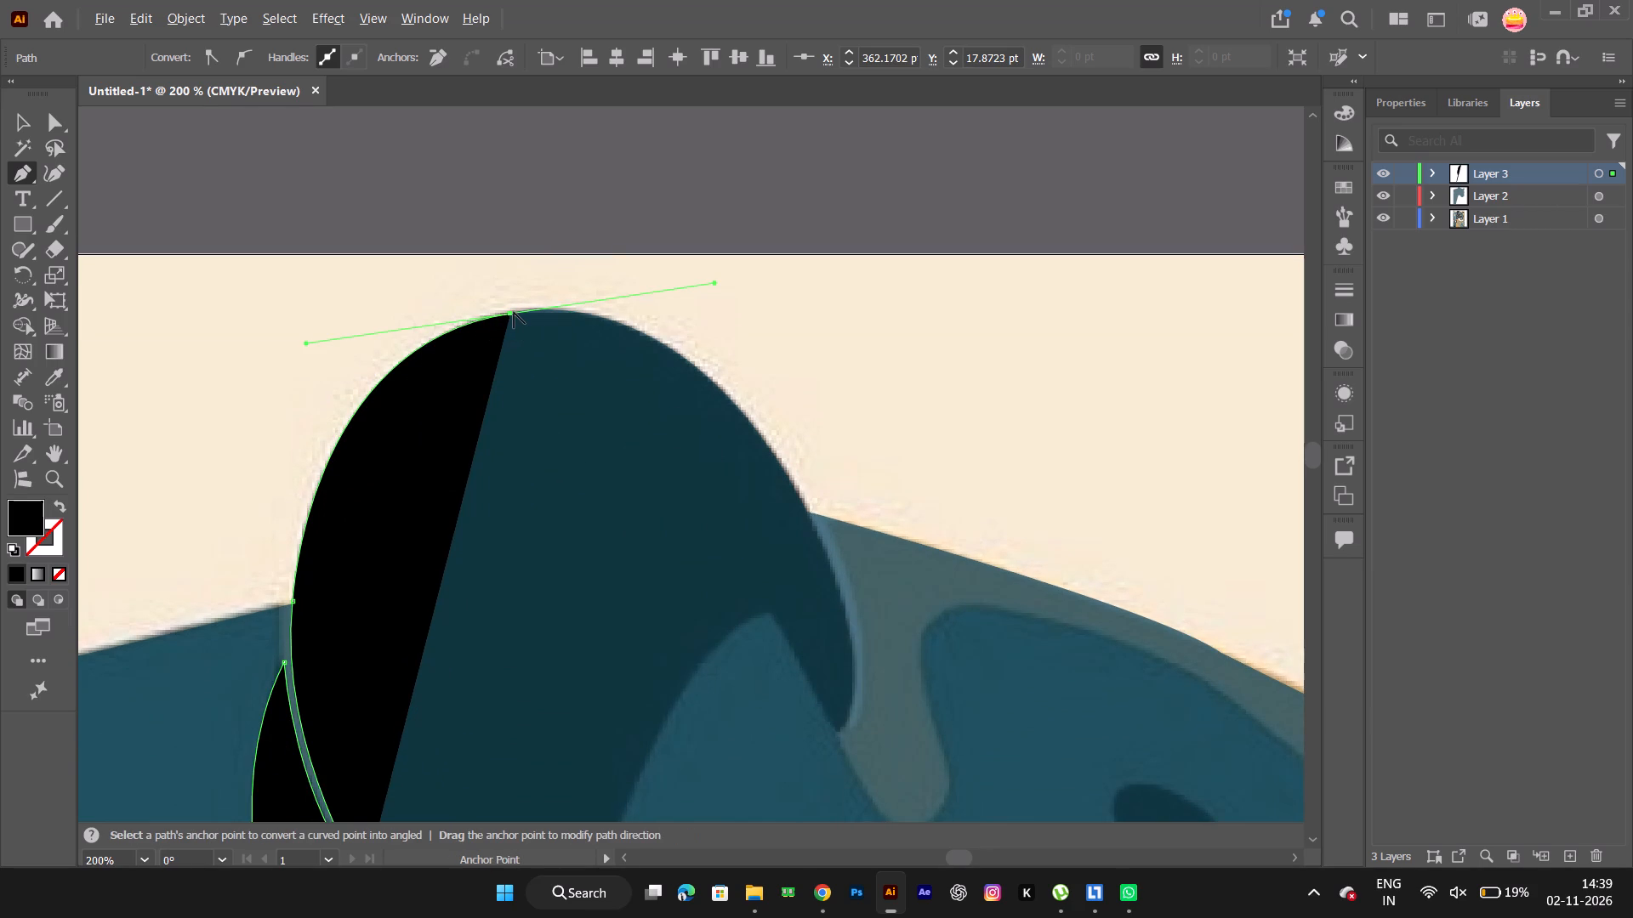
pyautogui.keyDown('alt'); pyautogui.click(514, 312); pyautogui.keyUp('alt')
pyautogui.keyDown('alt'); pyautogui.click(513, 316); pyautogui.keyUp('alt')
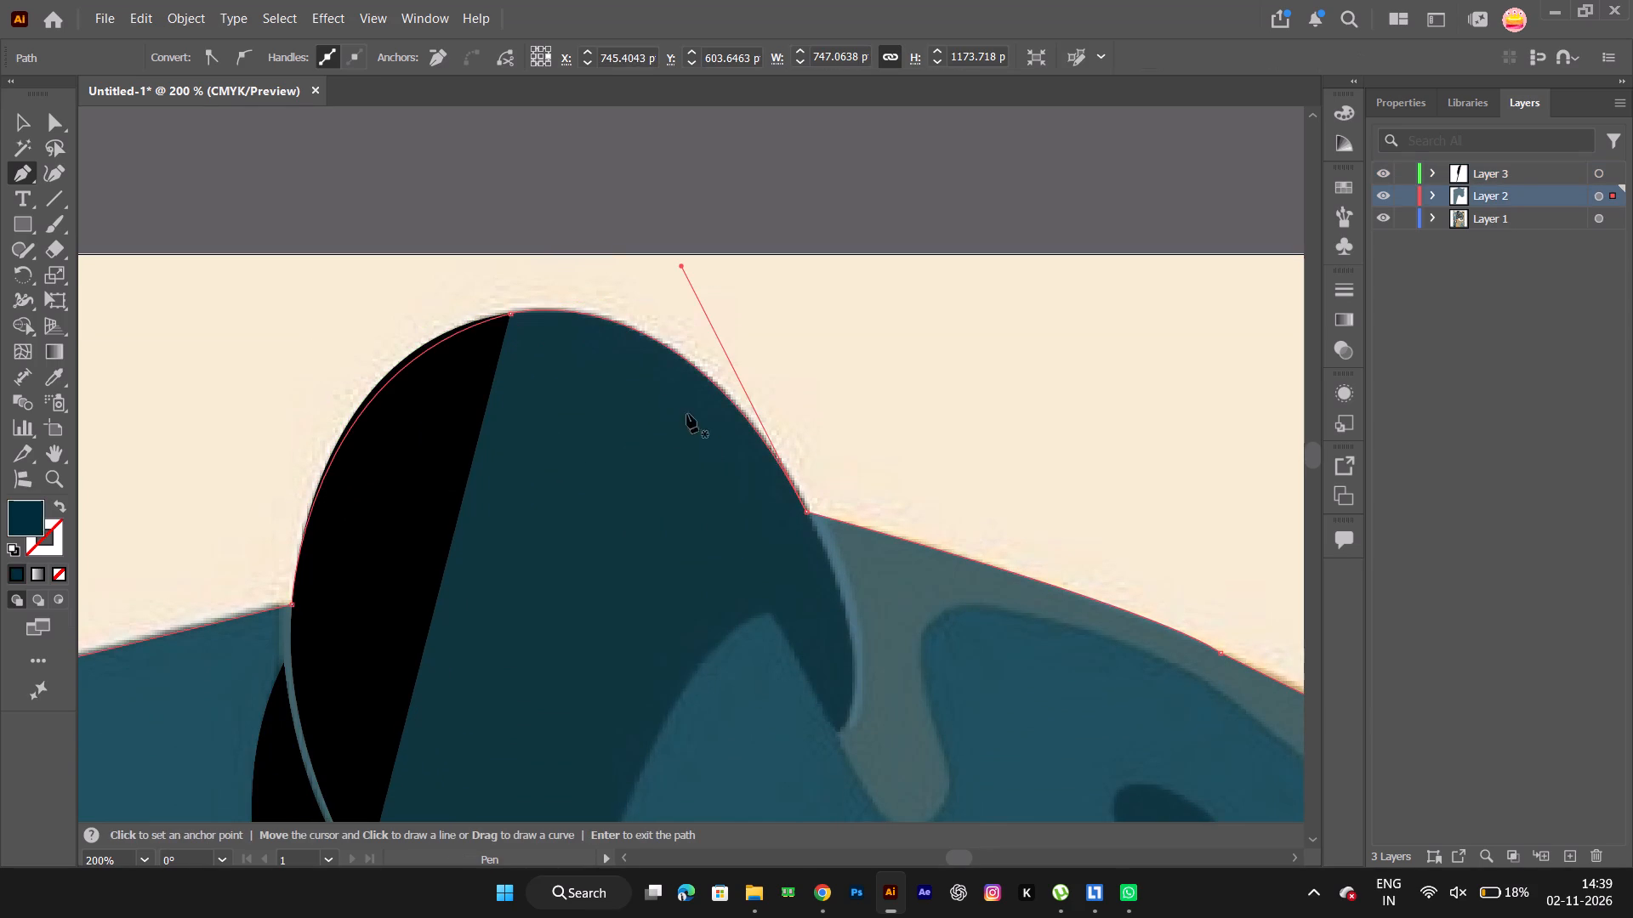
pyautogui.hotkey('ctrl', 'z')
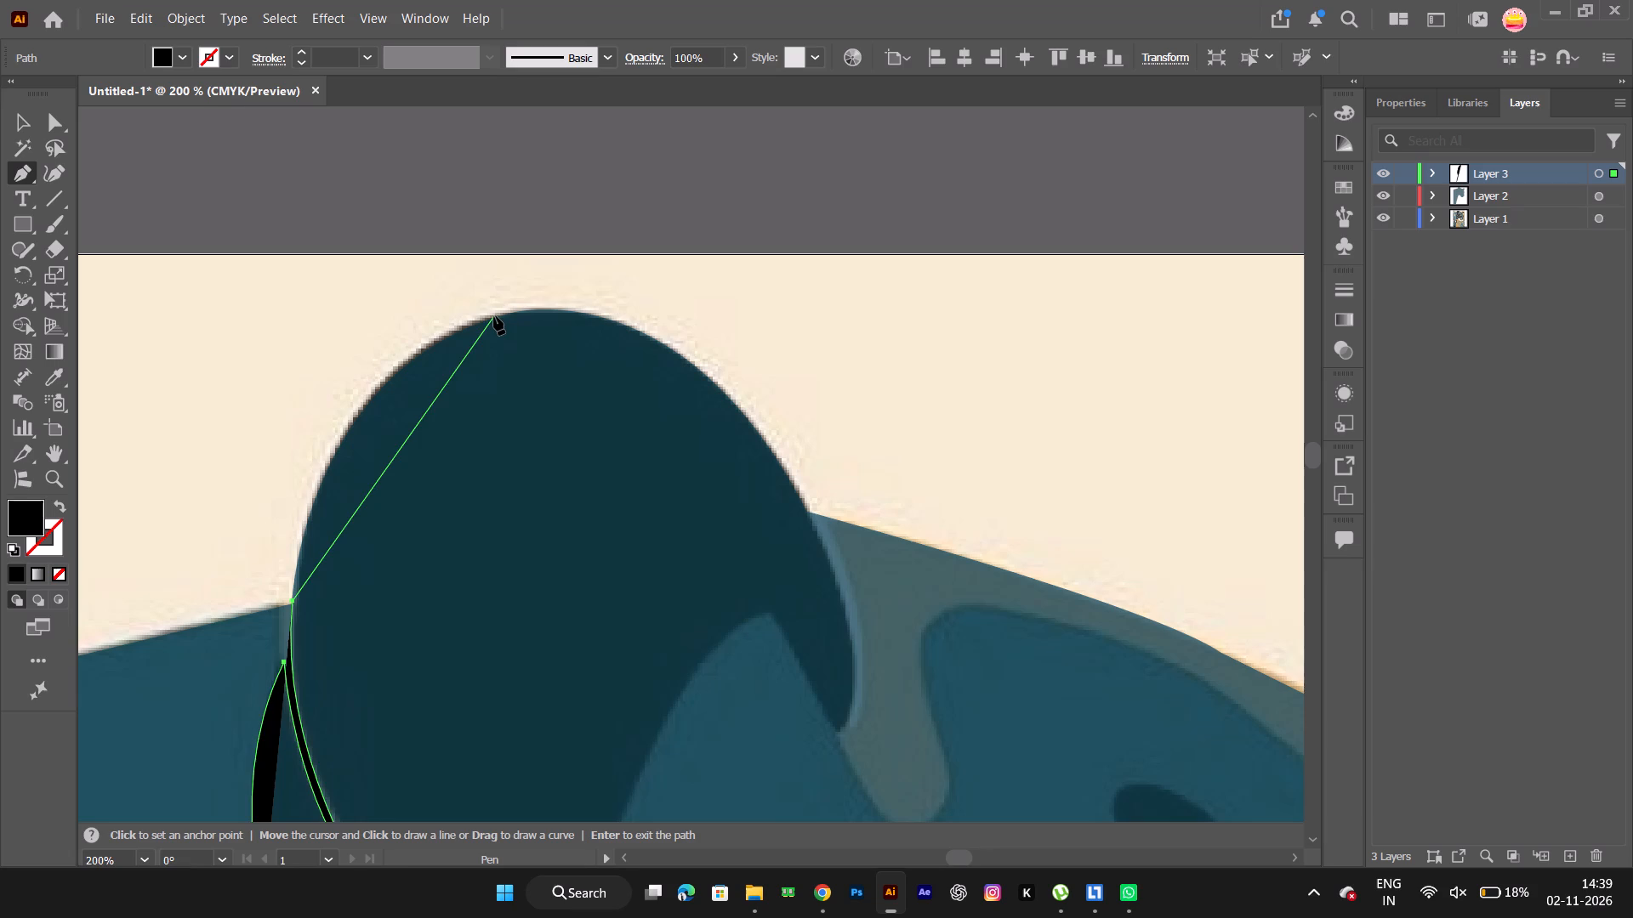
# Curve the outline up the ear's left edge to just before its top, ending in a corner anchor.
pyautogui.moveTo(494, 316); pyautogui.dragTo(657, 258)
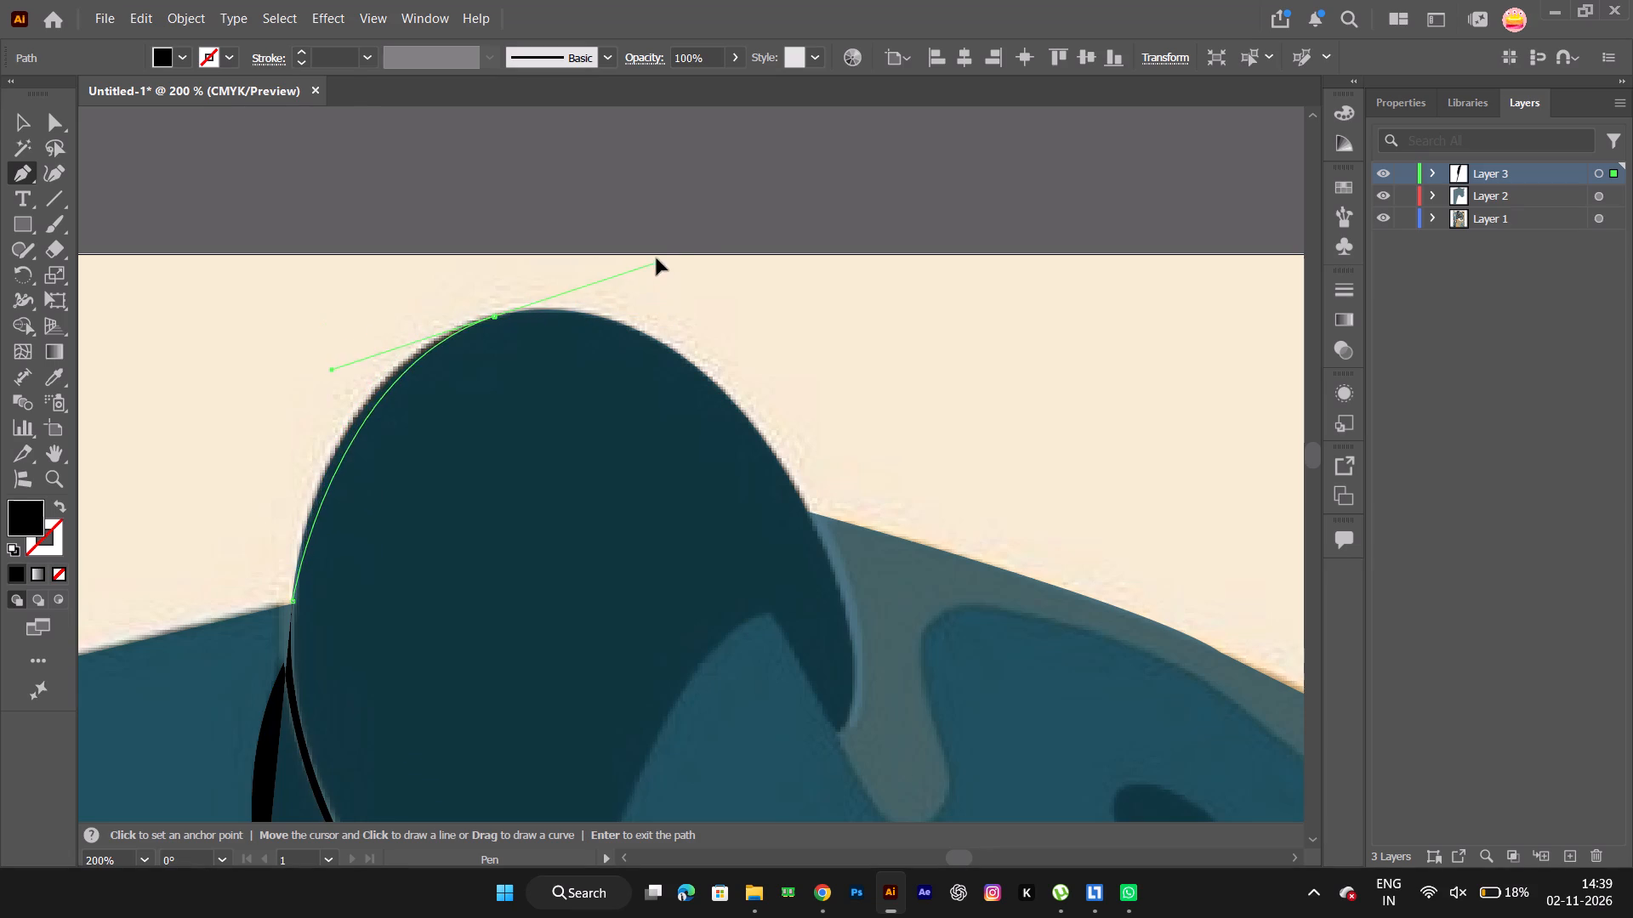
pyautogui.moveTo(657, 258); pyautogui.dragTo(675, 266)
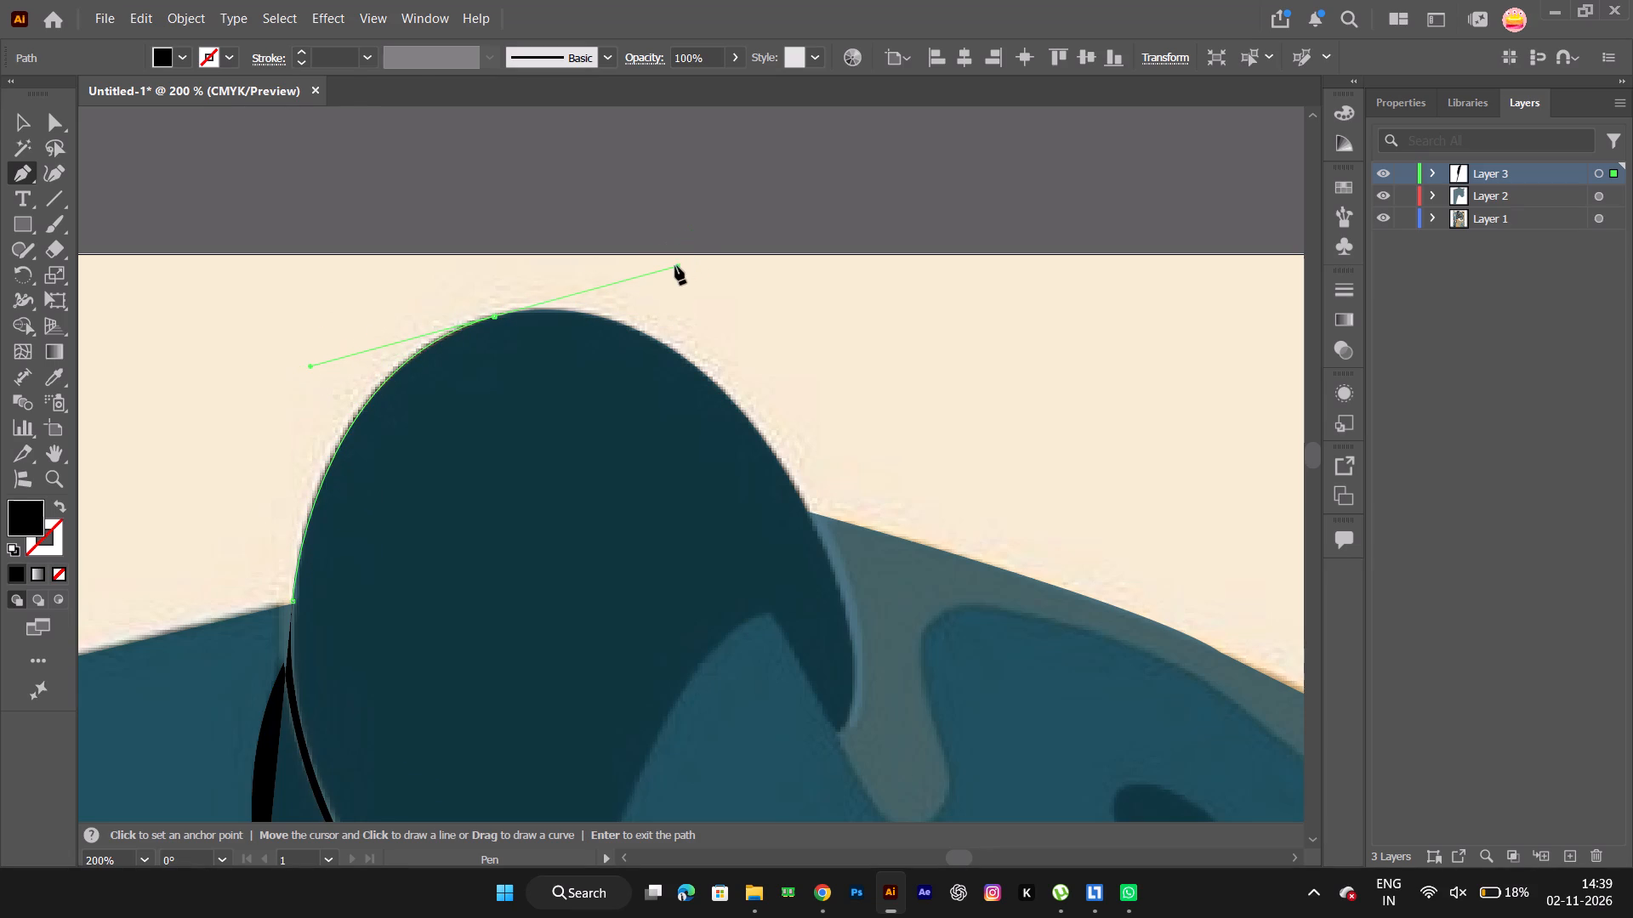
pyautogui.keyDown('alt'); pyautogui.click(496, 318); pyautogui.keyUp('alt')
# Curve the outline over the ear's top and down to where its far edge meets the back, ending in a corner anchor.
pyautogui.press('space')
pyautogui.moveTo(808, 509); pyautogui.dragTo(807, 509)
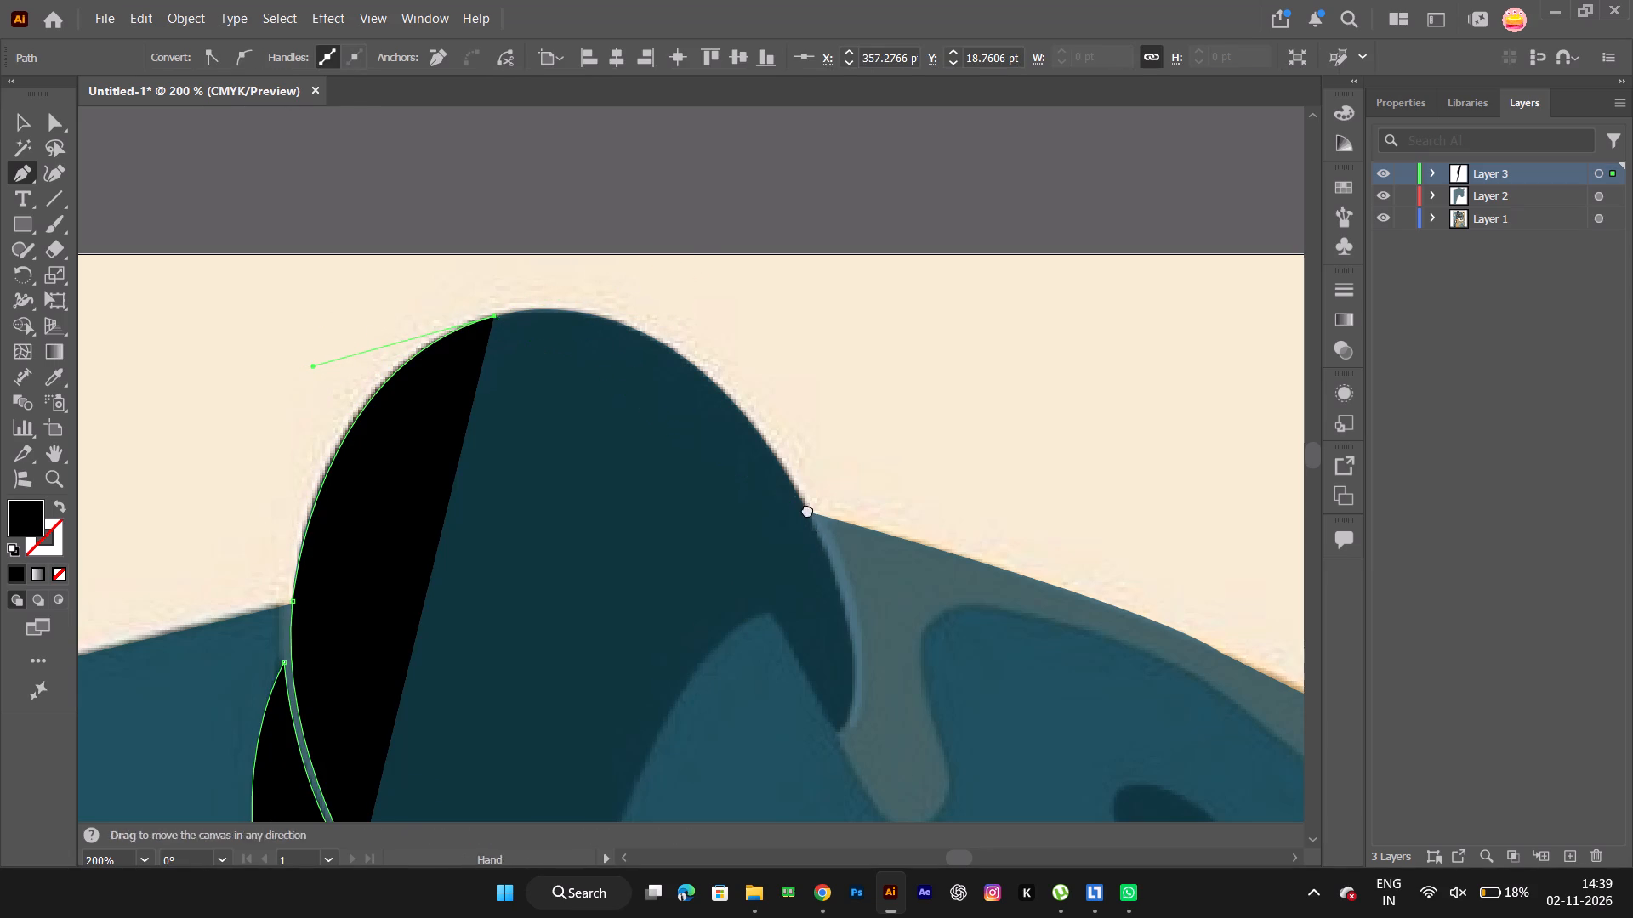
pyautogui.moveTo(807, 509); pyautogui.dragTo(712, 445)
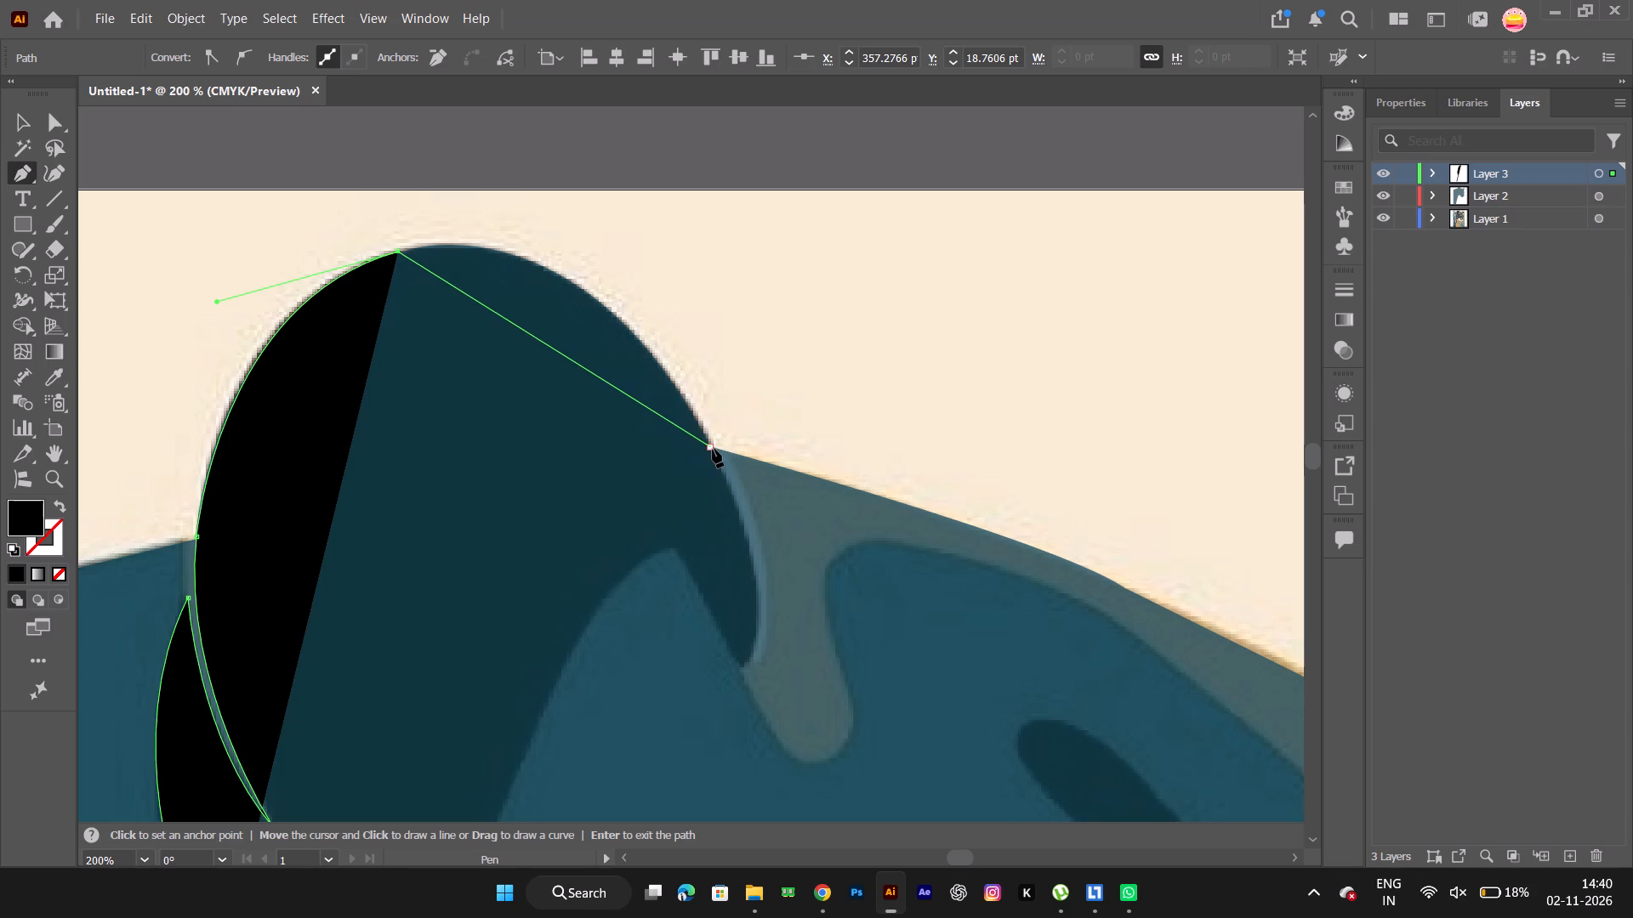
pyautogui.moveTo(721, 462); pyautogui.dragTo(722, 474)
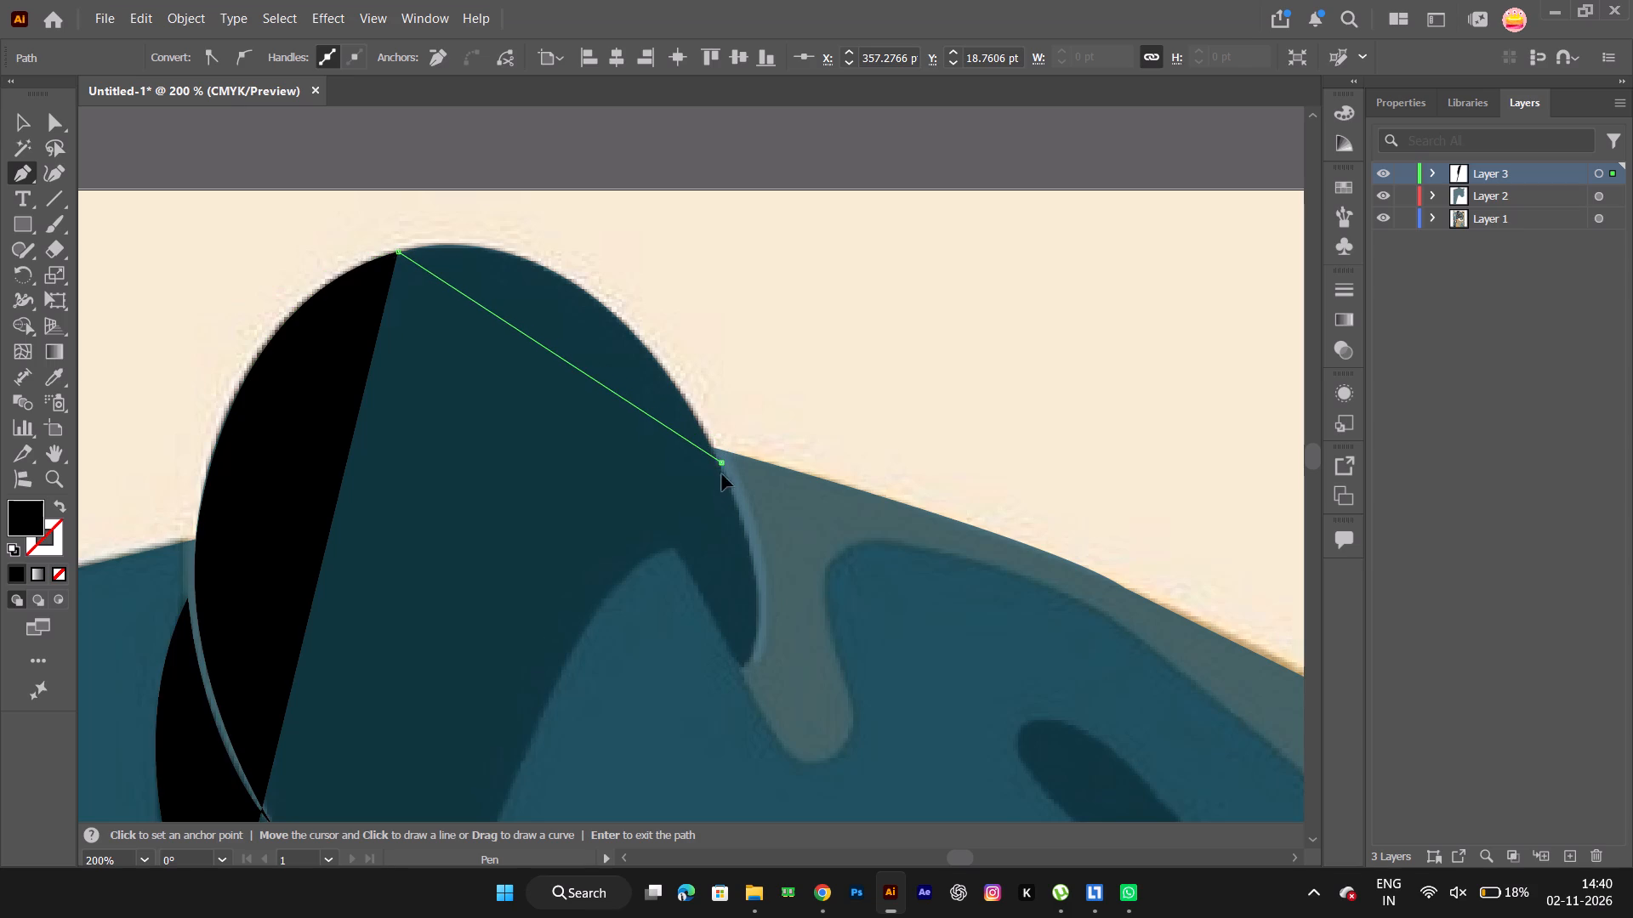
pyautogui.moveTo(722, 474); pyautogui.dragTo(842, 746)
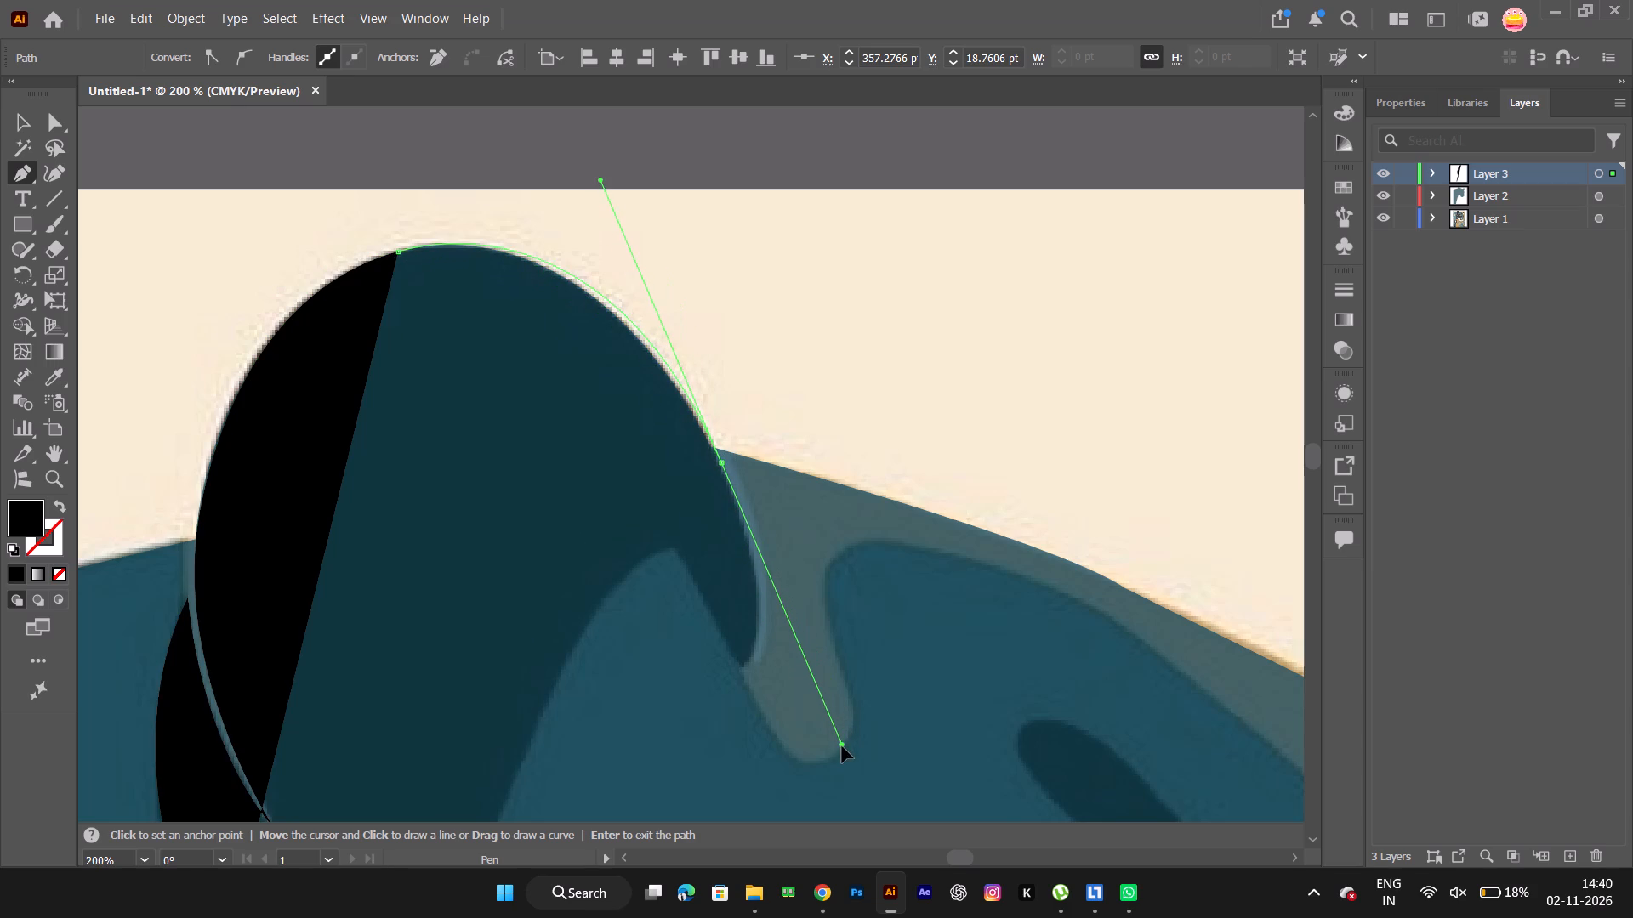
pyautogui.moveTo(842, 746); pyautogui.dragTo(849, 736)
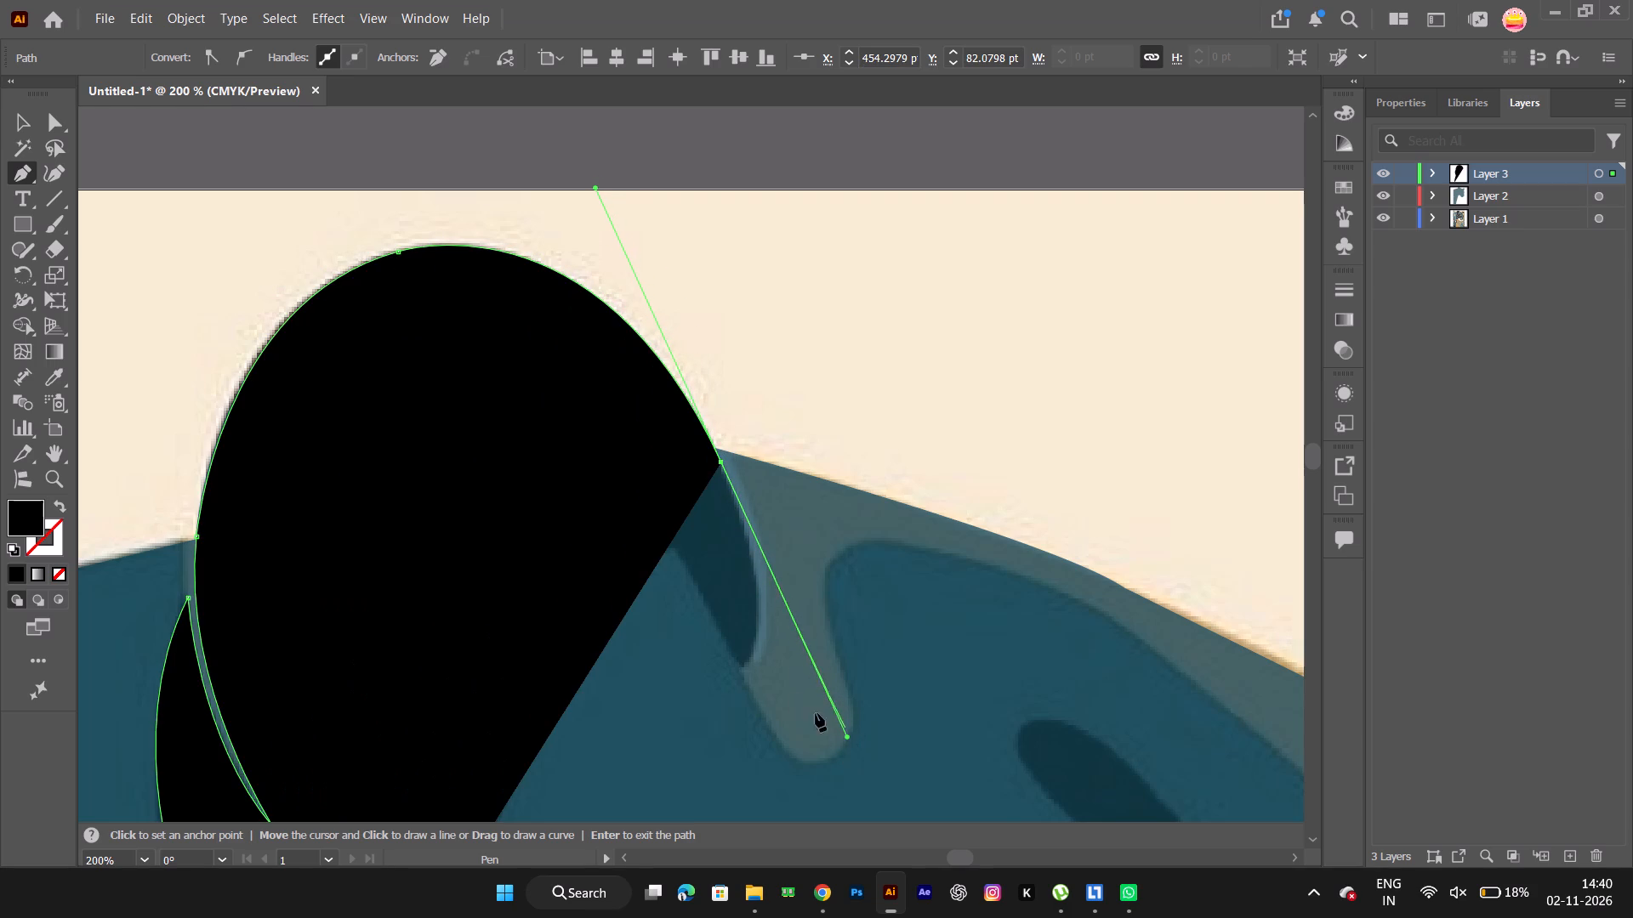
pyautogui.keyDown('alt'); pyautogui.click(720, 462); pyautogui.keyUp('alt')
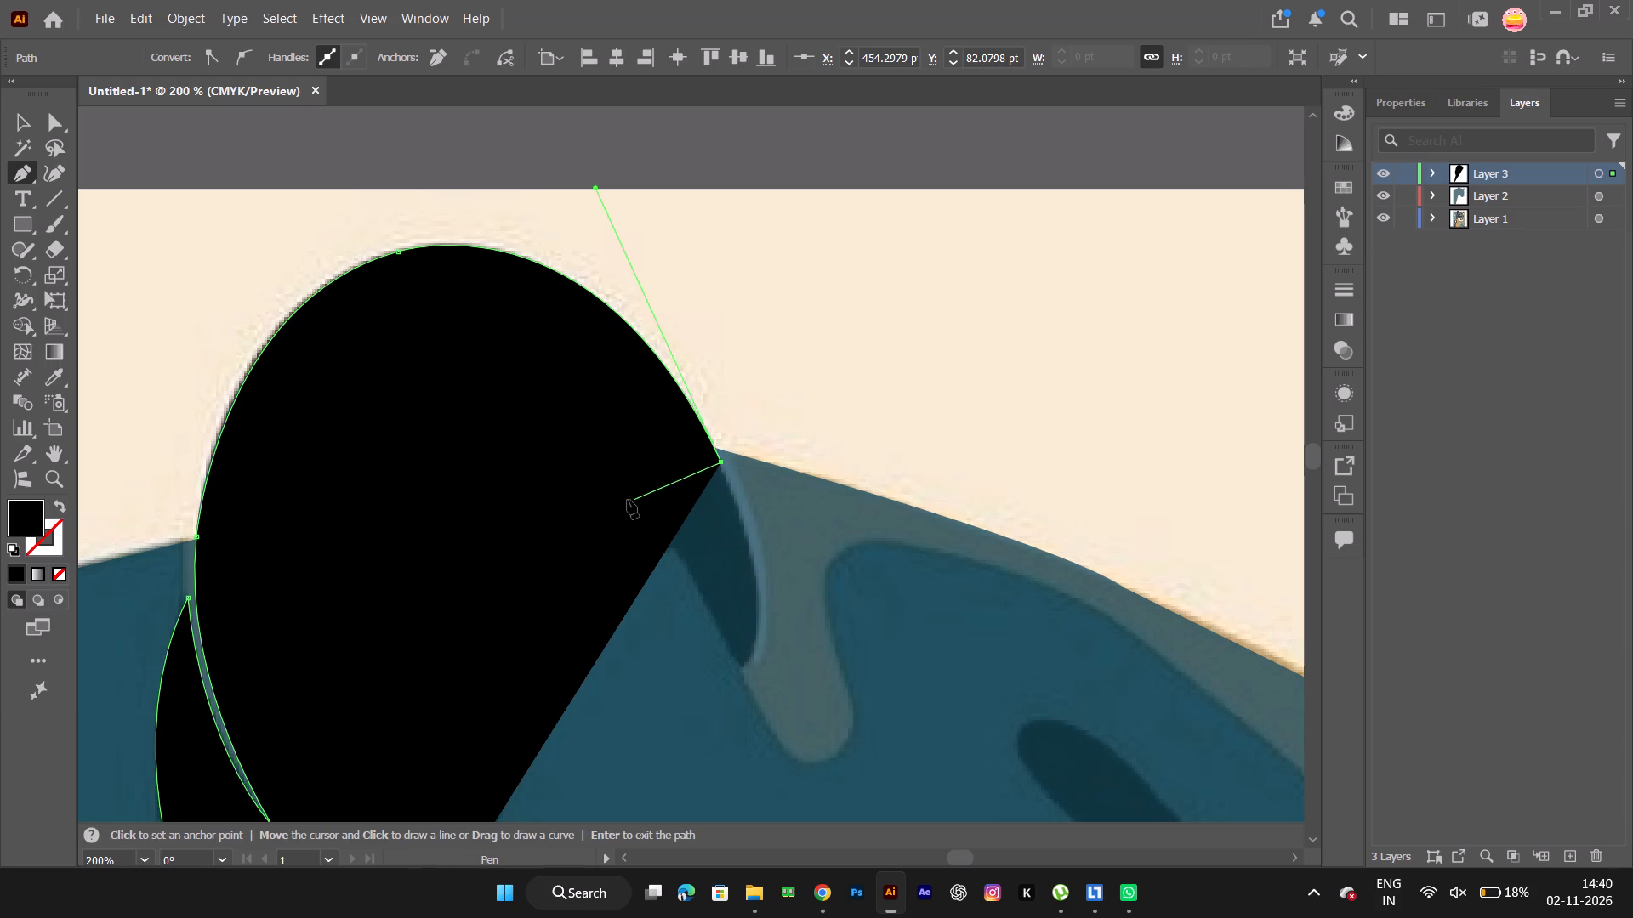
# Set the opacity of the black ear marking path to 75%.
pyautogui.click(21, 120)
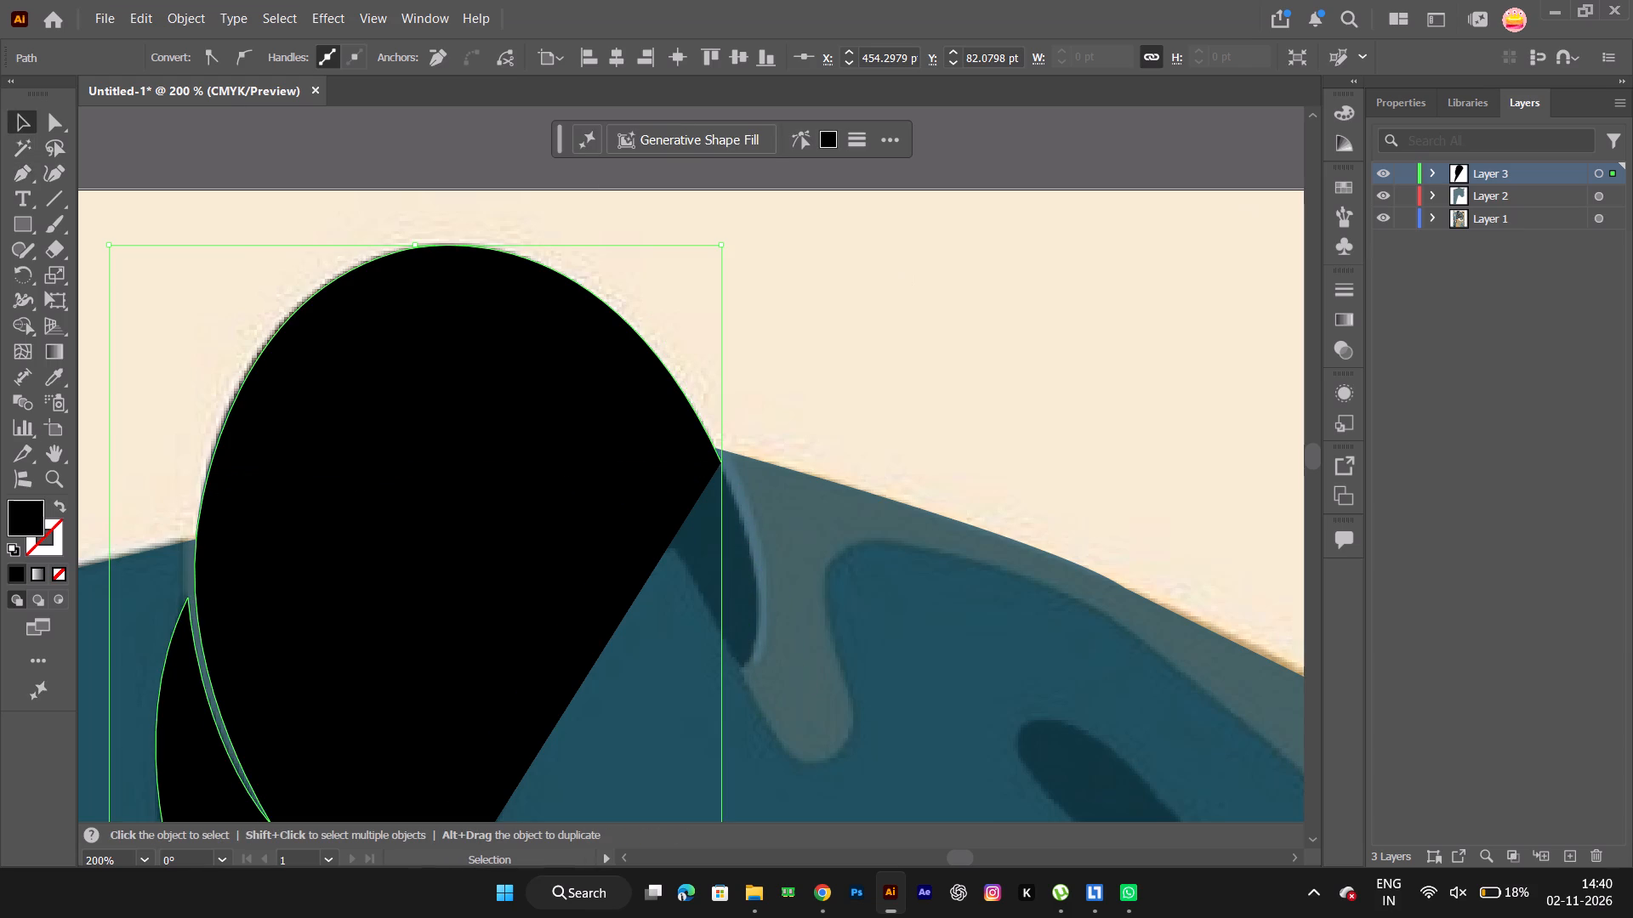
pyautogui.click(1554, 169)
pyautogui.click(543, 430)
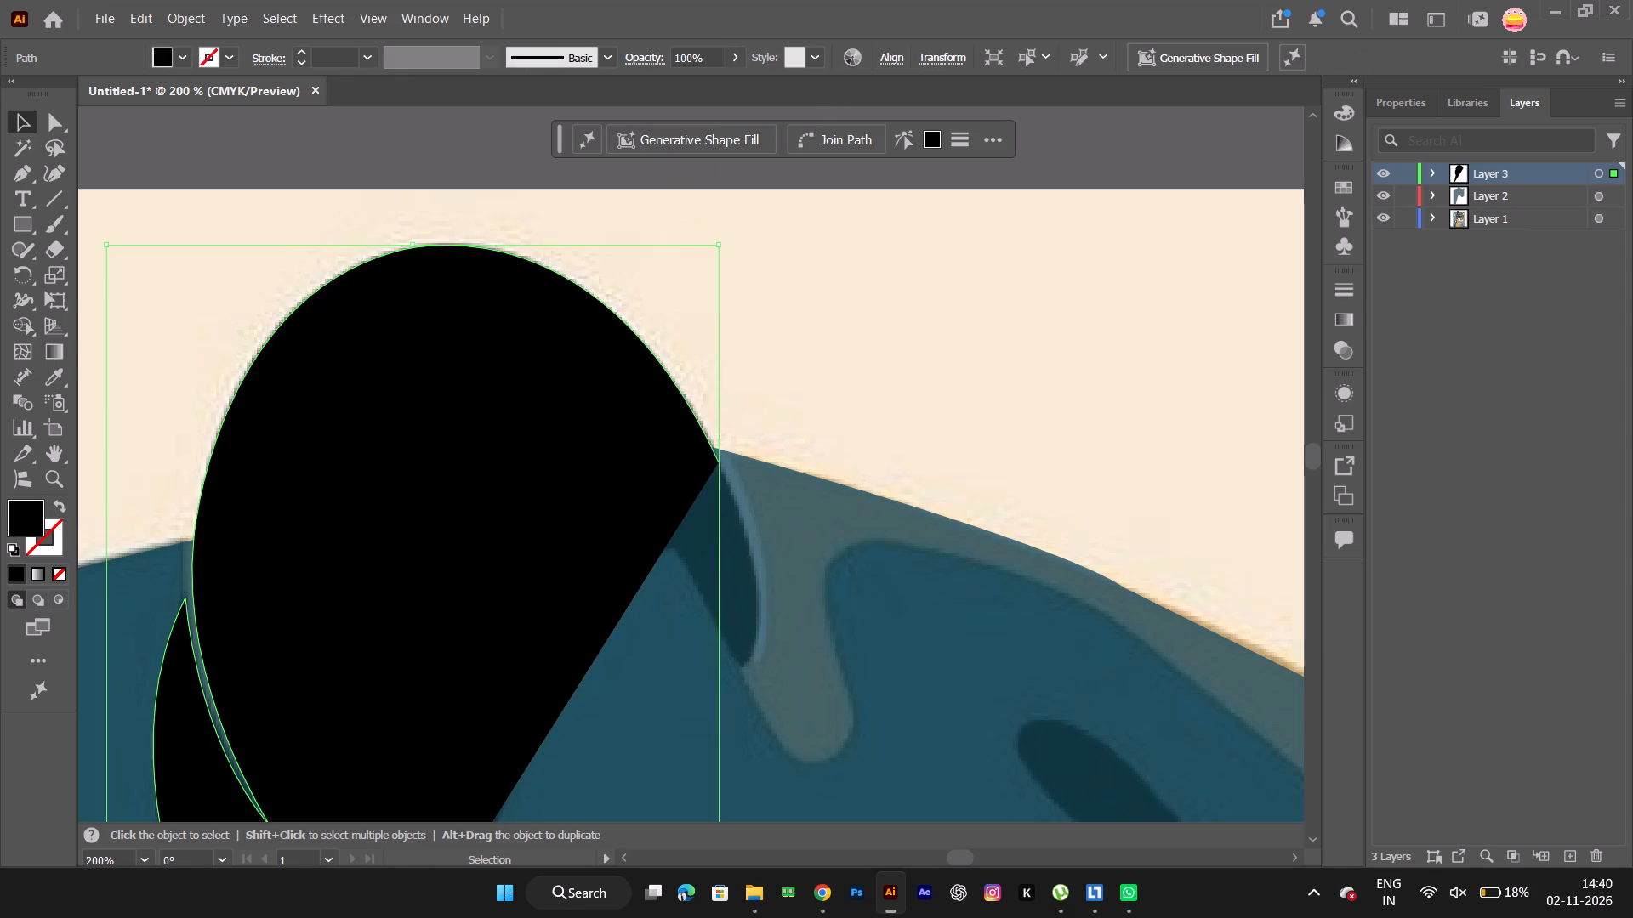
pyautogui.doubleClick(691, 59)
pyautogui.scroll(-17, 691, 59)
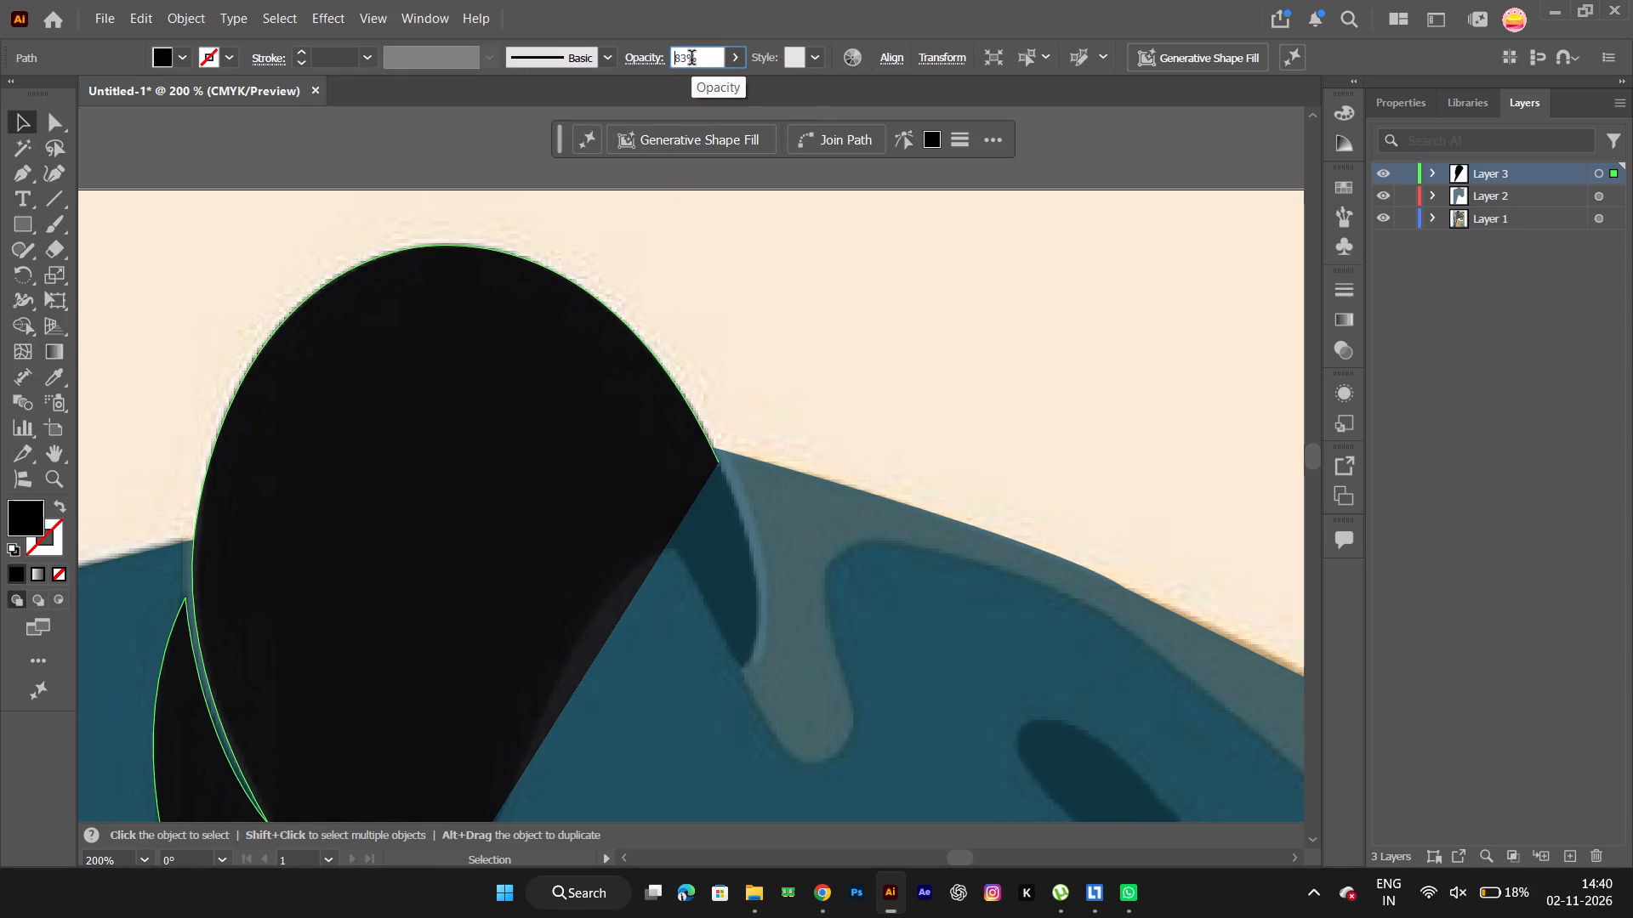
pyautogui.scroll(-8, 691, 59)
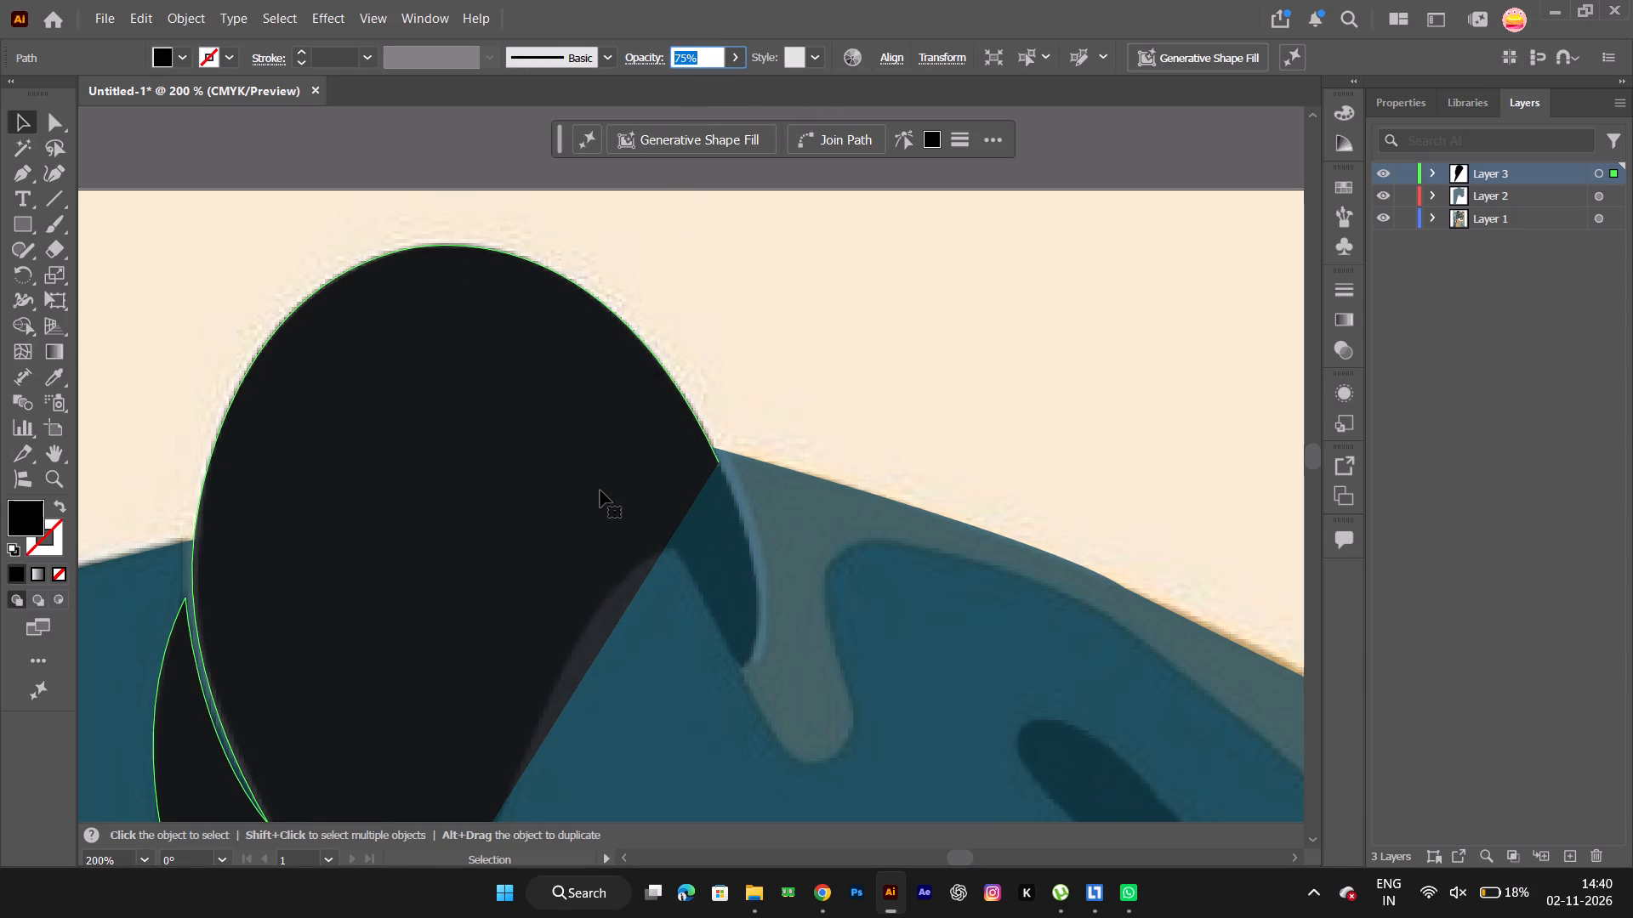
pyautogui.click(600, 490)
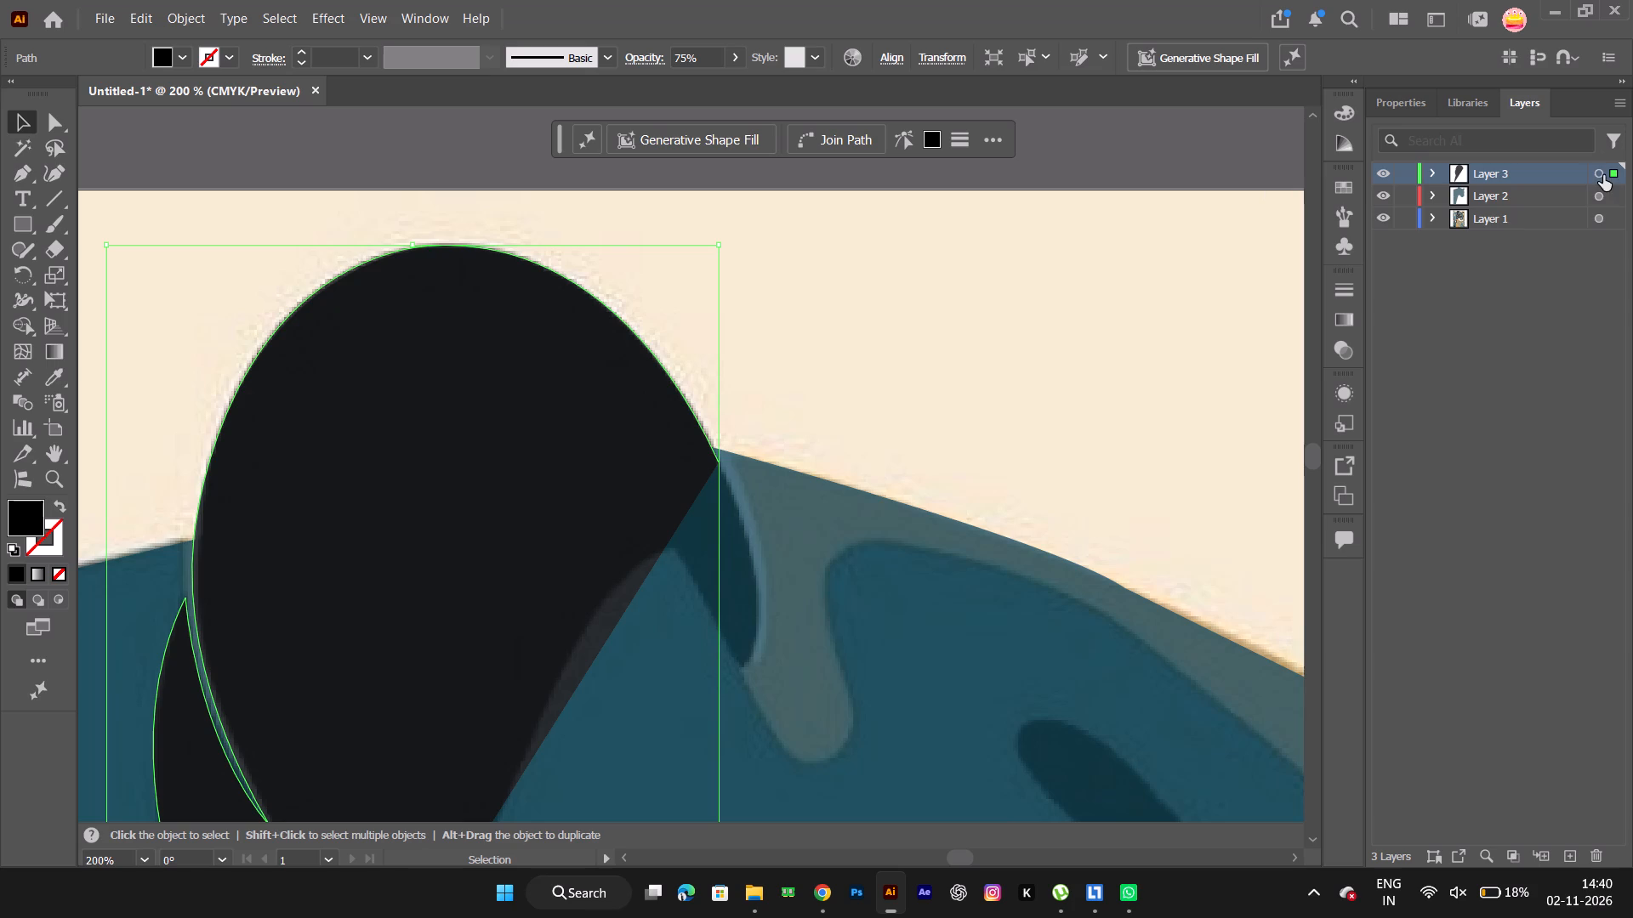
# Set the opacity of the whole Layer 3 to 59%.
pyautogui.click(1597, 175)
pyautogui.doubleClick(695, 57)
pyautogui.scroll(-10, 695, 57)
pyautogui.scroll(-16, 695, 57)
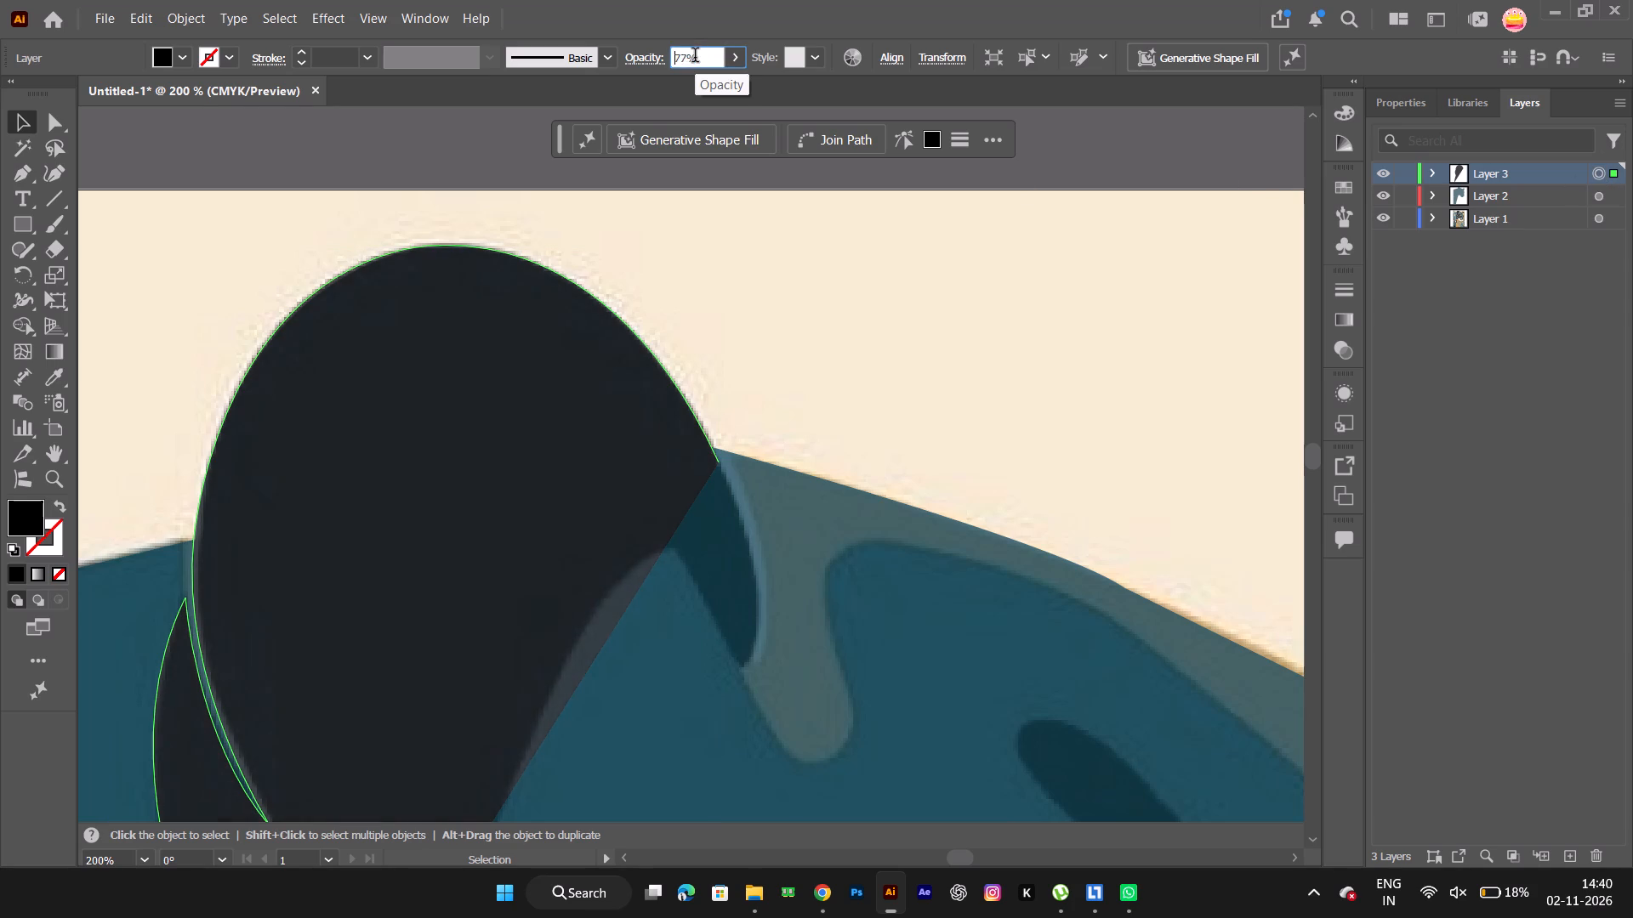
pyautogui.scroll(-15, 695, 57)
pyautogui.press('Return')
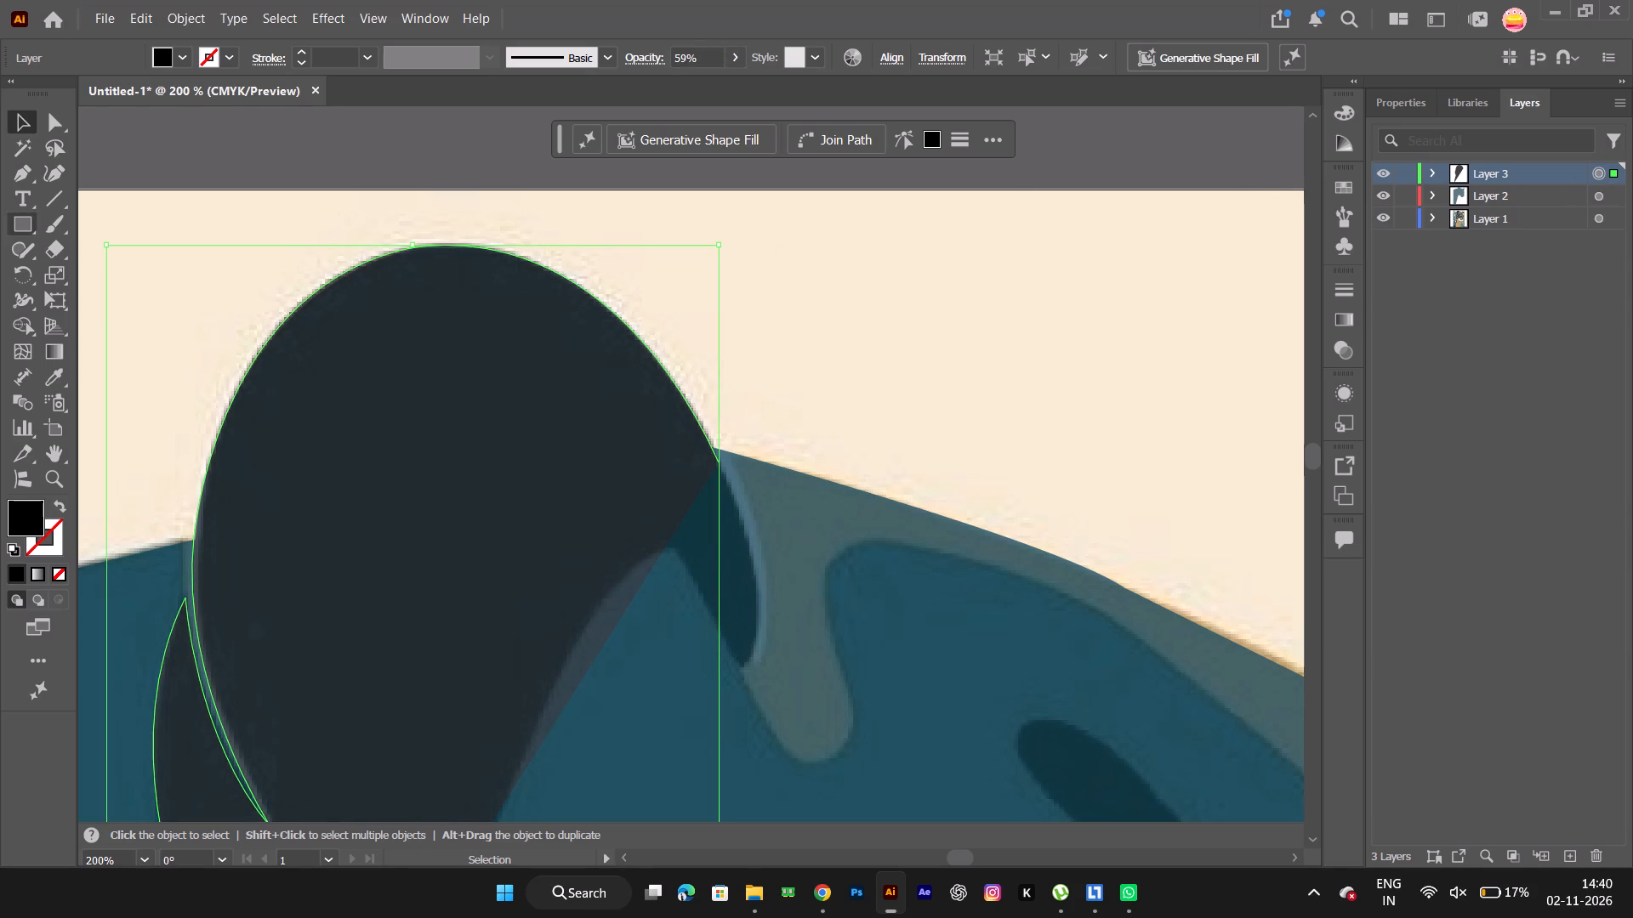
# Resume the ear path at its open end and curve it down inside the light highlight to the ear's lower tip, ending in a corner anchor.
pyautogui.click(20, 173)
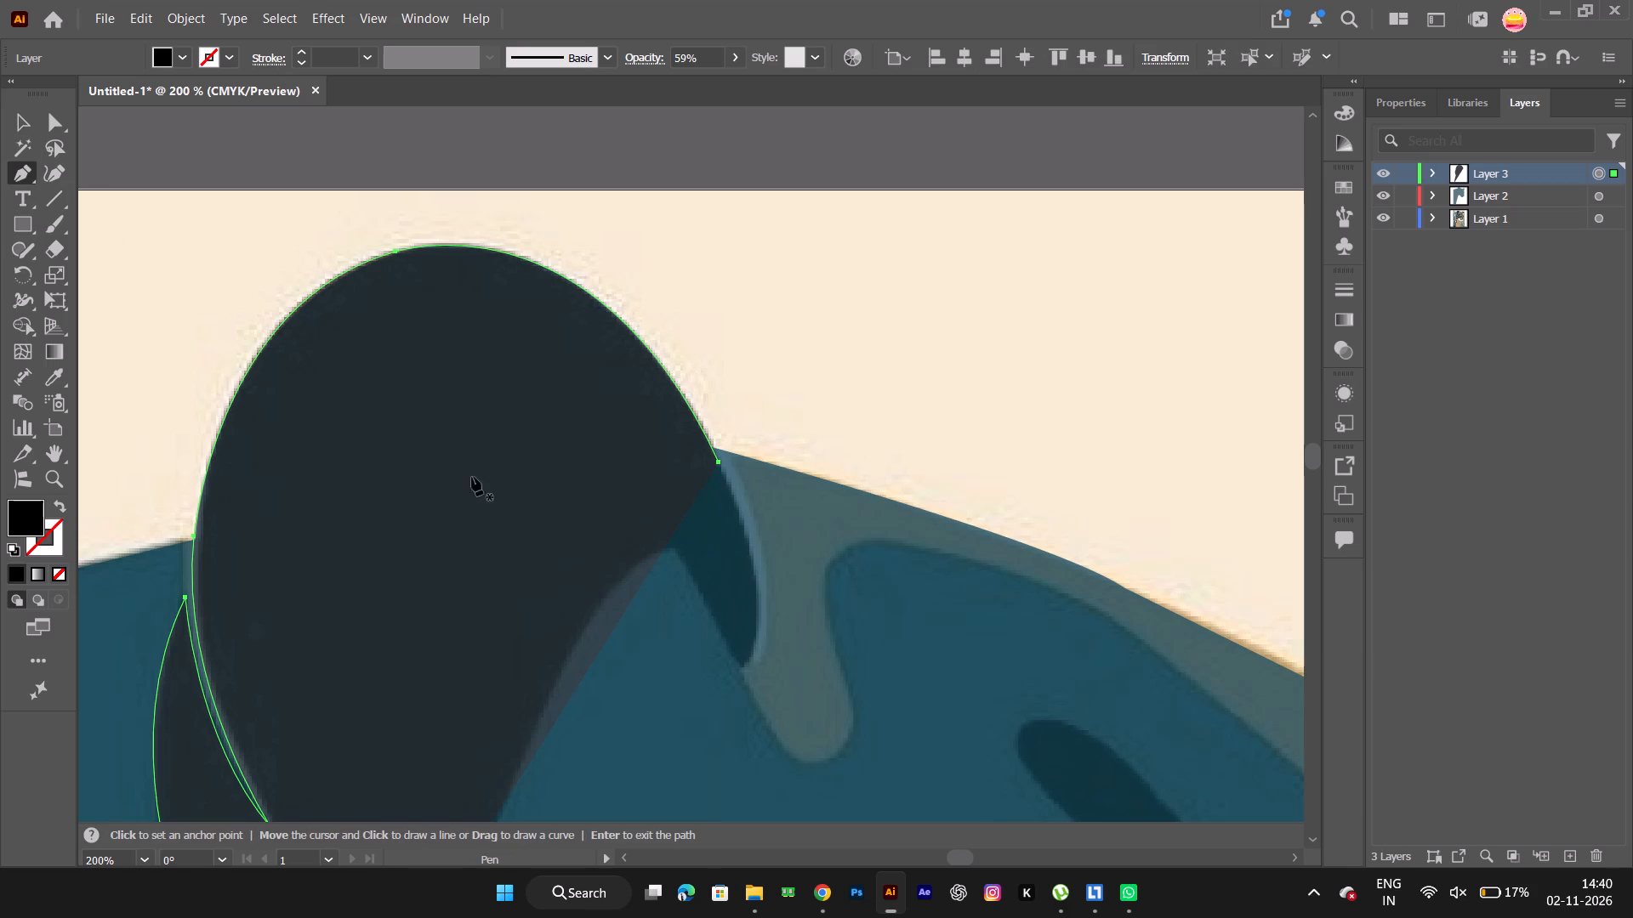
pyautogui.keyDown('ctrl'); pyautogui.keyDown('alt'); pyautogui.scroll(7, 718, 472); pyautogui.keyUp('alt'); pyautogui.keyUp('ctrl')
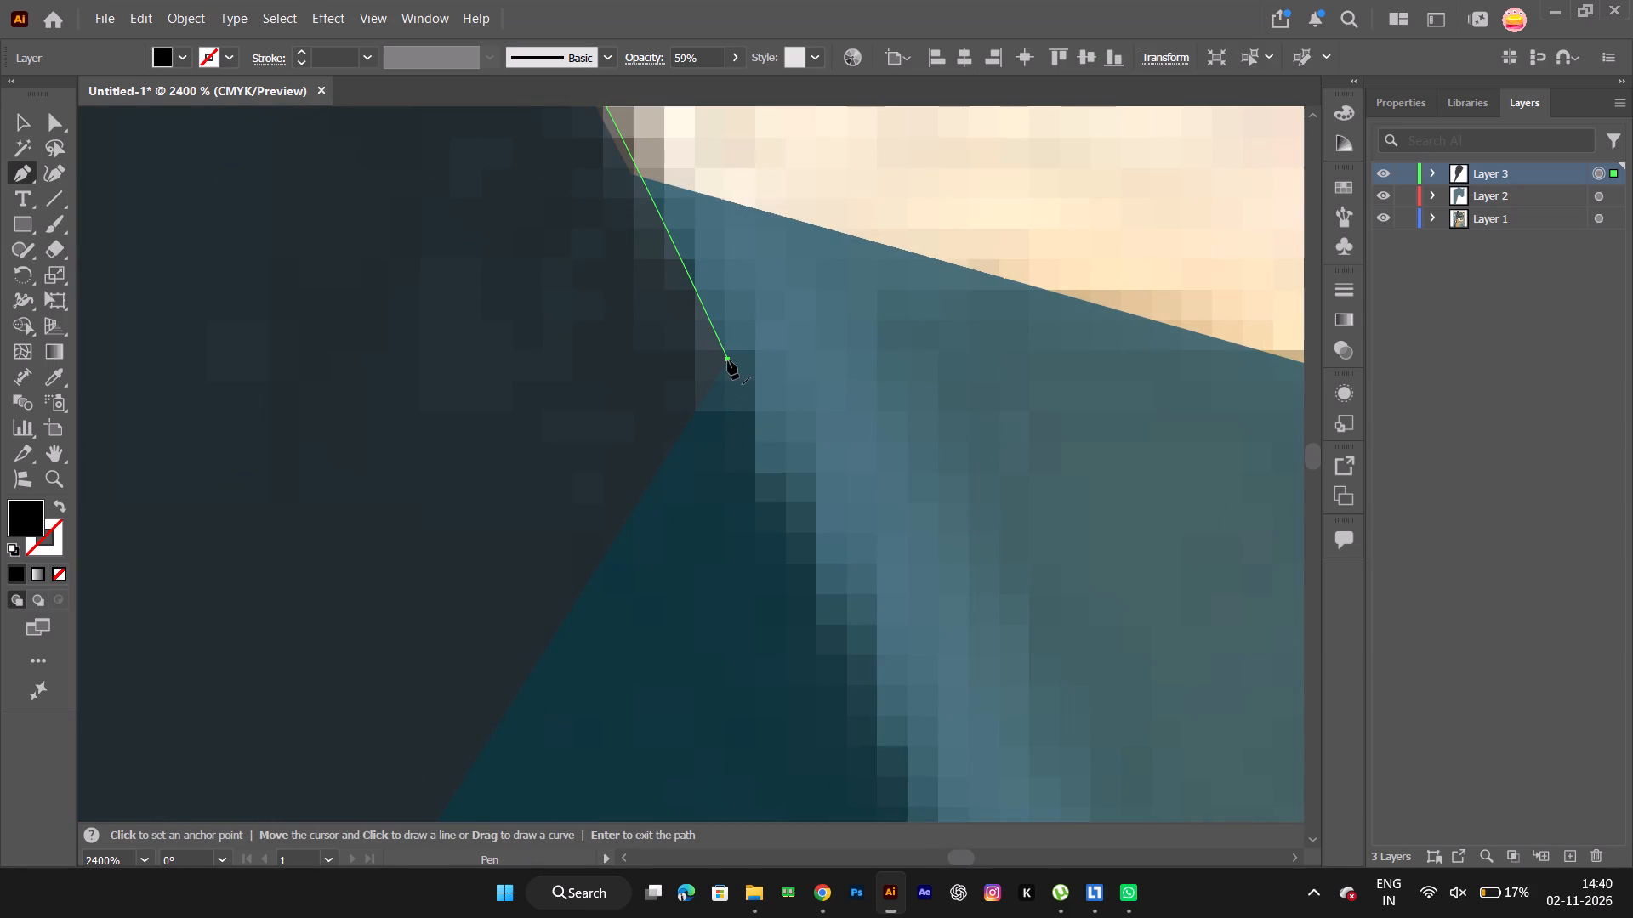
pyautogui.click(728, 360)
pyautogui.press('space')
pyautogui.press('space')
pyautogui.press('space')
pyautogui.moveTo(716, 527); pyautogui.dragTo(536, 386)
pyautogui.keyDown('ctrl'); pyautogui.keyDown('alt'); pyautogui.scroll(-4, 553, 398); pyautogui.keyUp('alt'); pyautogui.keyUp('ctrl')
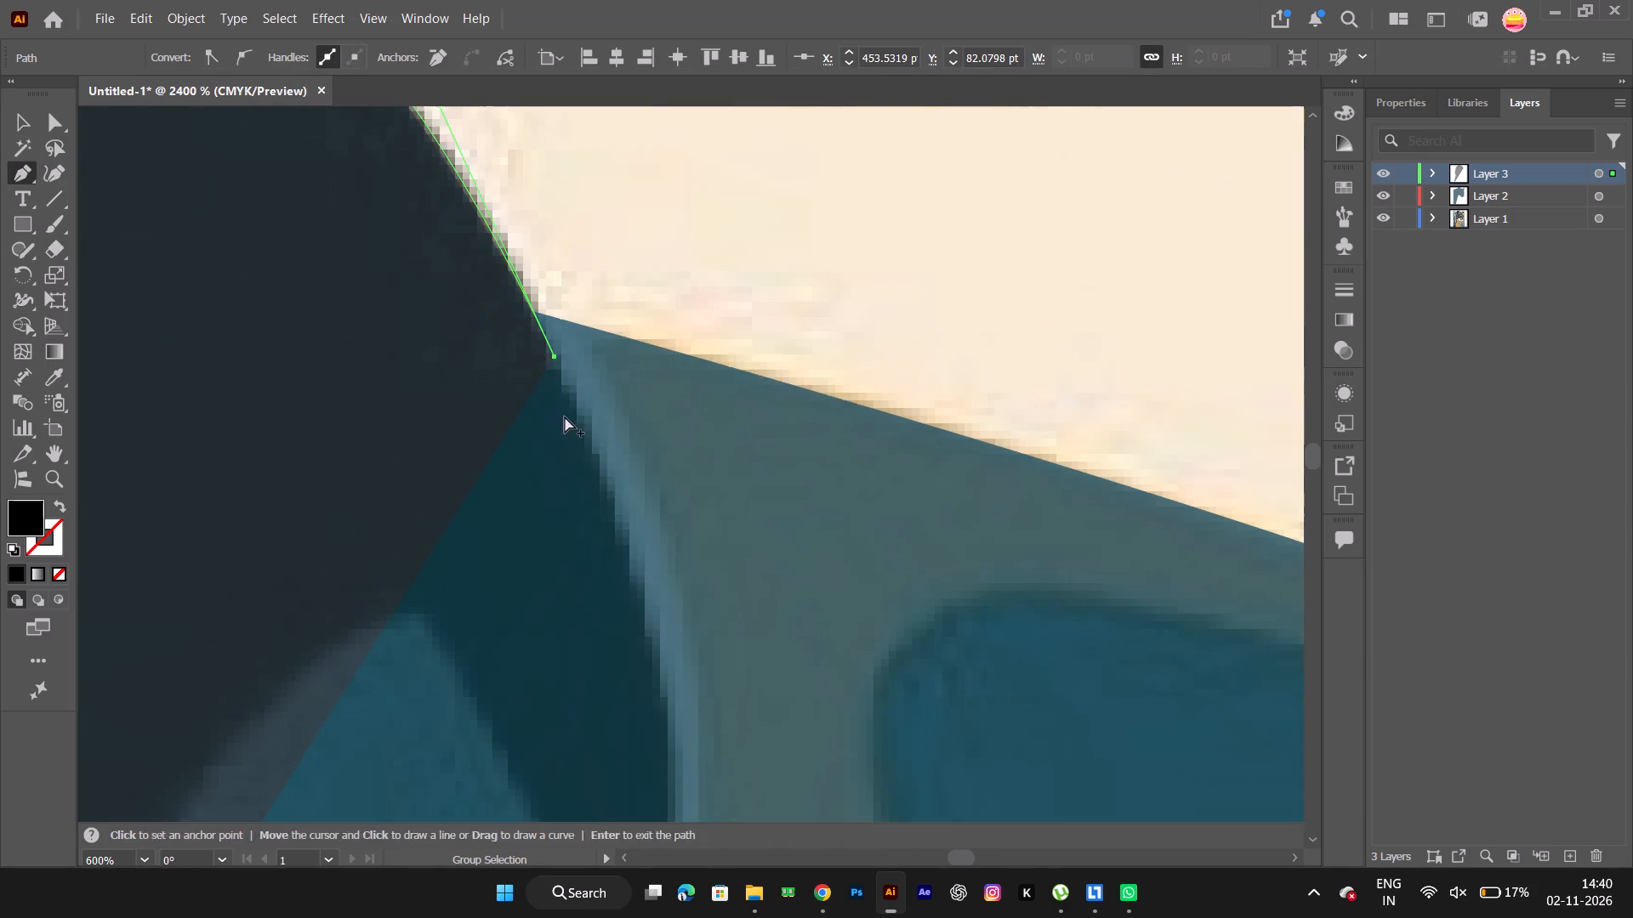
pyautogui.press('space')
pyautogui.press('space')
pyautogui.press('space')
pyautogui.press('space')
pyautogui.moveTo(643, 602); pyautogui.dragTo(617, 218)
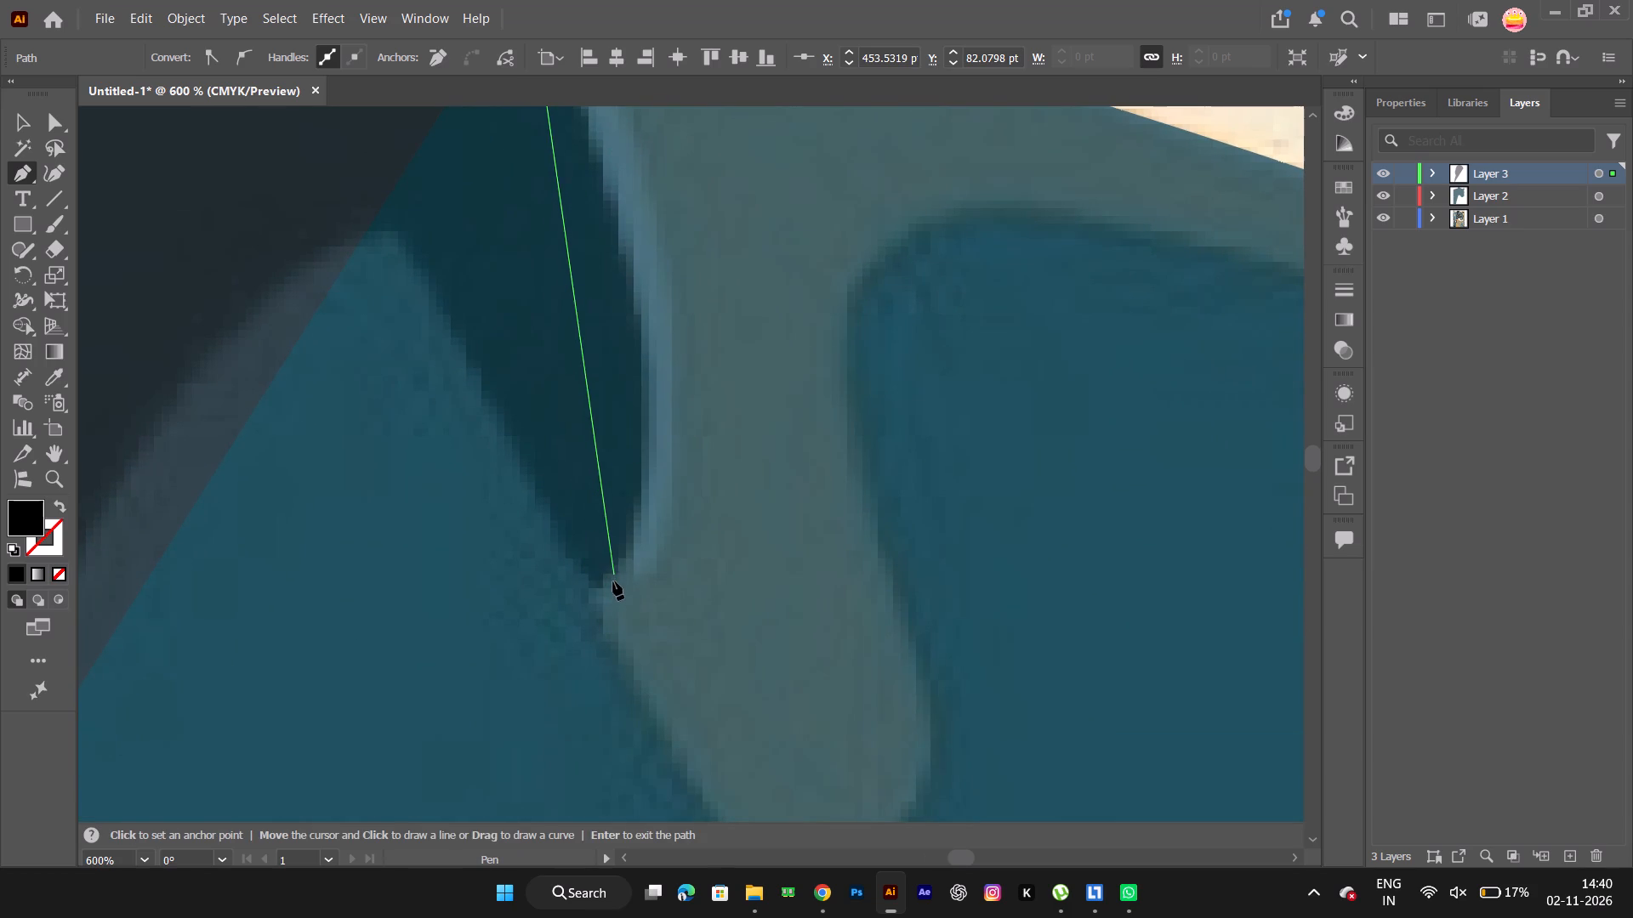
pyautogui.keyDown('ctrl'); pyautogui.keyDown('alt'); pyautogui.scroll(-2, 610, 585); pyautogui.keyUp('alt'); pyautogui.keyUp('ctrl')
pyautogui.moveTo(606, 586); pyautogui.dragTo(535, 694)
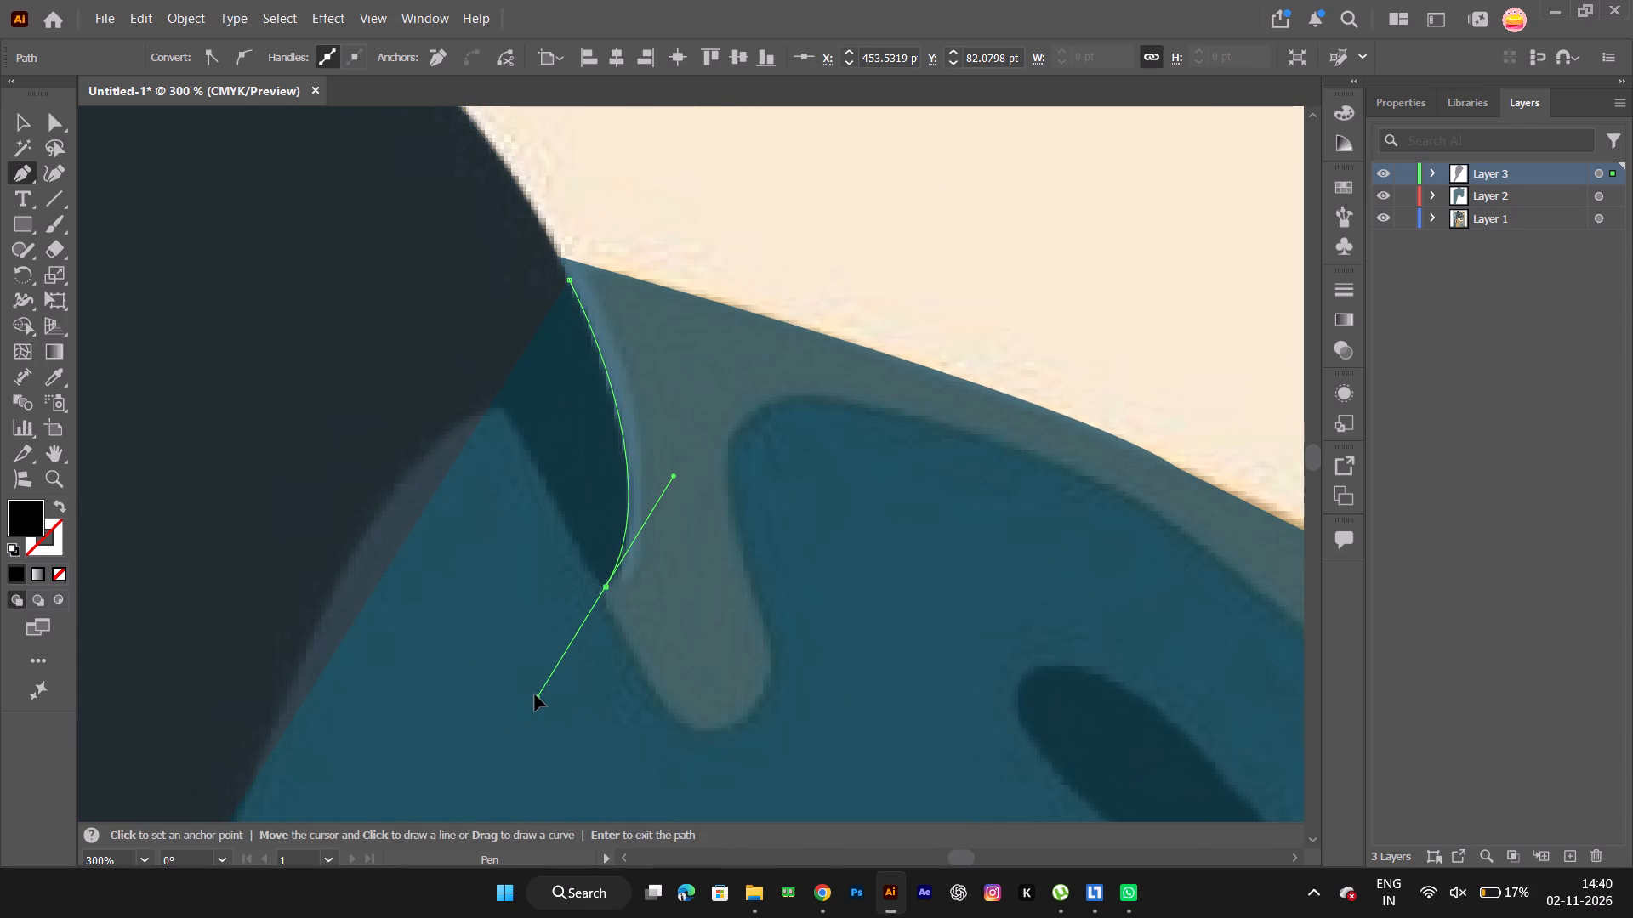
pyautogui.moveTo(535, 694); pyautogui.dragTo(535, 692)
pyautogui.keyDown('alt'); pyautogui.click(605, 586); pyautogui.keyUp('alt')
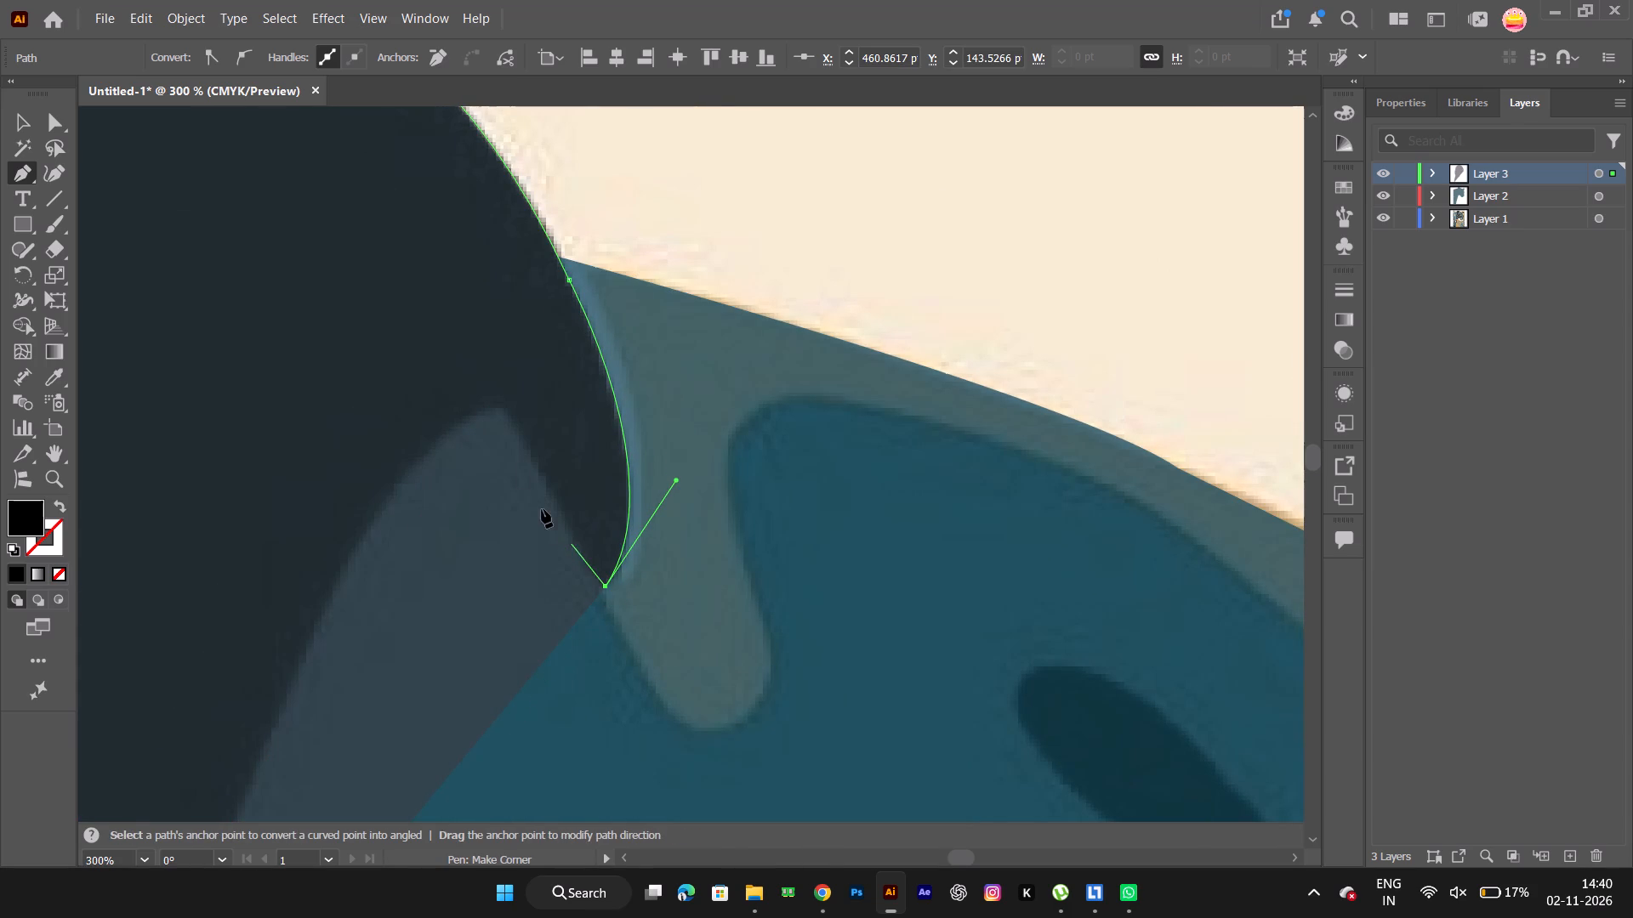
# Add a straight segment from the ear's lower tip up to the peak of the inner teal notch.
pyautogui.click(505, 405)
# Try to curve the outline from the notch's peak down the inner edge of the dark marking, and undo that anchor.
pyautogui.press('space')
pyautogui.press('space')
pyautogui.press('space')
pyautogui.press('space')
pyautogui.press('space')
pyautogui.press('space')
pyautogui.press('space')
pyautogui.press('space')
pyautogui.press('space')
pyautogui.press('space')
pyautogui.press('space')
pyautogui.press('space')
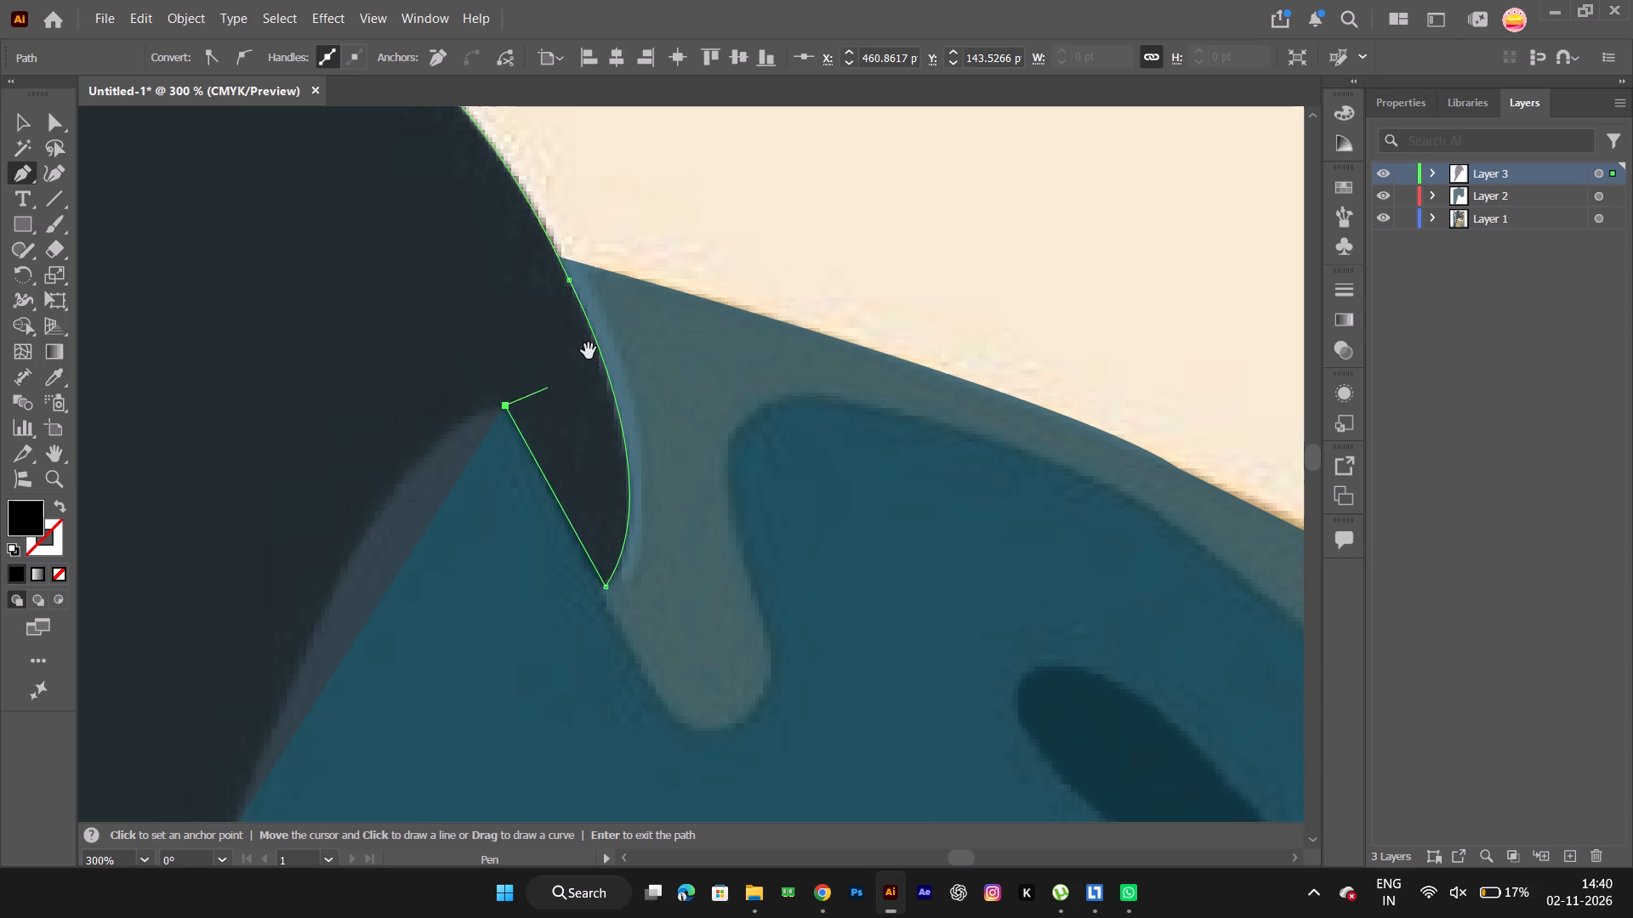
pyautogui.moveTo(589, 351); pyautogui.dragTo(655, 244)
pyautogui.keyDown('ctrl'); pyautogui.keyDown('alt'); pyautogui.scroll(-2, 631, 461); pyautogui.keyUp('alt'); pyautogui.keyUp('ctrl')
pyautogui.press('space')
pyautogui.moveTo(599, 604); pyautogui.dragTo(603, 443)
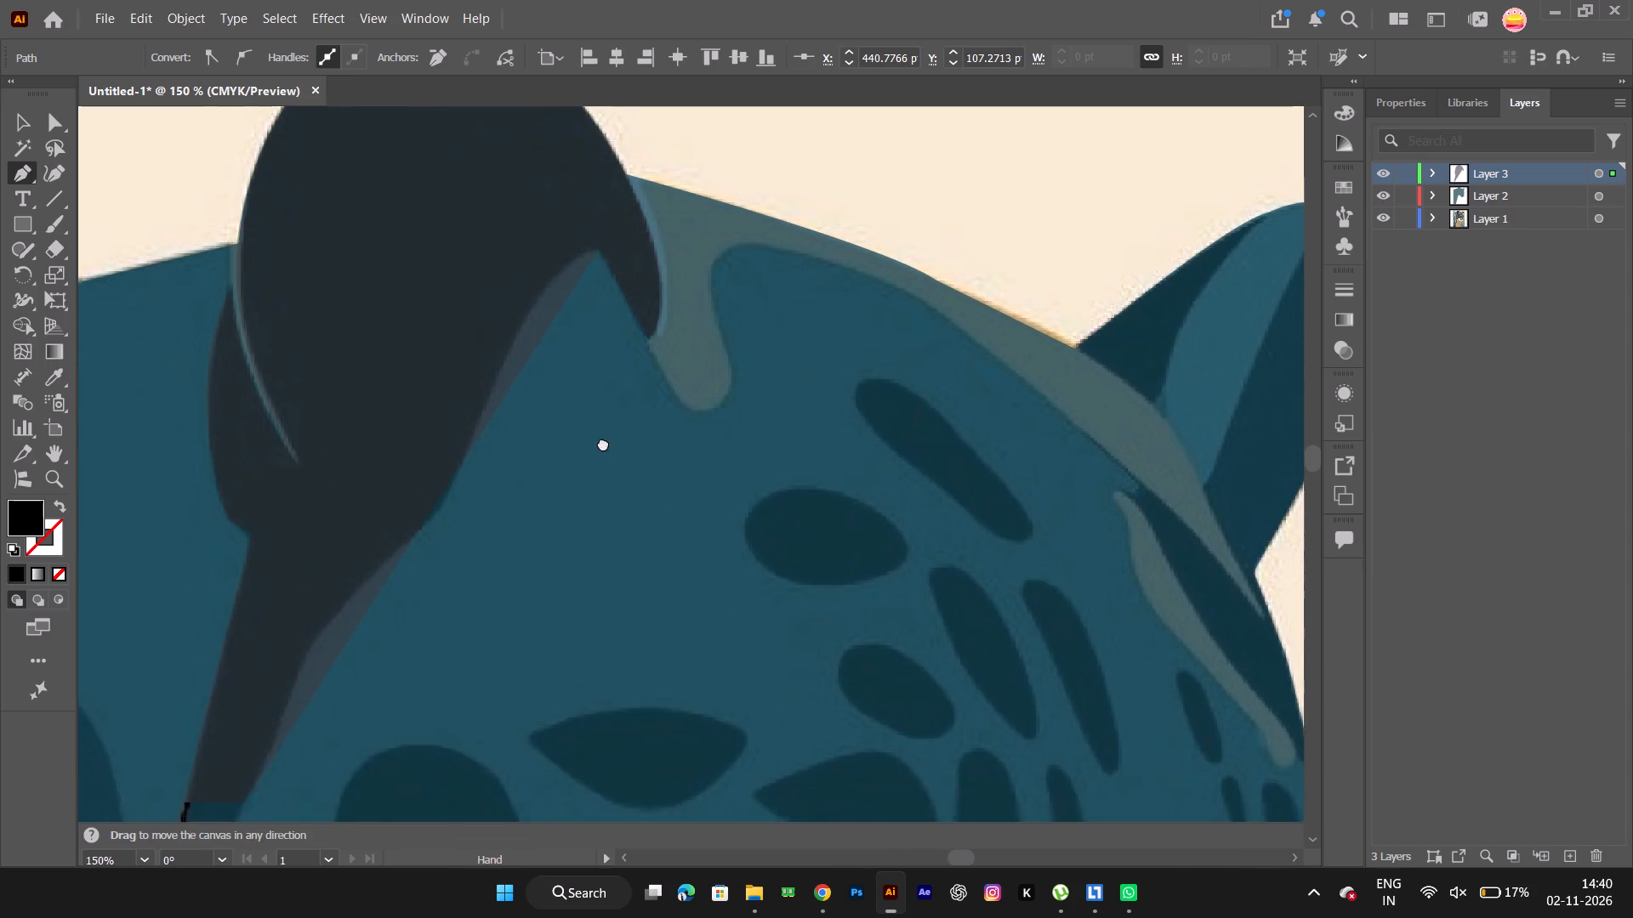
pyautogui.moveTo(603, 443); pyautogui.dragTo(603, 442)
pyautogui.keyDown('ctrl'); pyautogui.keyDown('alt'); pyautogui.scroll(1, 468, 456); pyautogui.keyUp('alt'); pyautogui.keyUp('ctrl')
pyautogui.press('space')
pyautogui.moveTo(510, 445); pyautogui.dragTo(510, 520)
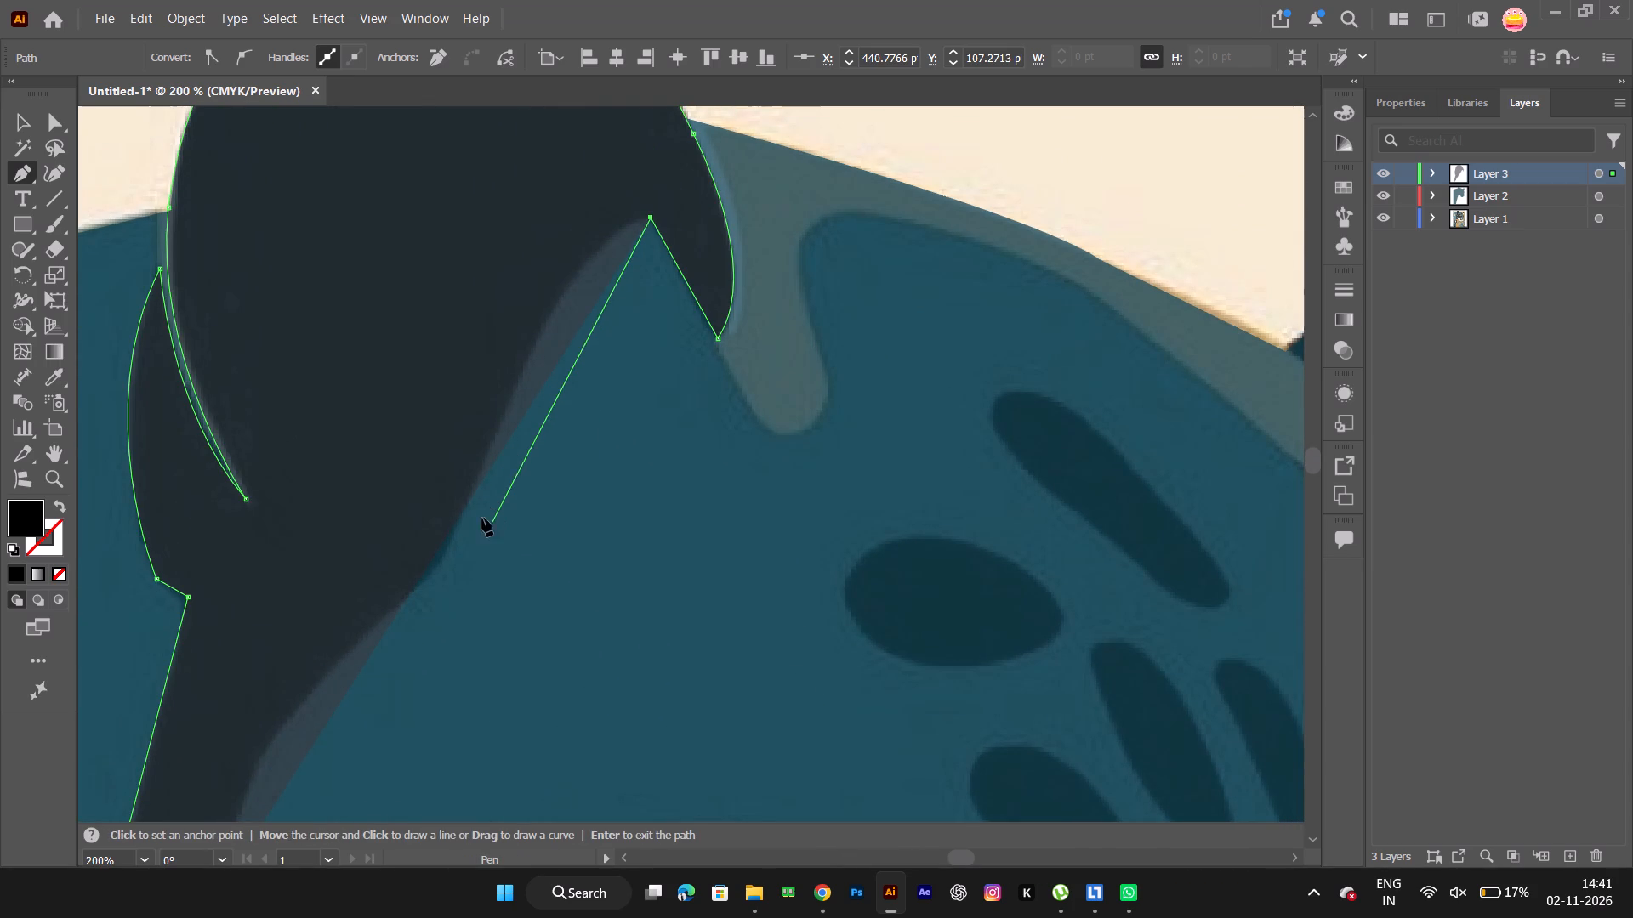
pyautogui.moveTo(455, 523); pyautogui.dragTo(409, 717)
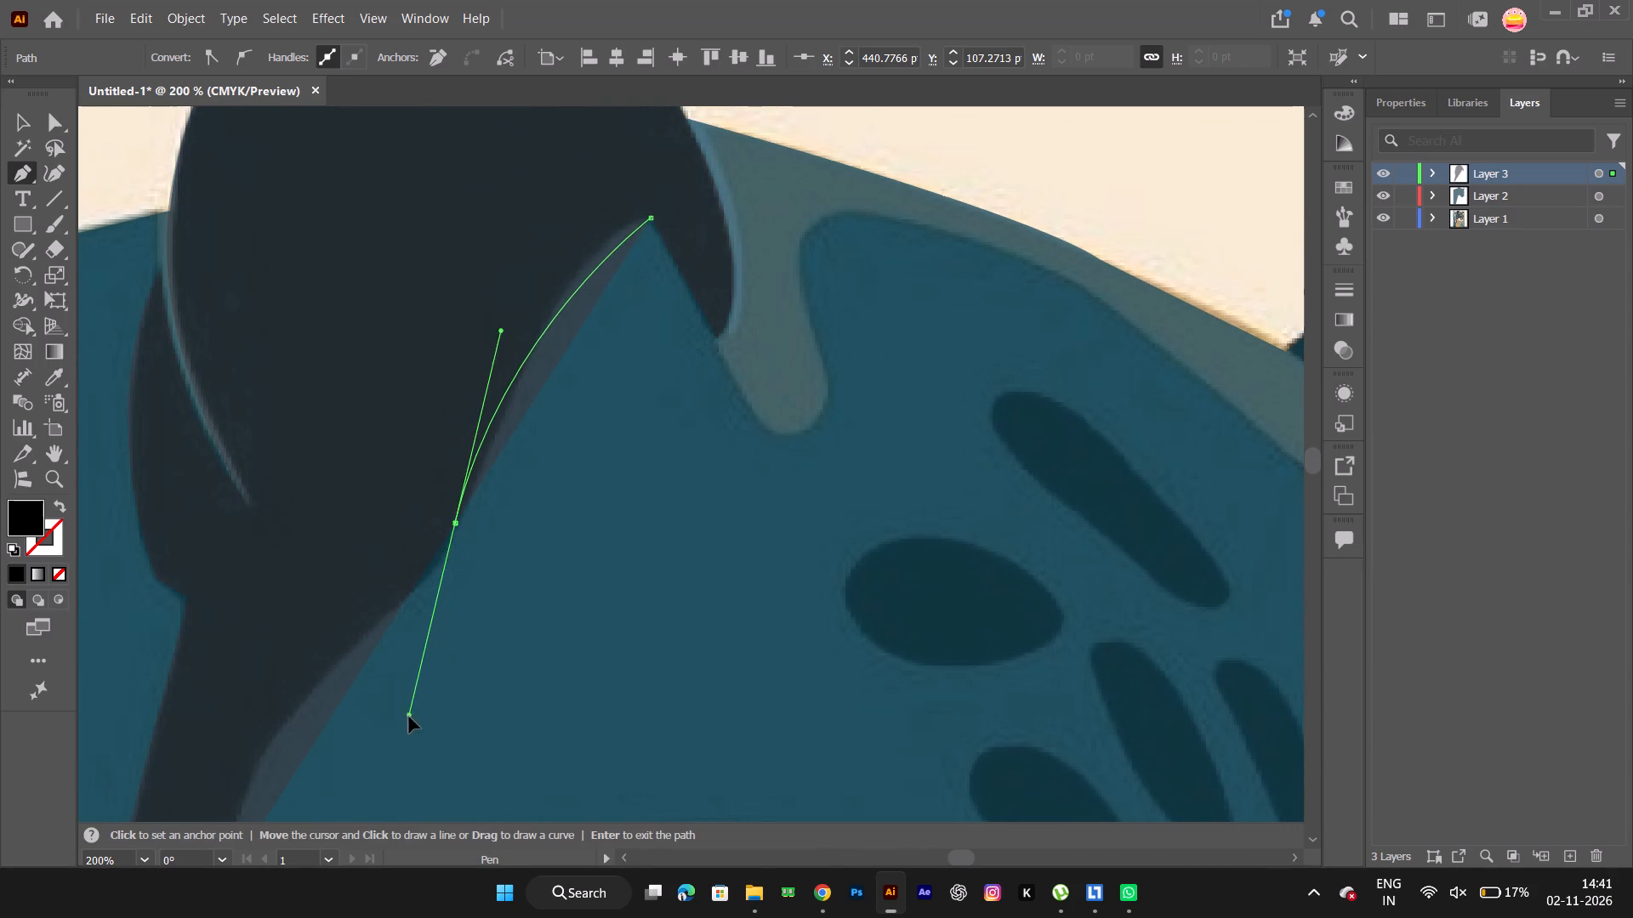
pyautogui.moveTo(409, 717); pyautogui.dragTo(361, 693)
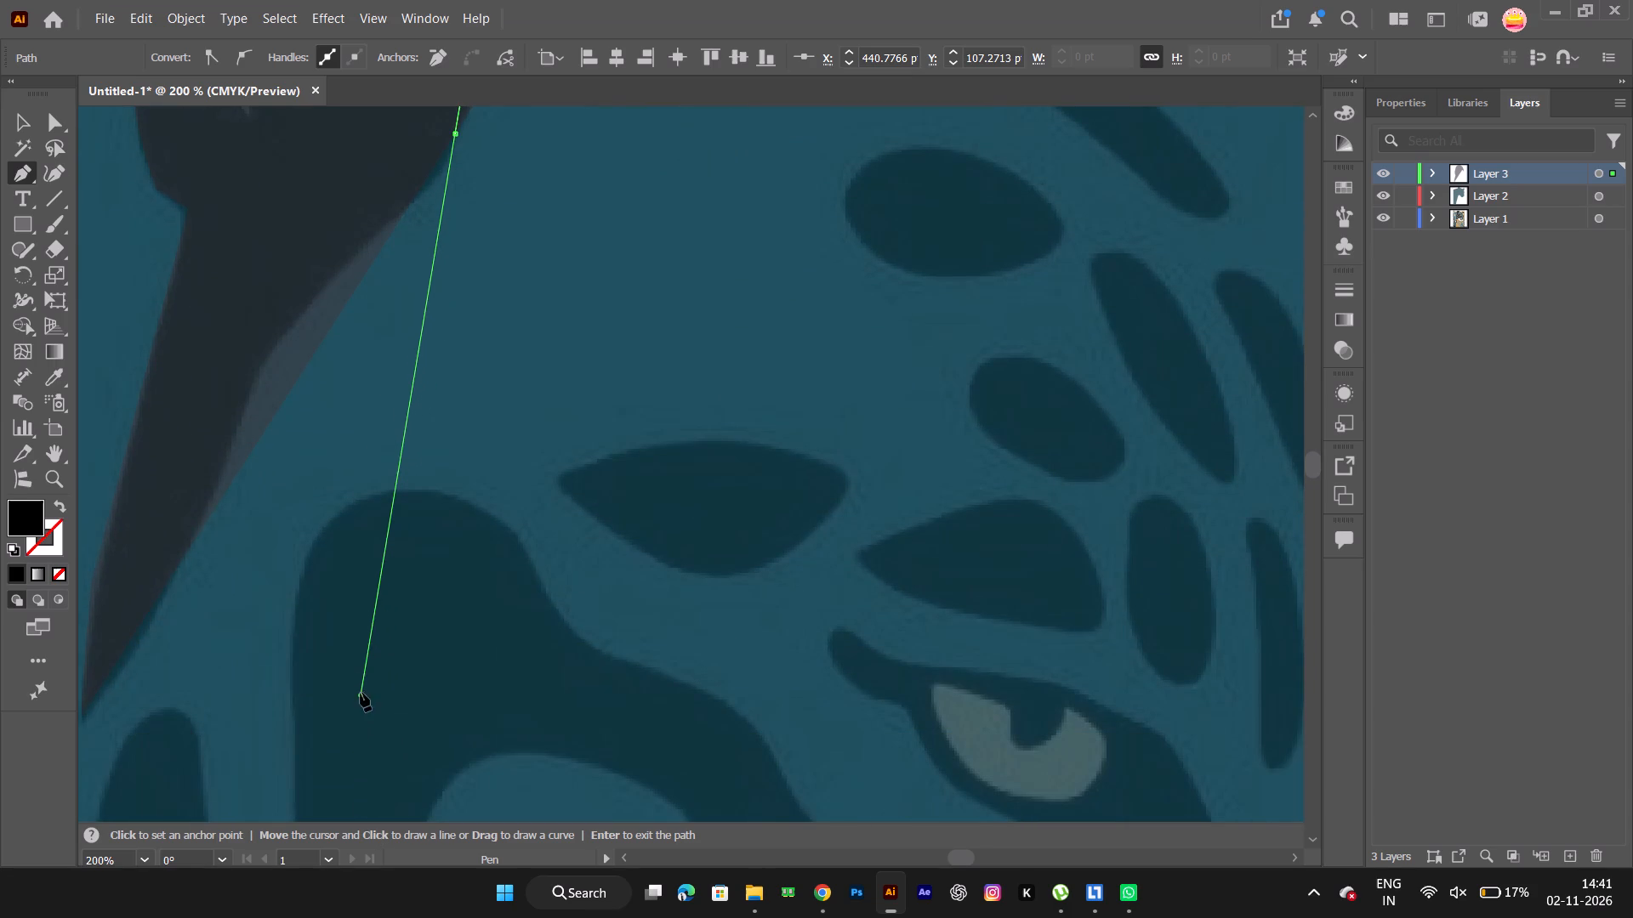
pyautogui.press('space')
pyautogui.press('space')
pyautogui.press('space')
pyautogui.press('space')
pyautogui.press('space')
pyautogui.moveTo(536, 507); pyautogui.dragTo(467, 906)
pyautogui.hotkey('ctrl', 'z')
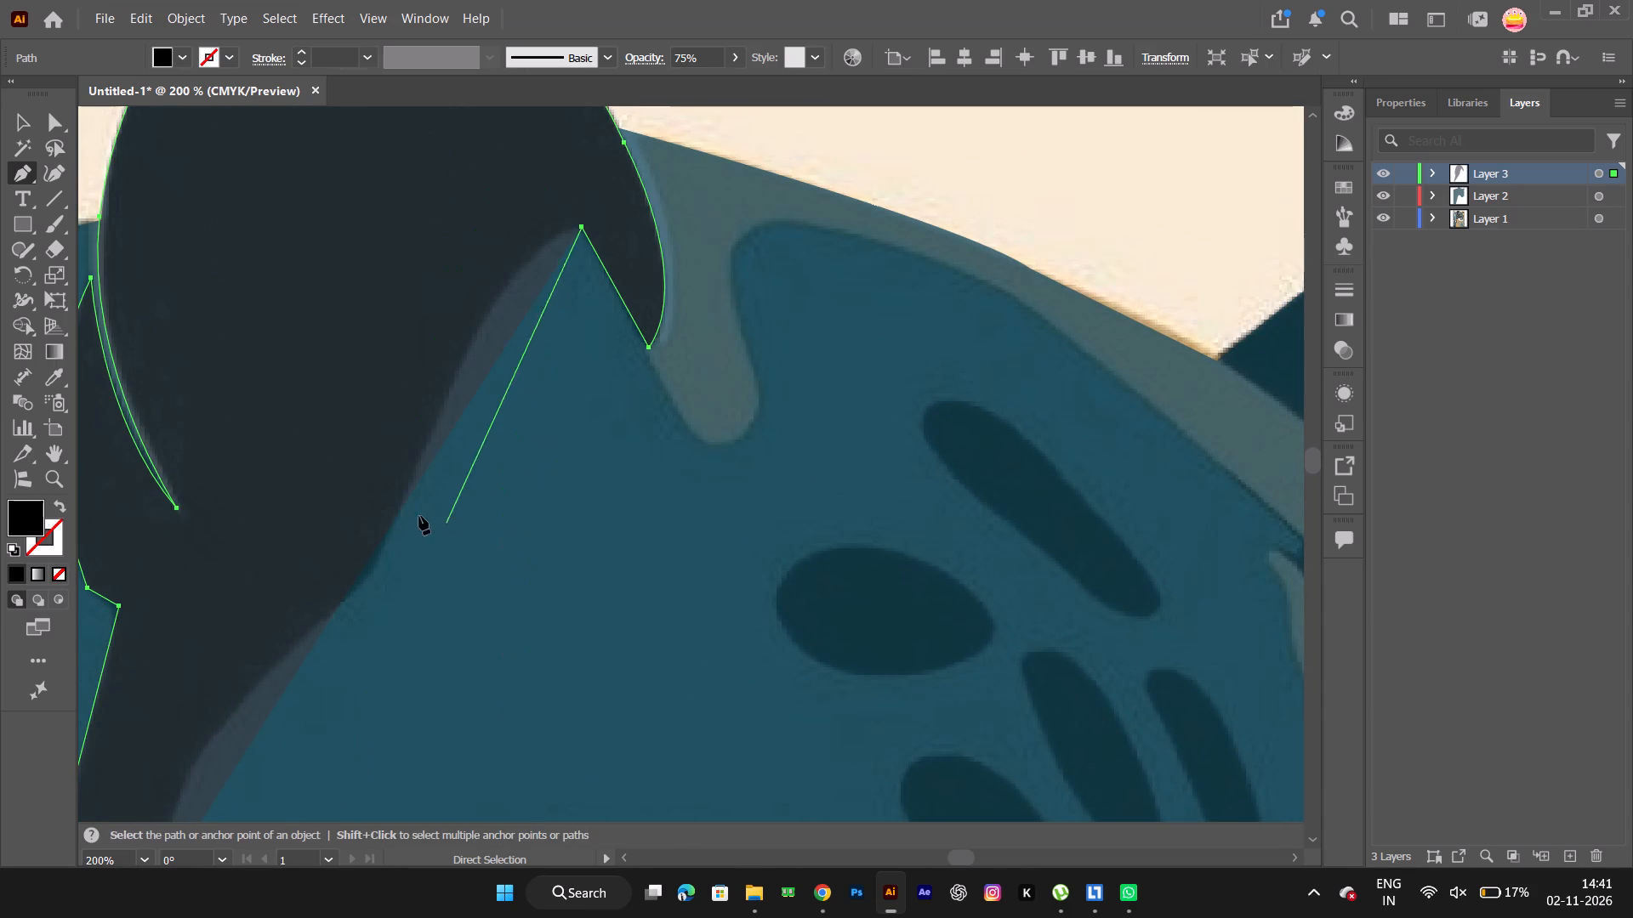
# Curve the outline from the notch's peak down the inner edge to just above the marking's bend, ending in a corner anchor.
pyautogui.moveTo(395, 516); pyautogui.dragTo(358, 780)
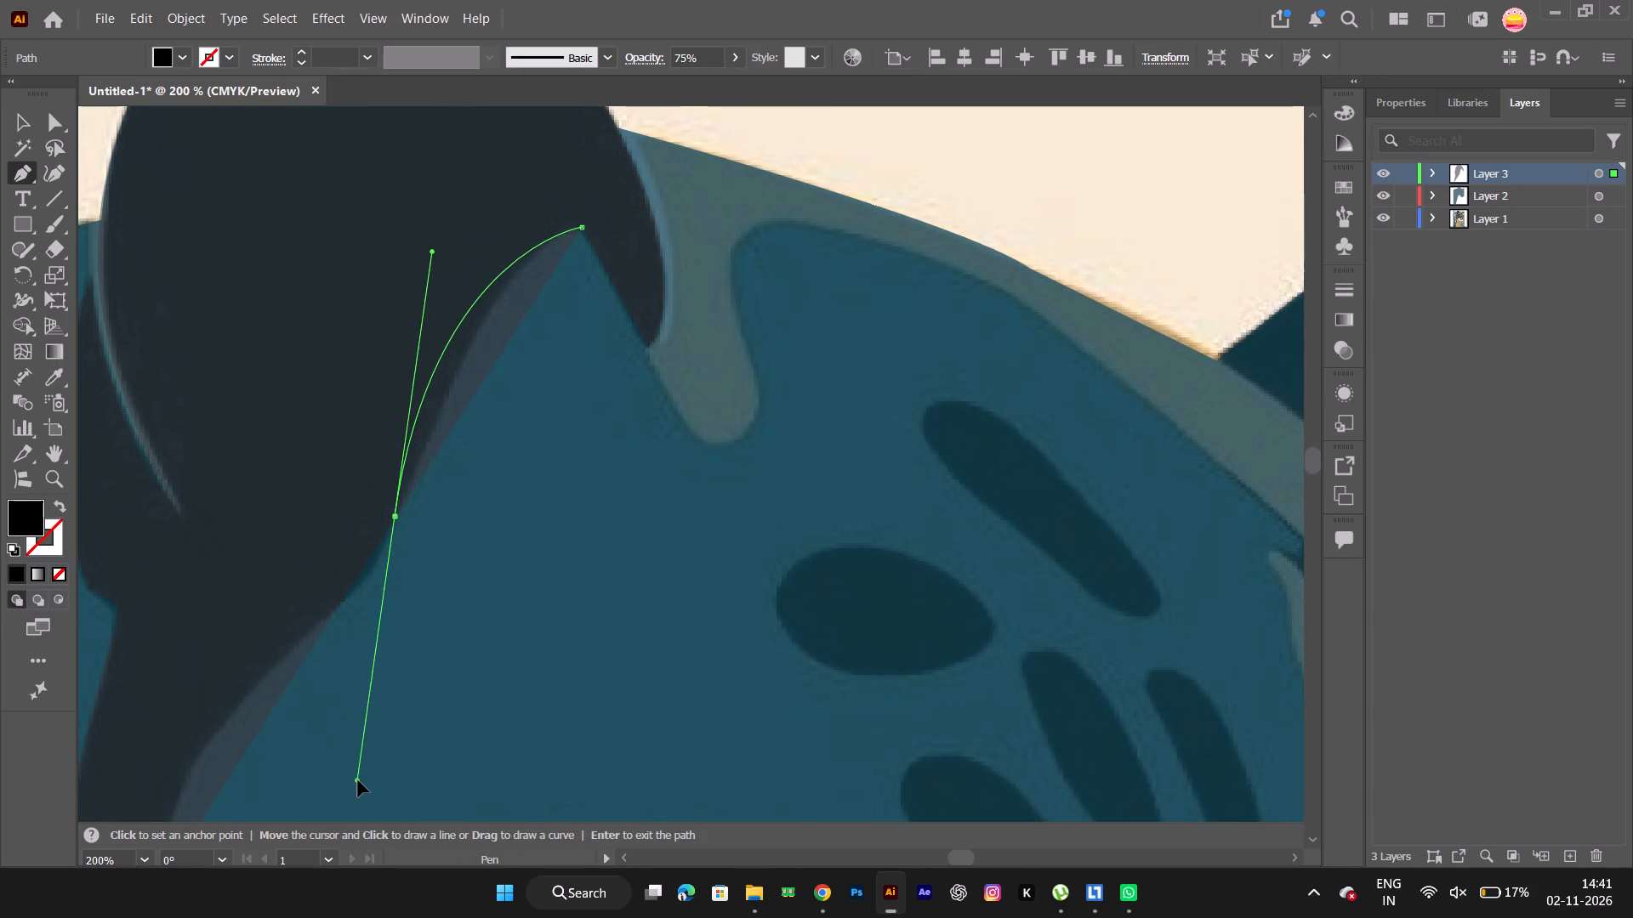
pyautogui.moveTo(358, 780); pyautogui.dragTo(310, 773)
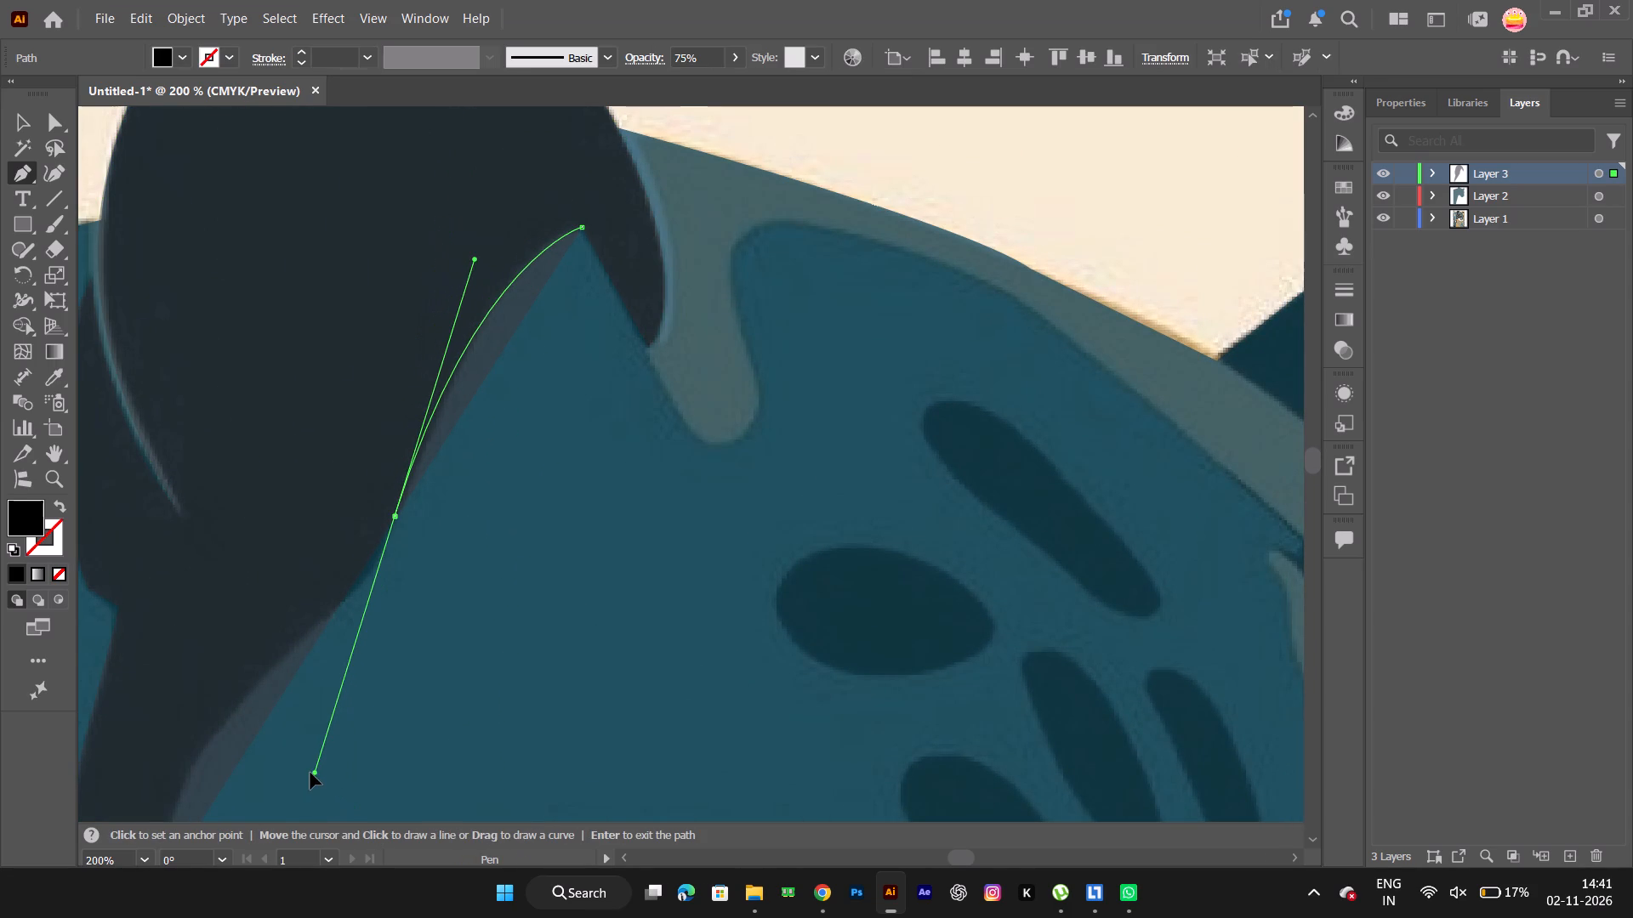
pyautogui.moveTo(310, 773); pyautogui.dragTo(328, 760)
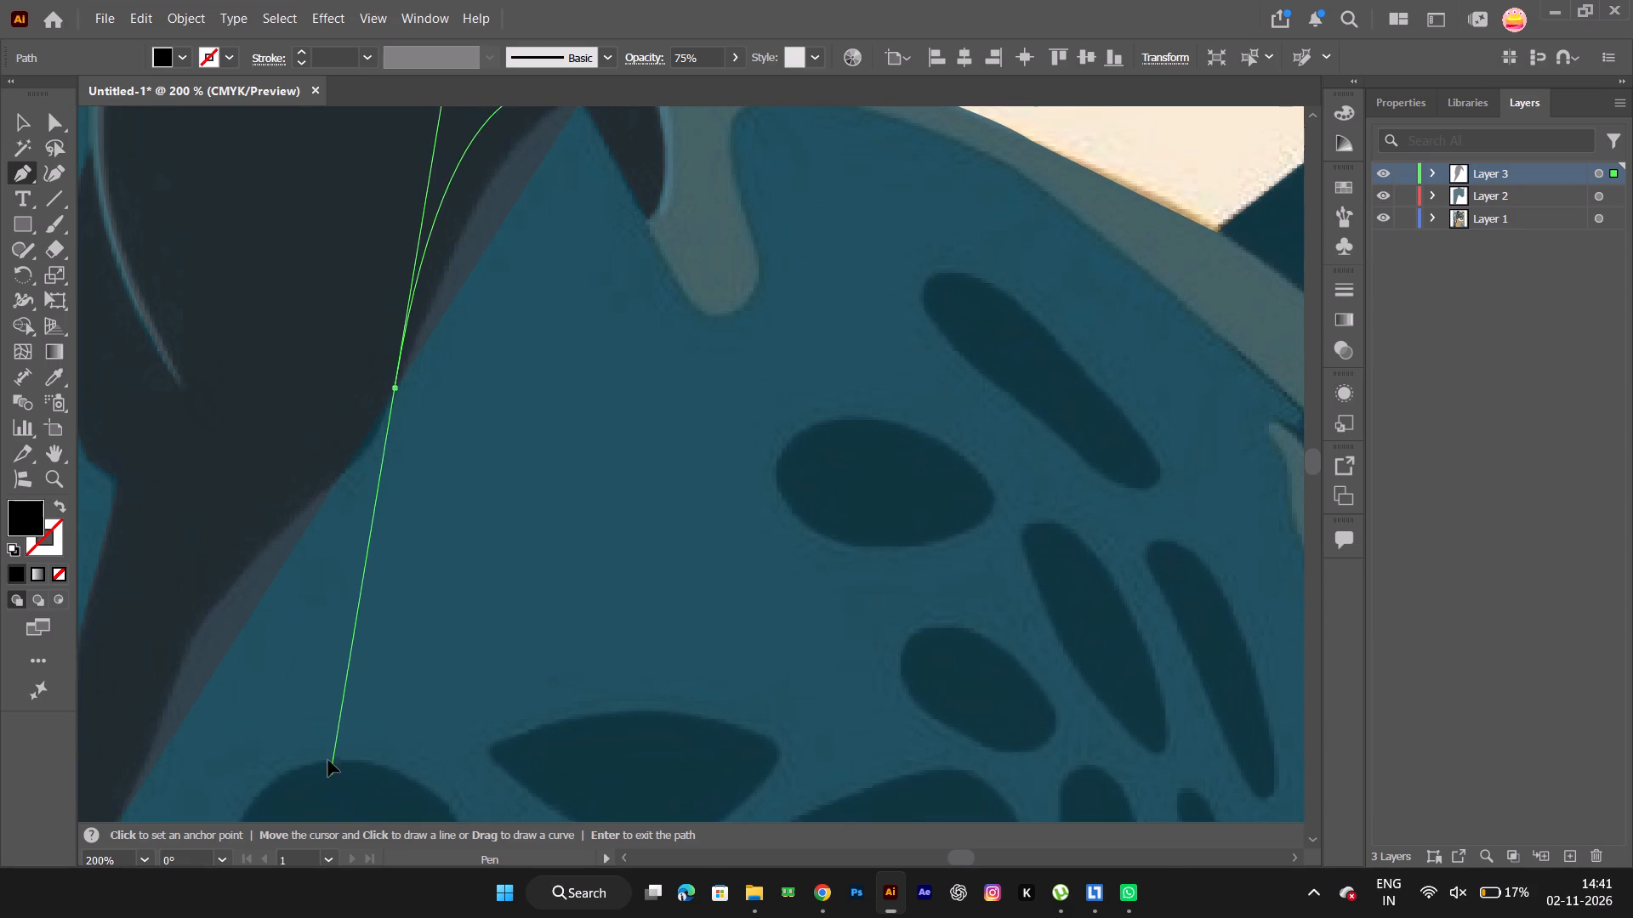
pyautogui.moveTo(328, 760); pyautogui.dragTo(320, 683)
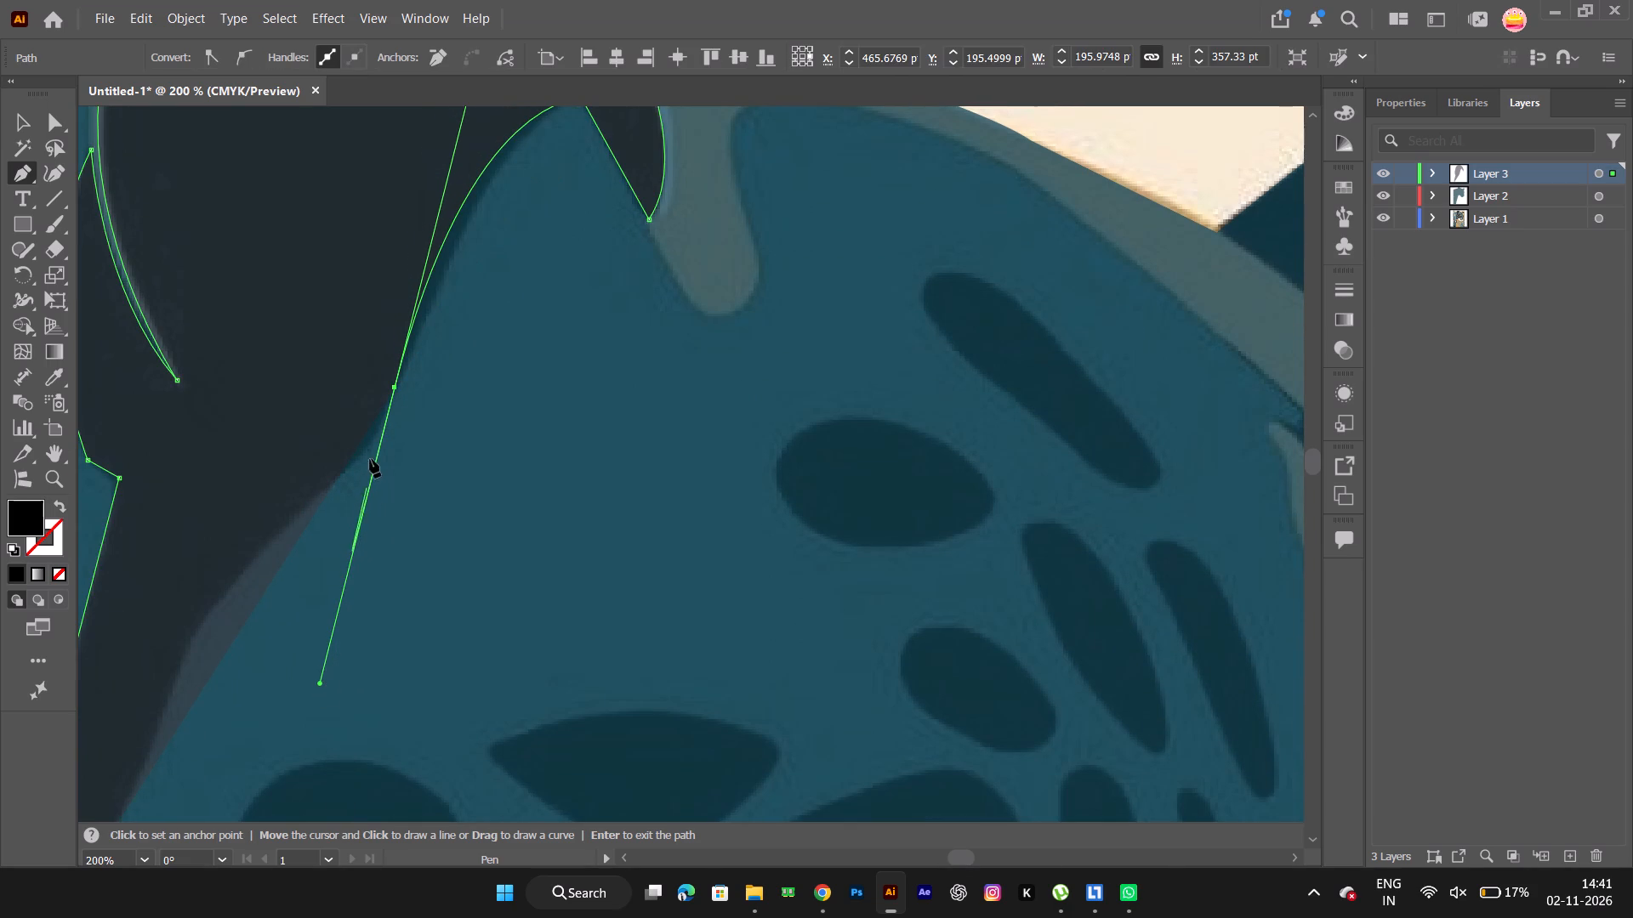
pyautogui.keyDown('alt'); pyautogui.click(395, 386); pyautogui.keyUp('alt')
# Extend the outline with a short straight segment to the bend and a curve down to the narrowing stem, ending in a corner anchor.
pyautogui.press('space')
pyautogui.moveTo(353, 493); pyautogui.dragTo(490, 410)
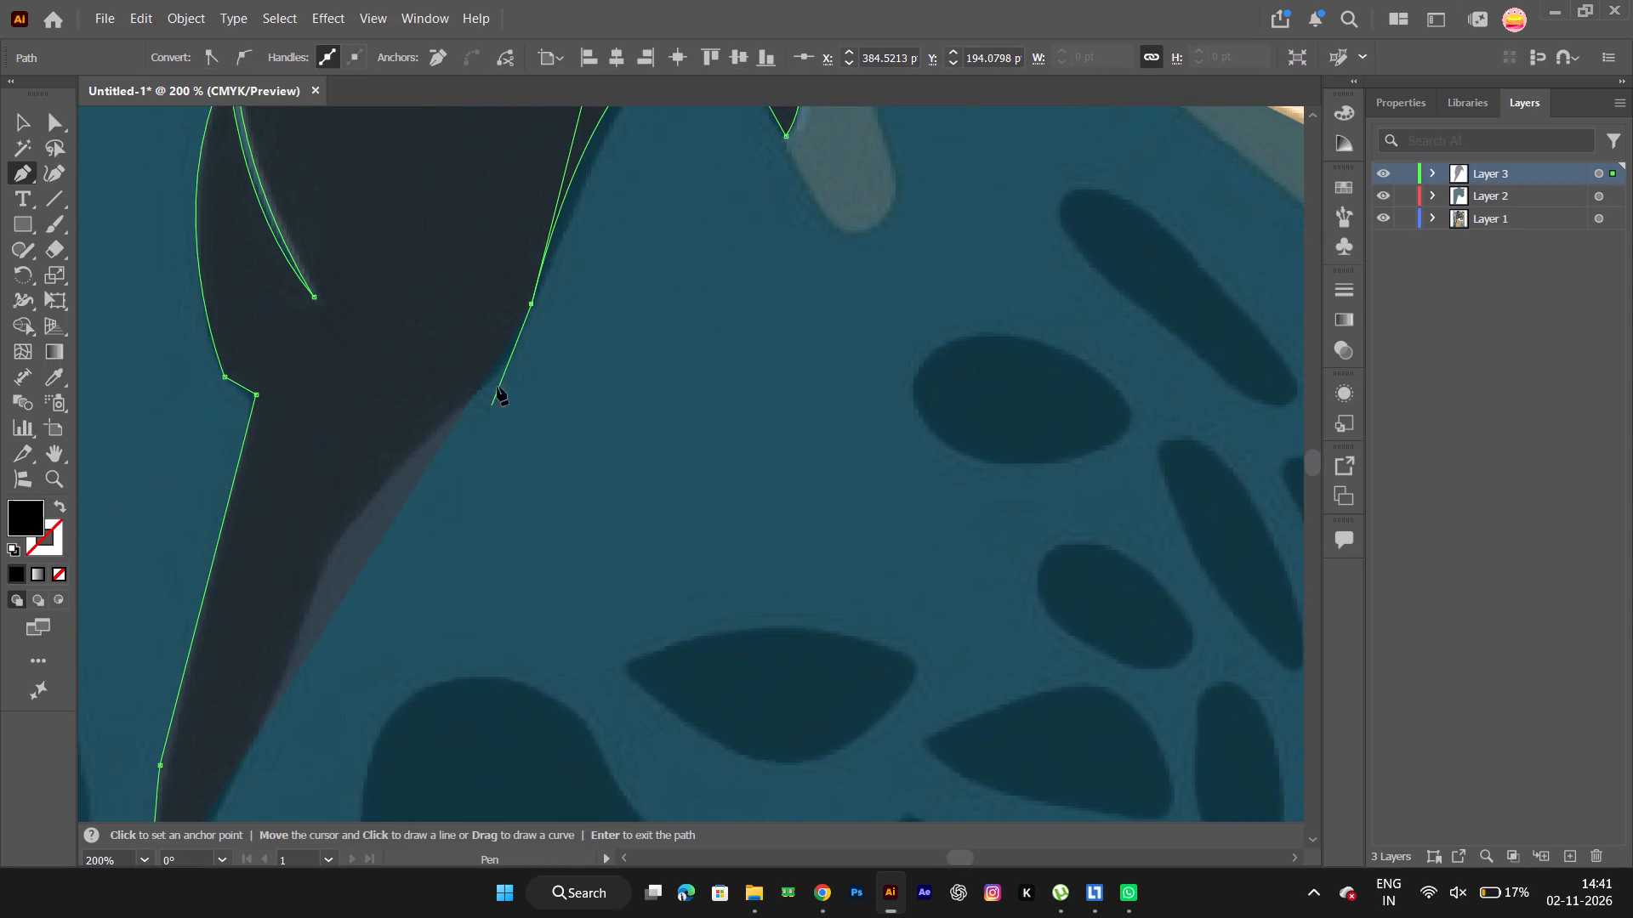
pyautogui.click(510, 357)
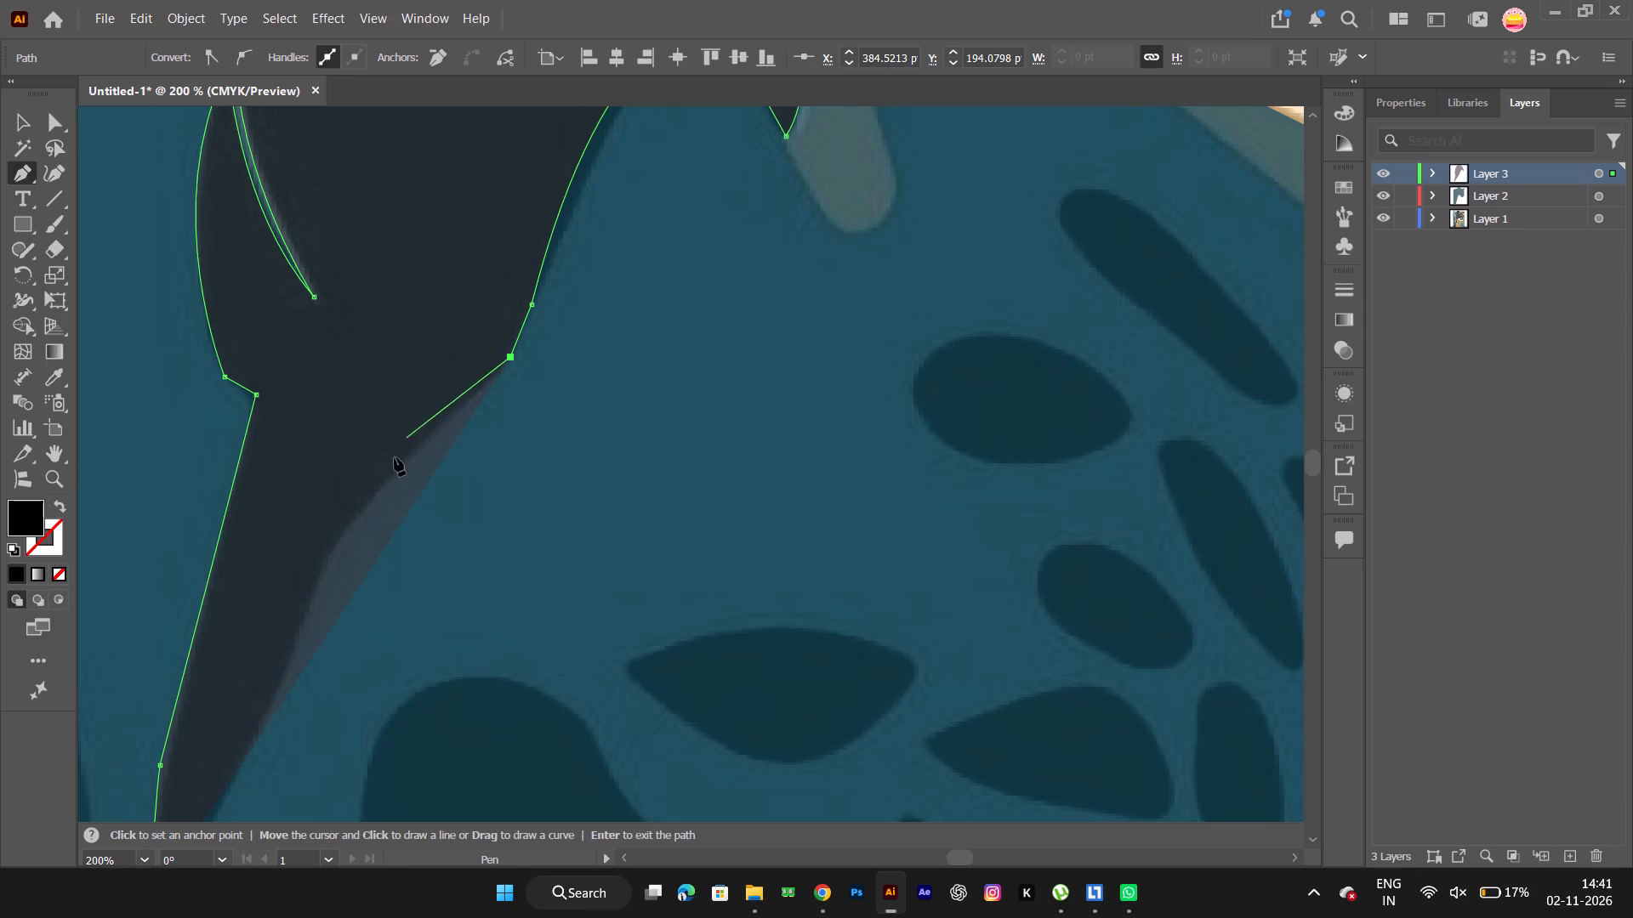
pyautogui.moveTo(358, 514); pyautogui.dragTo(322, 568)
pyautogui.keyDown('alt'); pyautogui.click(361, 513); pyautogui.keyUp('alt')
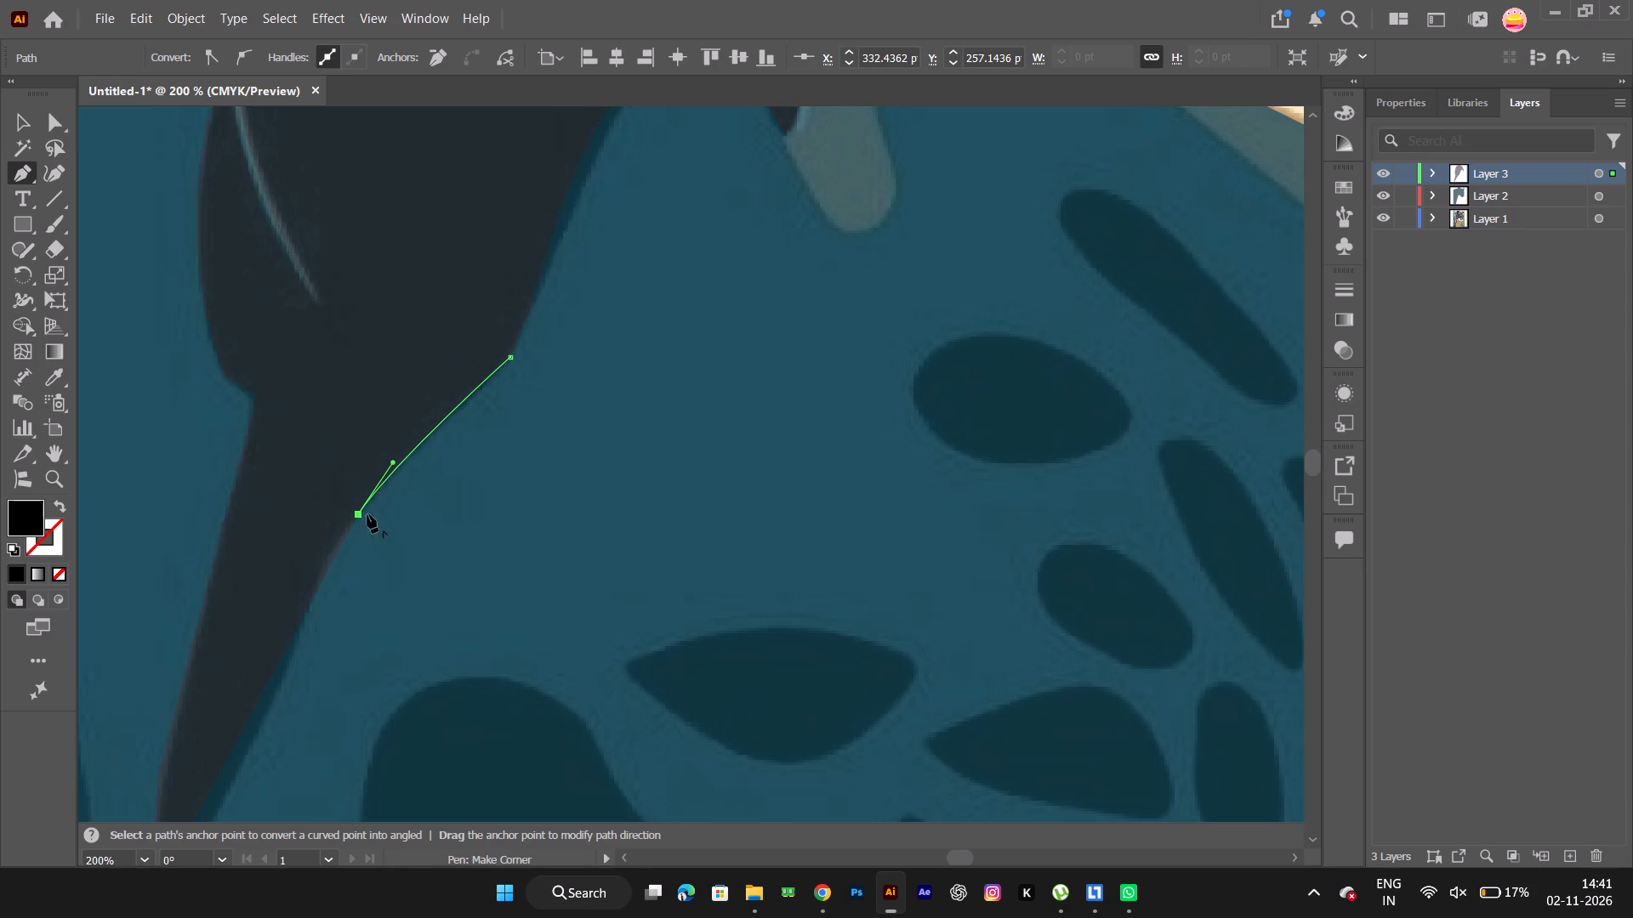
# Curve the outline from the narrowing stem down the inner edge toward the marking's lower tip, ending in a corner anchor.
pyautogui.press('space')
pyautogui.press('space')
pyautogui.press('space')
pyautogui.press('space')
pyautogui.press('space')
pyautogui.press('space')
pyautogui.moveTo(446, 569); pyautogui.dragTo(581, 360)
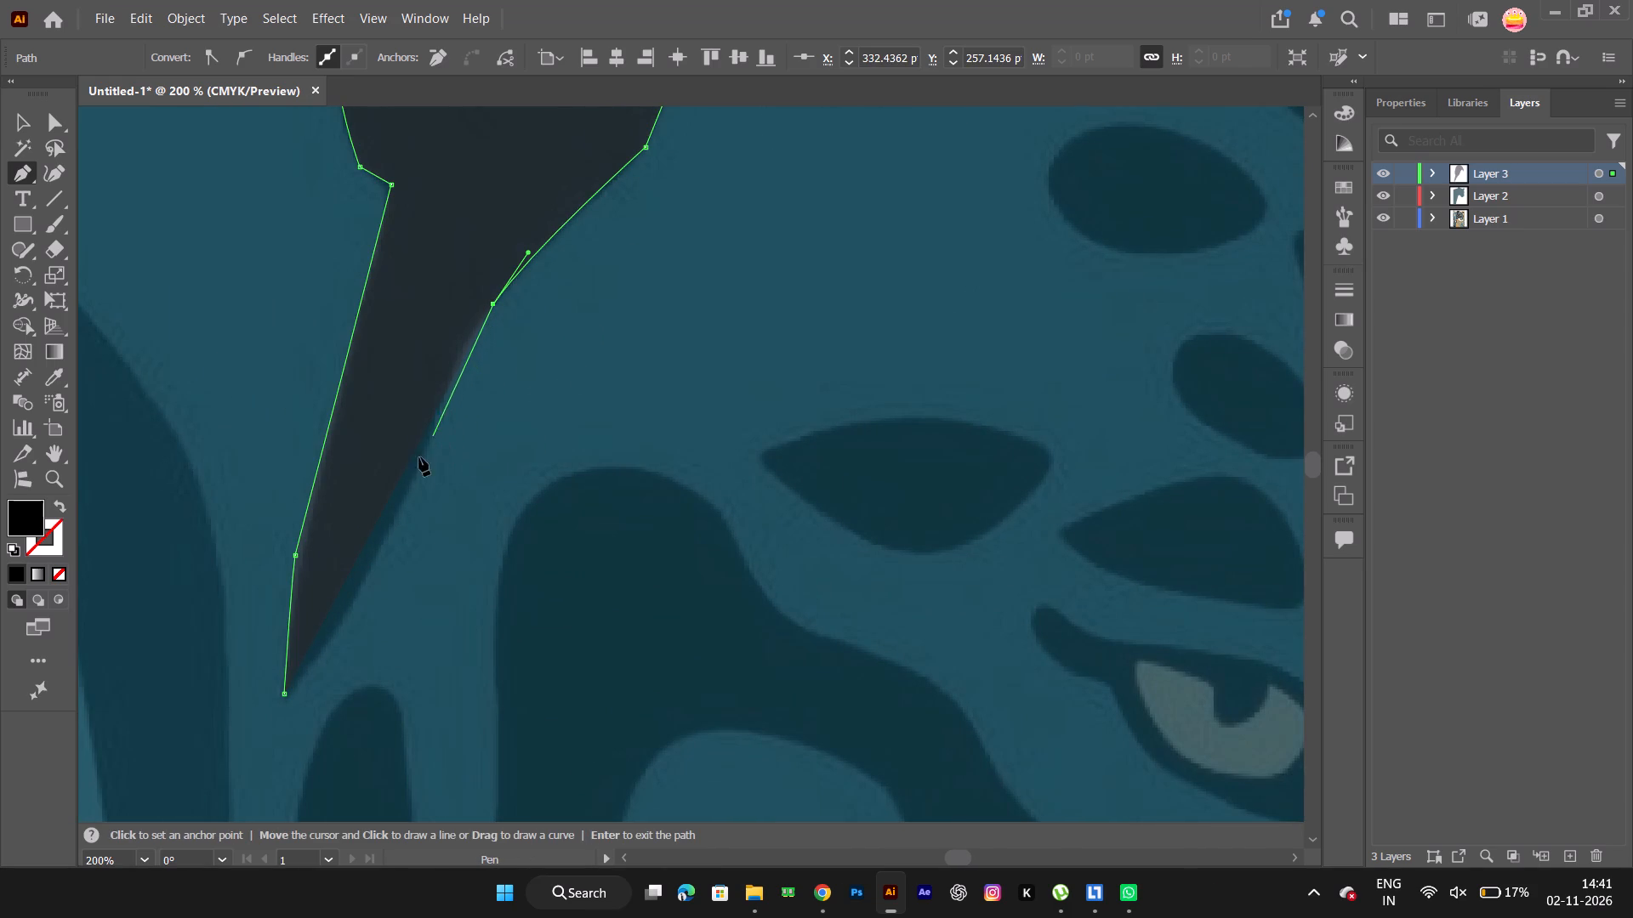
pyautogui.moveTo(406, 491); pyautogui.dragTo(375, 612)
pyautogui.keyDown('alt'); pyautogui.click(403, 493); pyautogui.keyUp('alt')
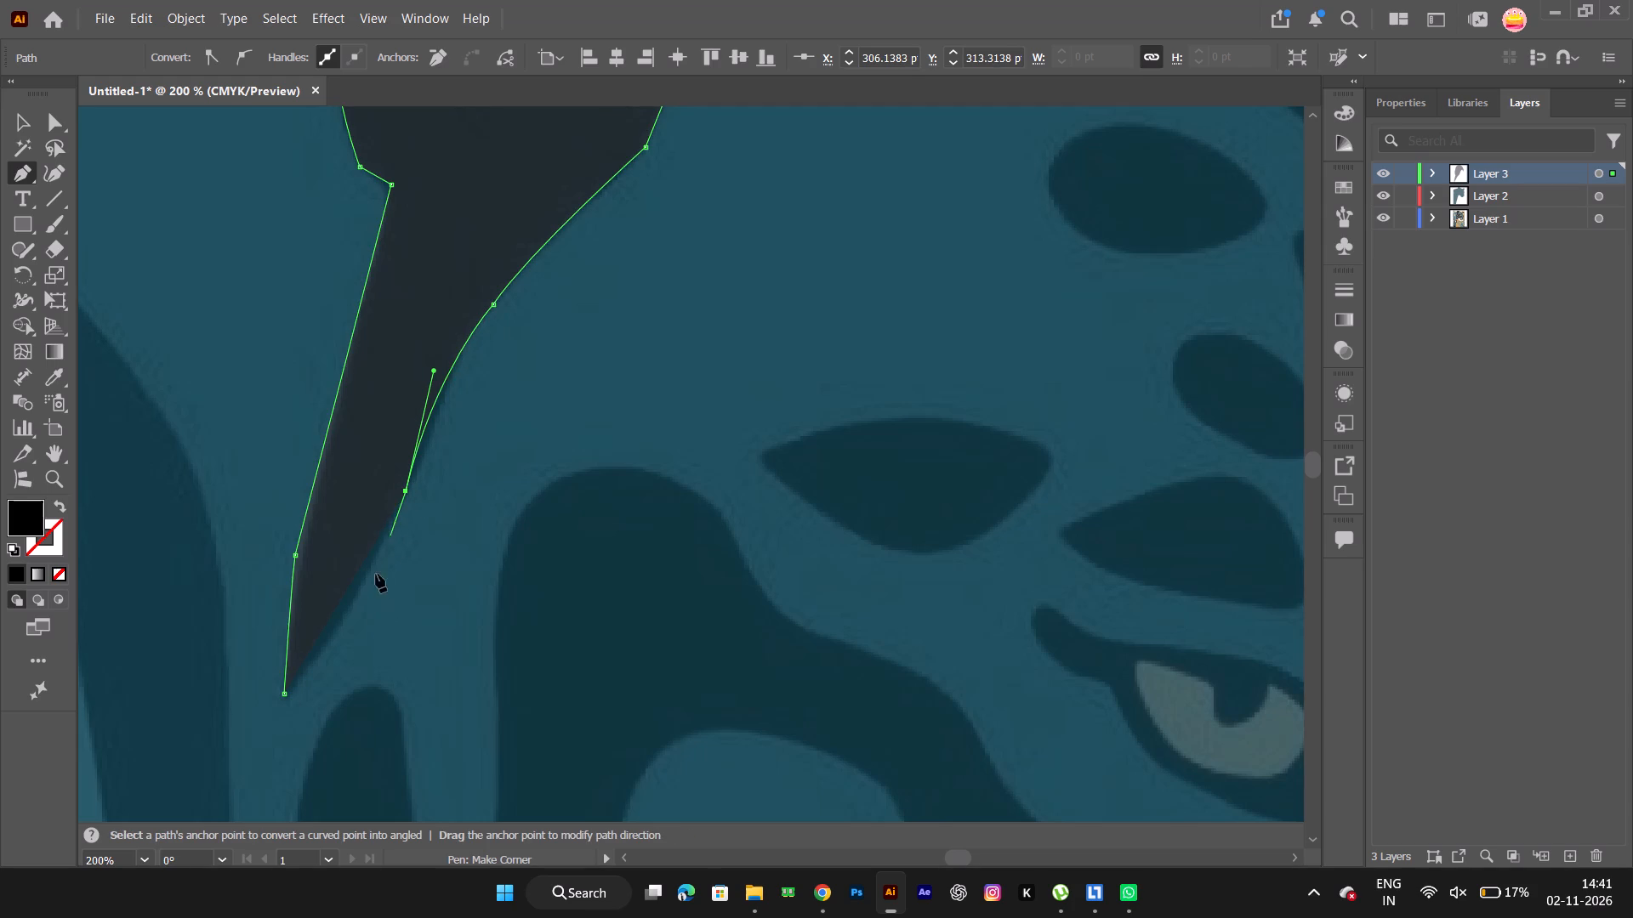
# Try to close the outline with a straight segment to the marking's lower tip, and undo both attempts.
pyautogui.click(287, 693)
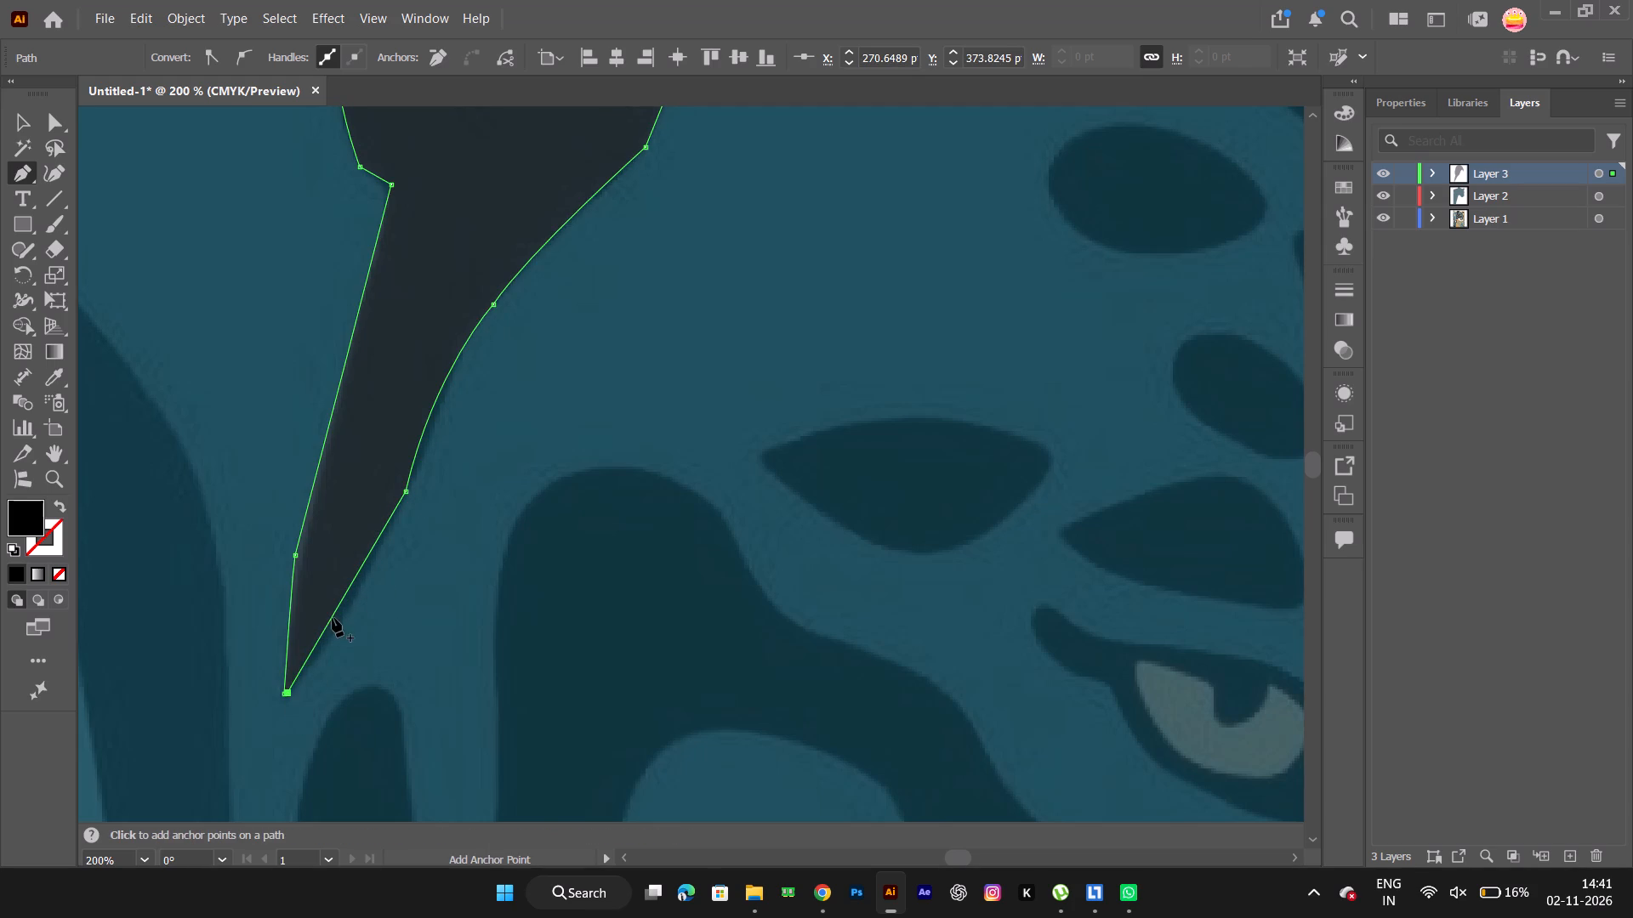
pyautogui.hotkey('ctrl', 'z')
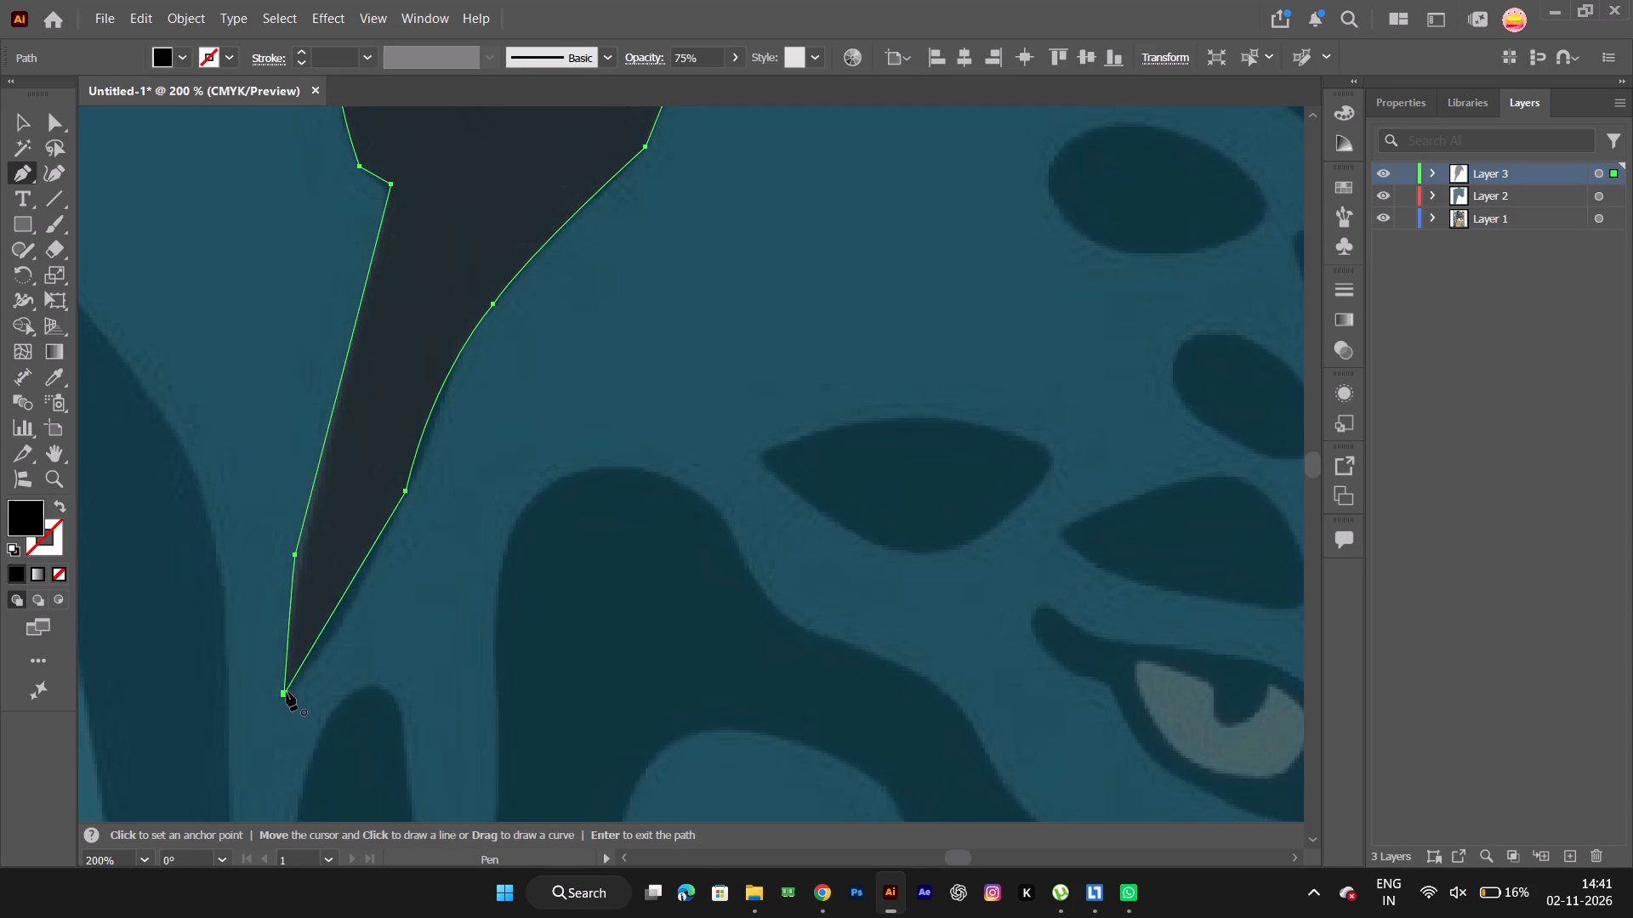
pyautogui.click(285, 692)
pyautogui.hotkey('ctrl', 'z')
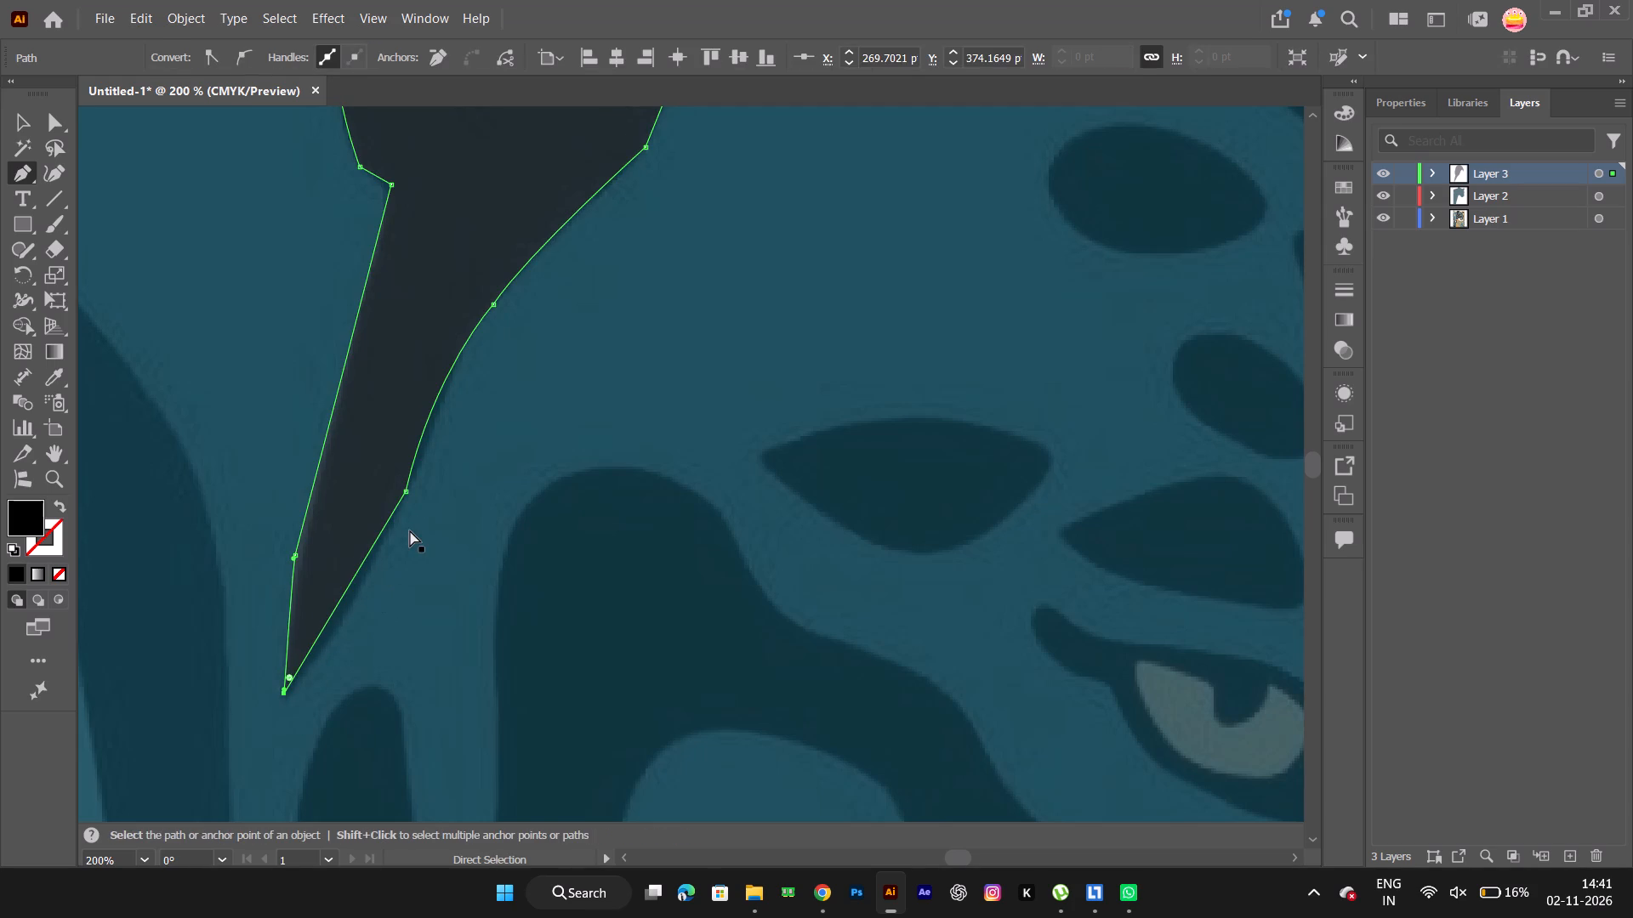
# Close the dark ear marking with a straight segment ending exactly on its starting anchor at the lower tip.
pyautogui.keyDown('ctrl'); pyautogui.keyDown('alt'); pyautogui.scroll(7, 292, 694); pyautogui.keyUp('alt'); pyautogui.keyUp('ctrl')
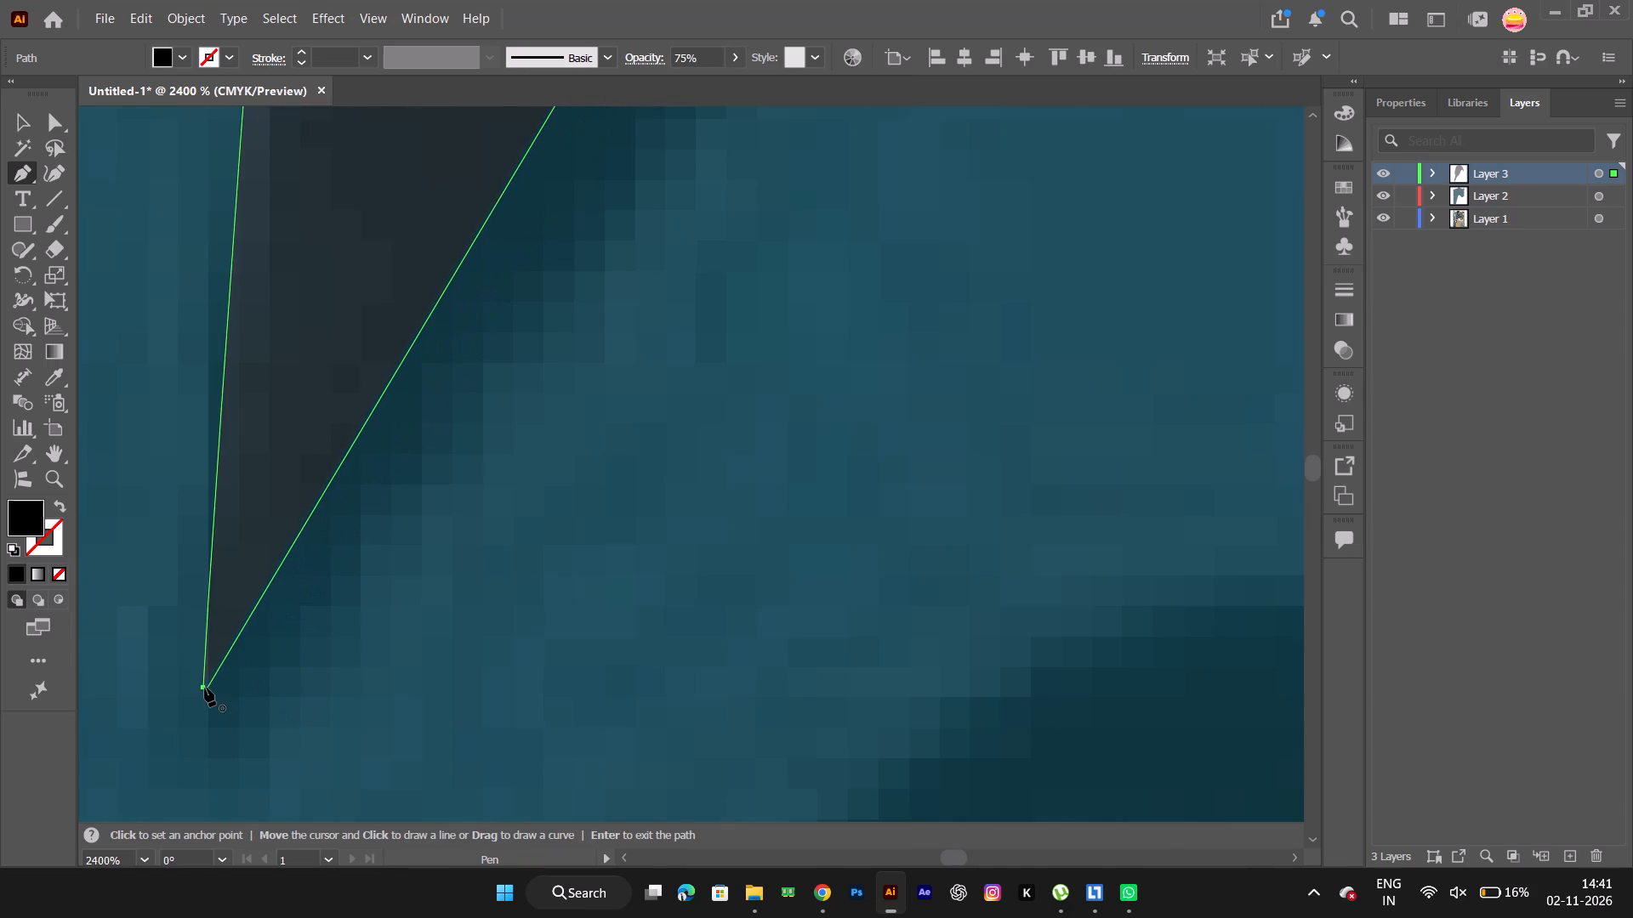
pyautogui.click(205, 686)
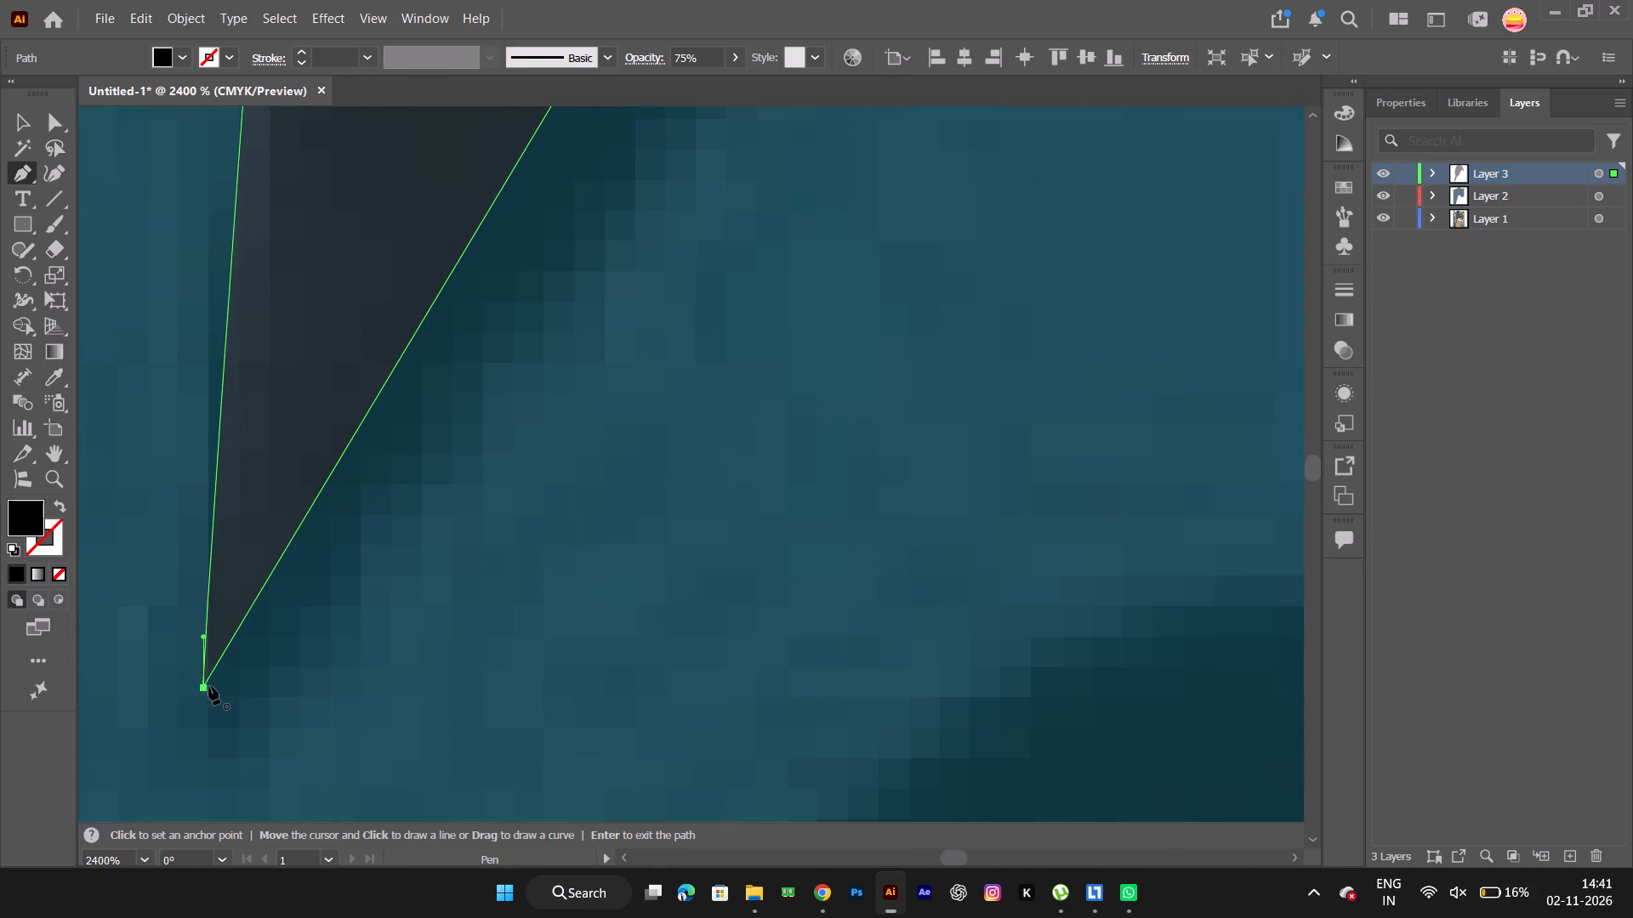
# Examine the whole traced ear marking against the panther's head.
pyautogui.keyDown('ctrl'); pyautogui.keyDown('alt'); pyautogui.scroll(-12, 464, 549); pyautogui.keyUp('alt'); pyautogui.keyUp('ctrl')
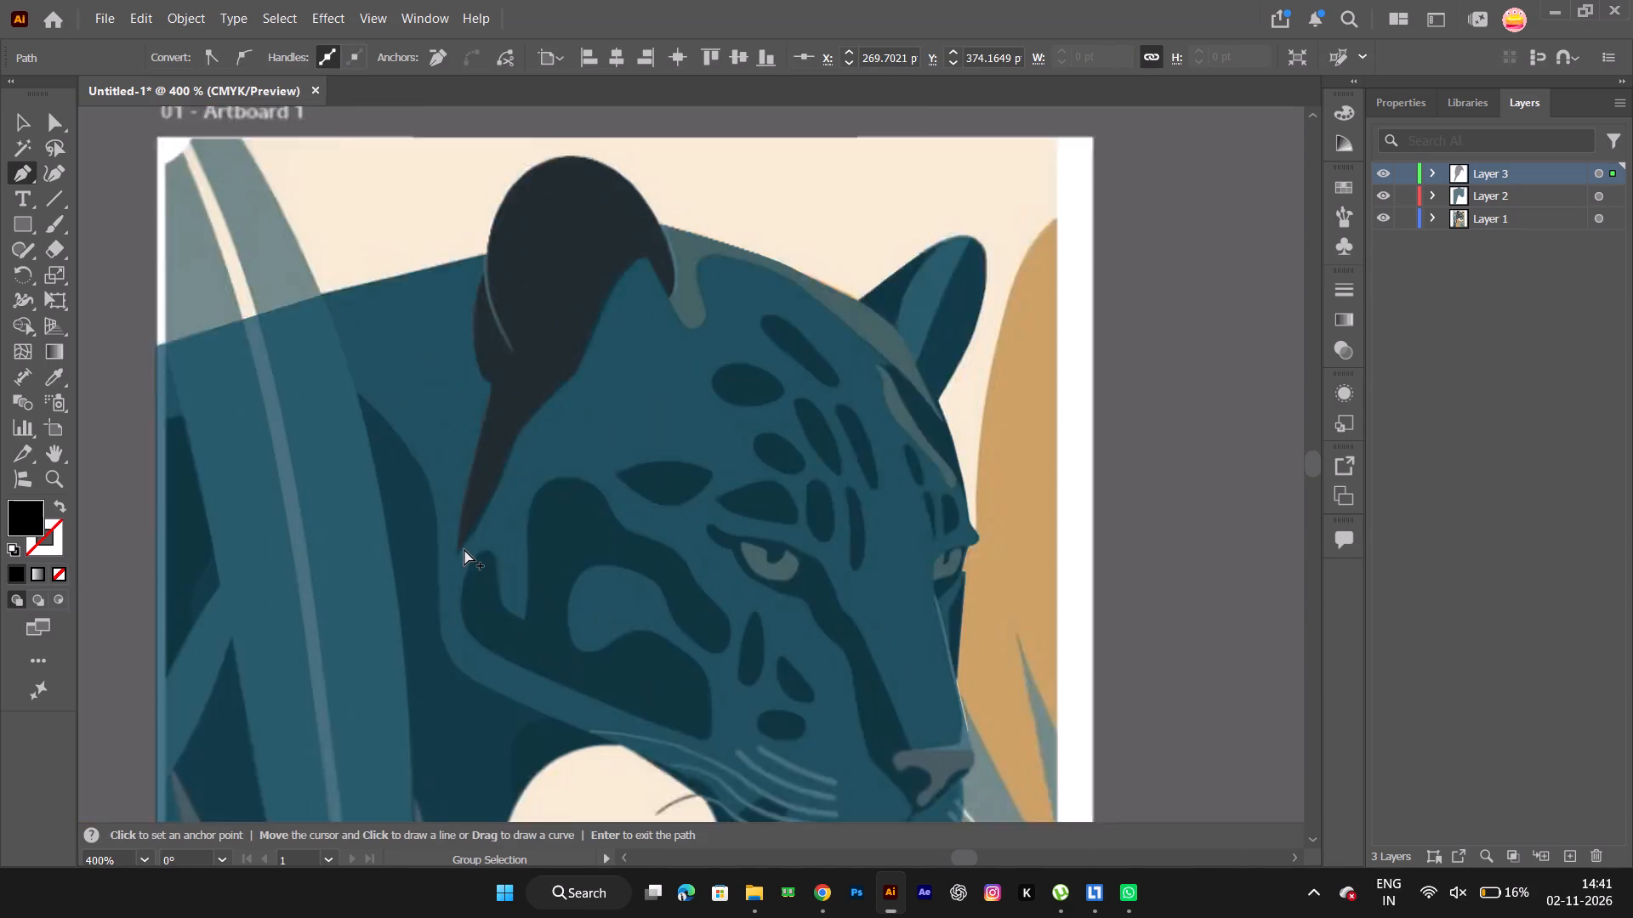
pyautogui.press('space')
pyautogui.press('space')
pyautogui.press('space')
pyautogui.press('space')
pyautogui.press('space')
pyautogui.press('space')
pyautogui.press('space')
pyautogui.moveTo(543, 480); pyautogui.dragTo(436, 600)
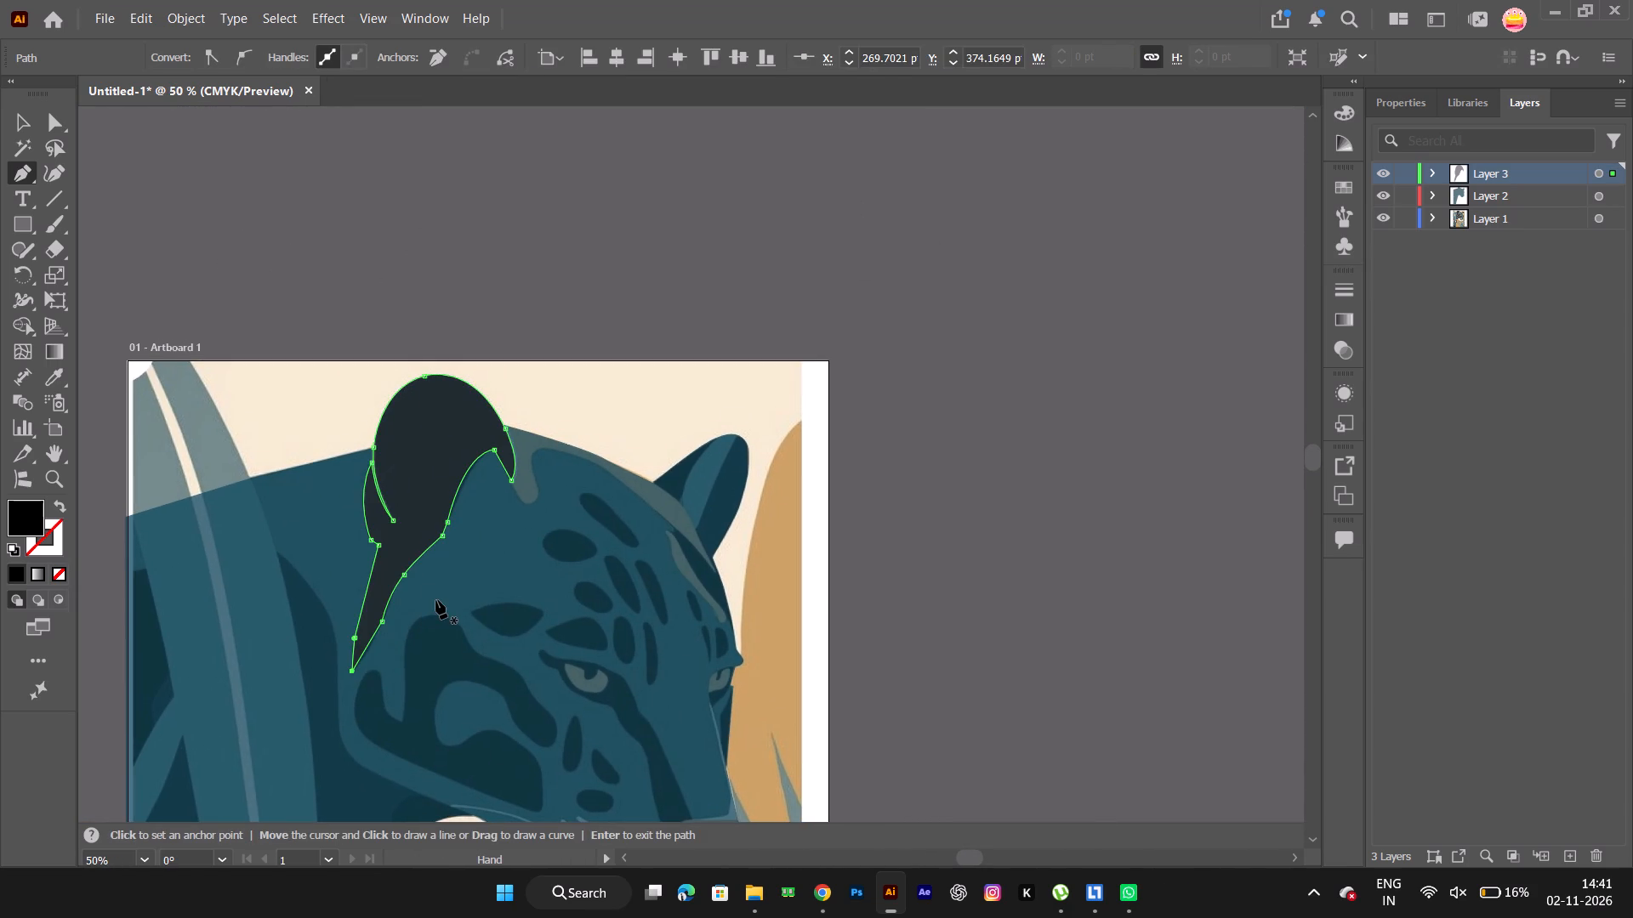